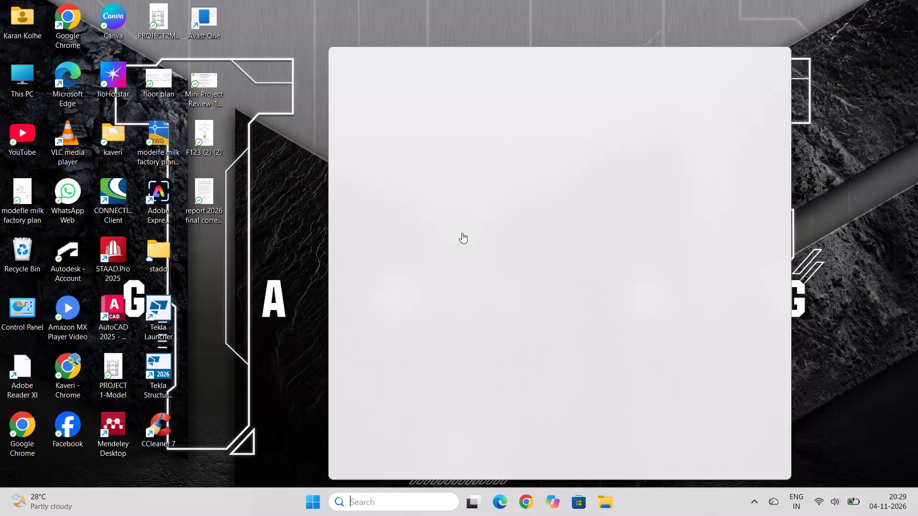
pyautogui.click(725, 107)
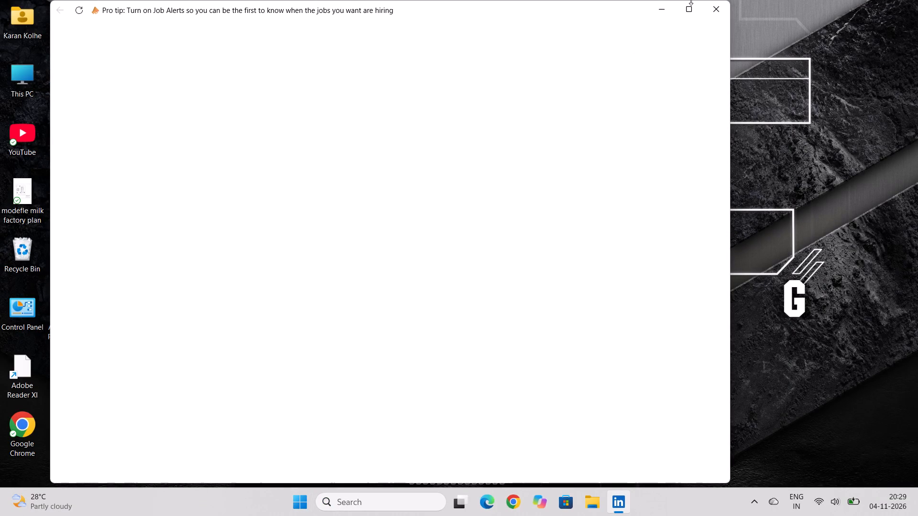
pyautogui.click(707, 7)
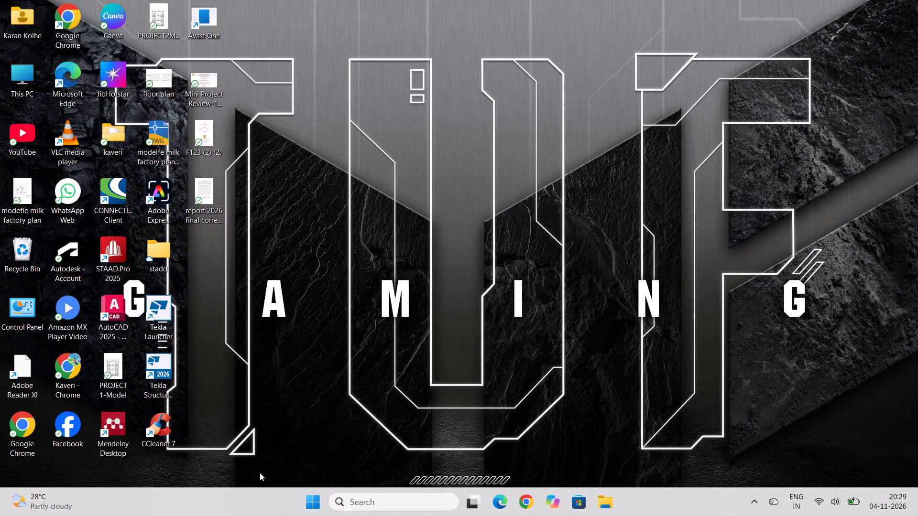
# Find Firefox Private Browsing among the recently added apps and bring up its available actions.
pyautogui.click(310, 504)
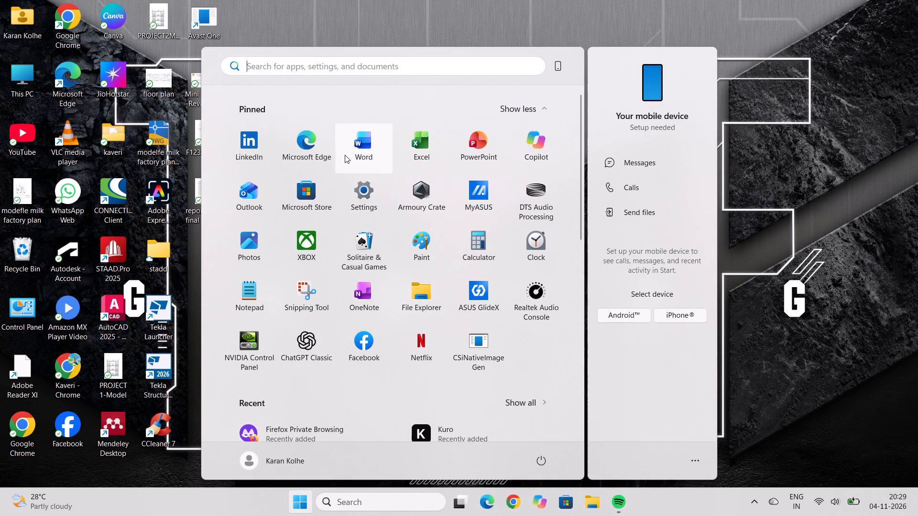
pyautogui.scroll(-6, 370, 209)
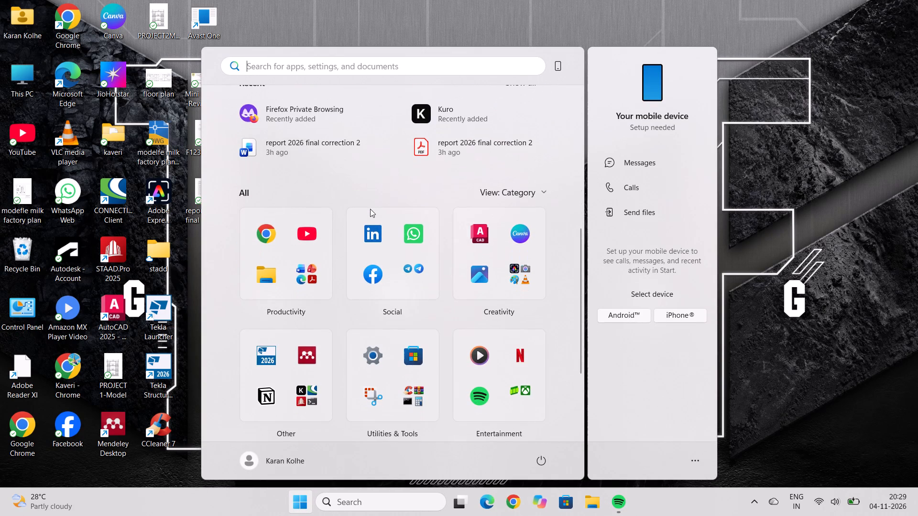
pyautogui.rightClick(281, 115)
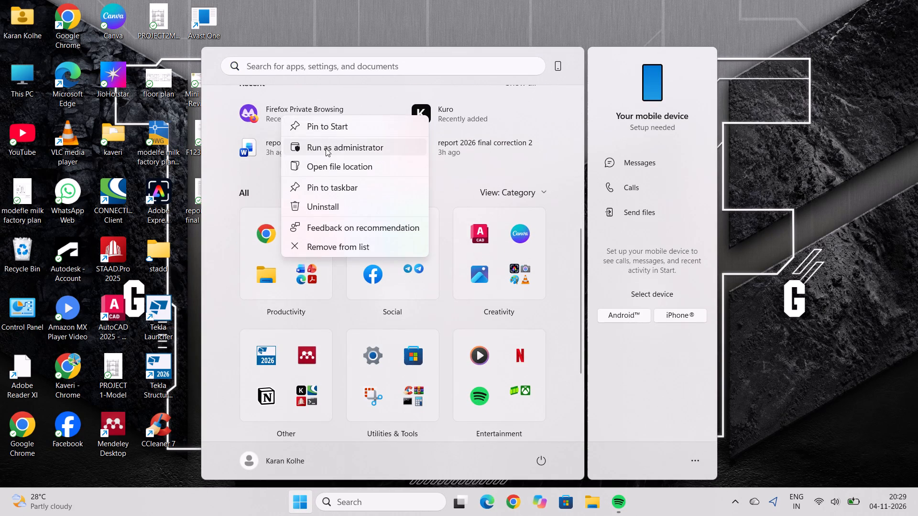
# Start uninstalling Firefox Private Browsing from the recently added apps.
pyautogui.click(332, 207)
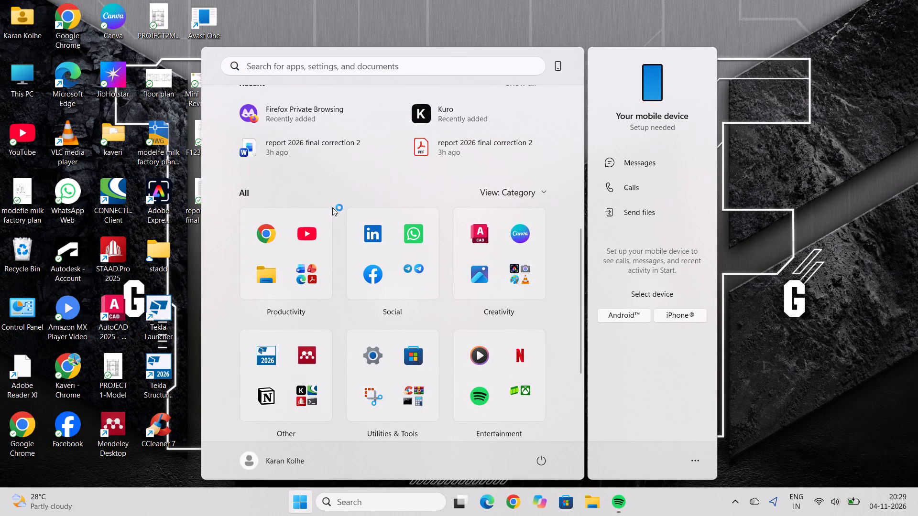
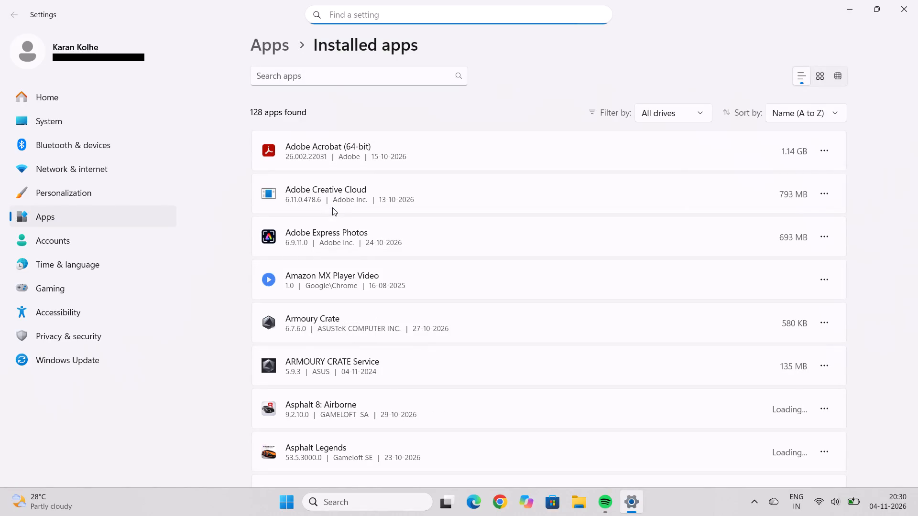
# Find Mozilla Firefox (x64 en-US) among the installed apps and uninstall it, confirming the removal.
pyautogui.scroll(-6, 332, 207)
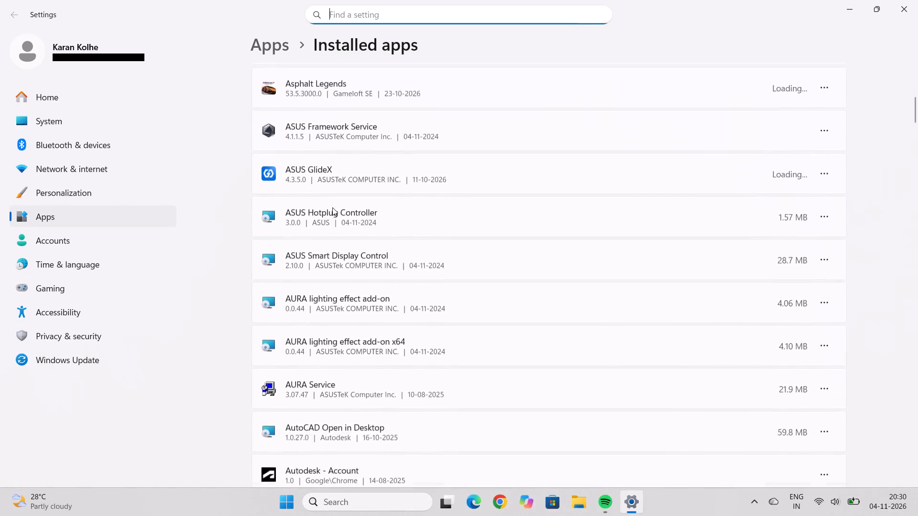
pyautogui.scroll(-16, 332, 207)
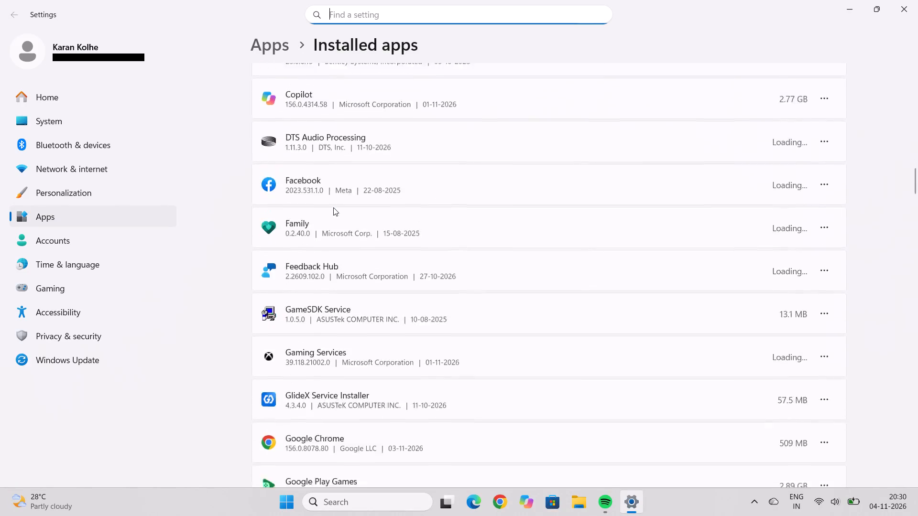
pyautogui.scroll(-16, 333, 207)
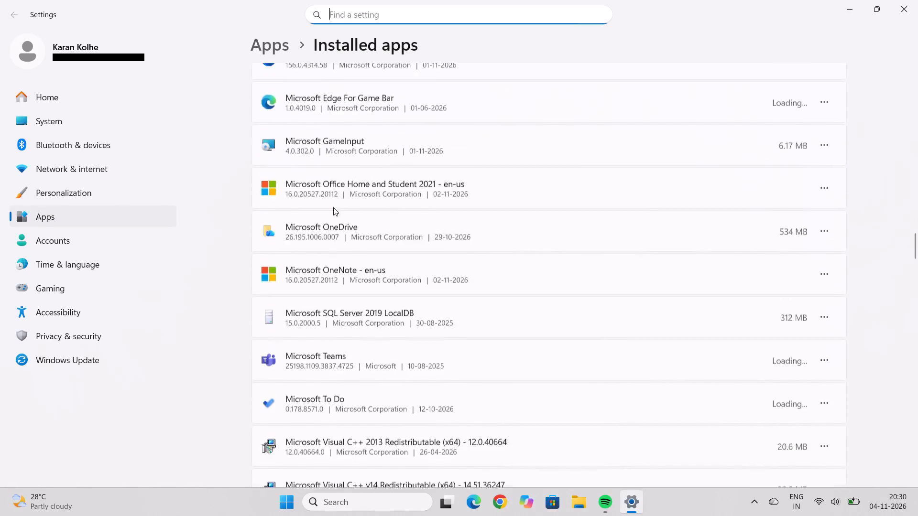
pyautogui.scroll(-10, 333, 207)
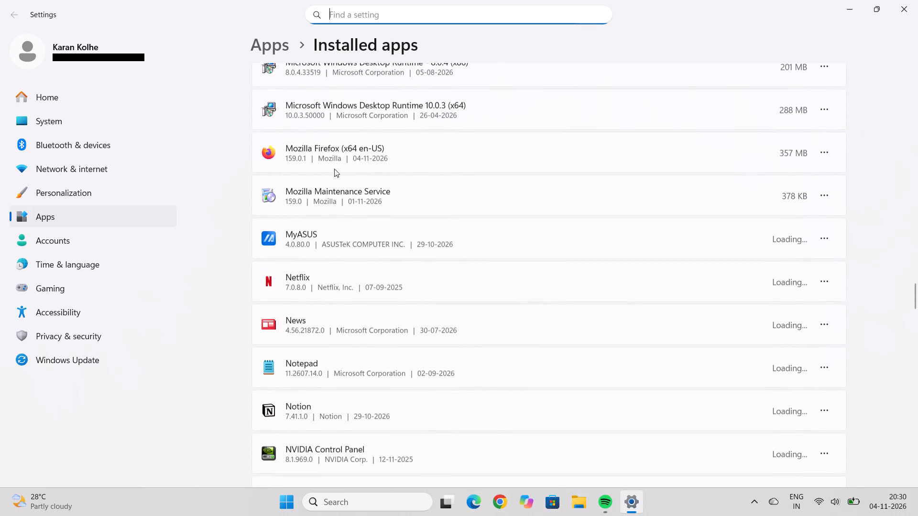
pyautogui.rightClick(335, 165)
pyautogui.rightClick(343, 157)
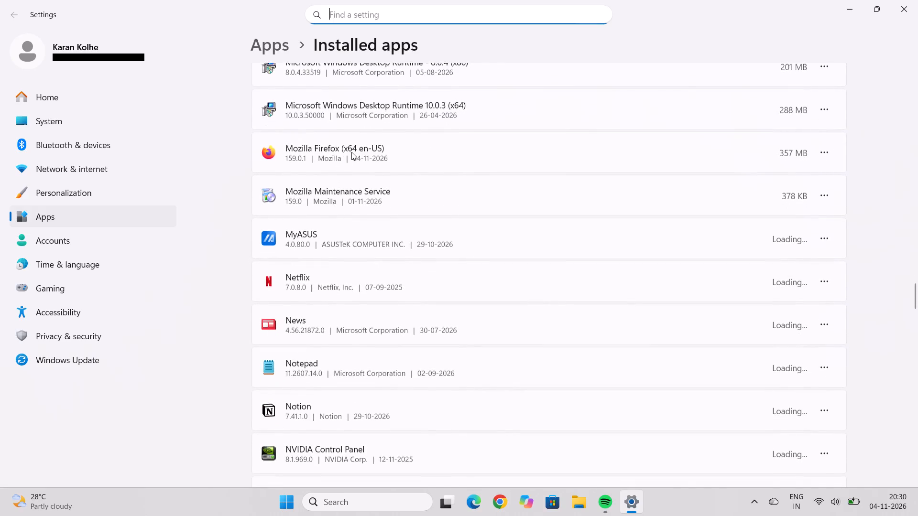
pyautogui.click(352, 151)
pyautogui.click(819, 153)
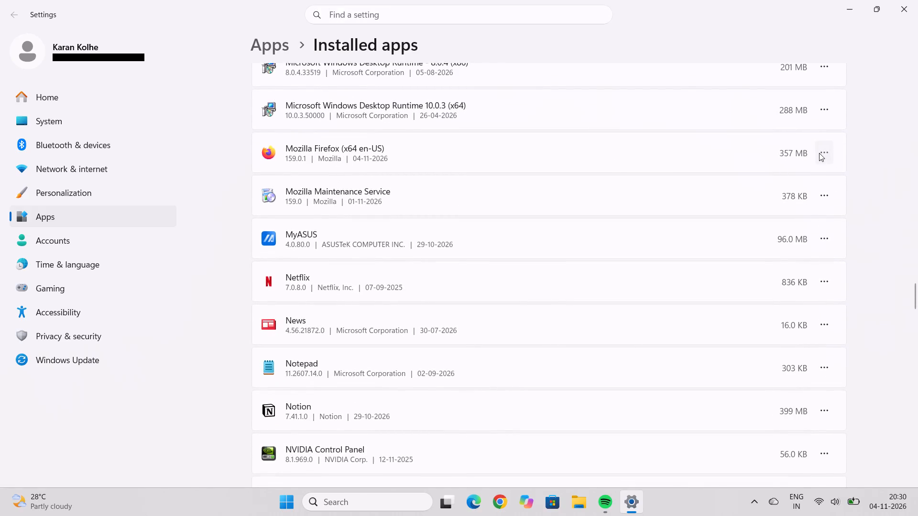
pyautogui.click(770, 189)
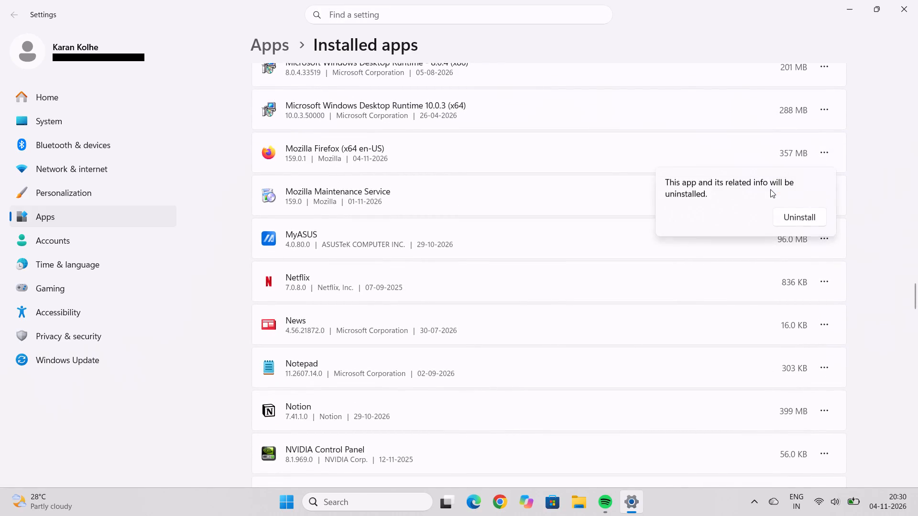
pyautogui.click(784, 216)
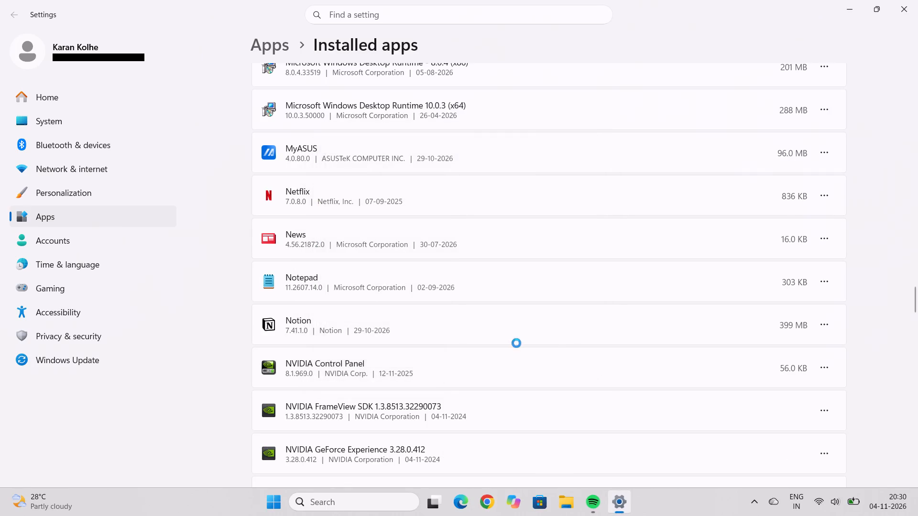
# Look through the installed apps list for remaining Firefox entries, and minimize the Settings window to reach the desktop.
pyautogui.scroll(-3, 518, 334)
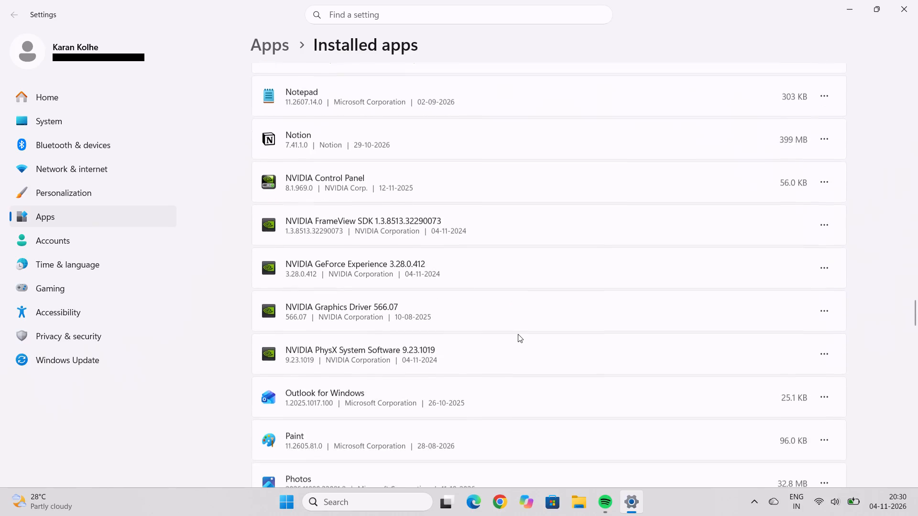
pyautogui.scroll(9, 518, 333)
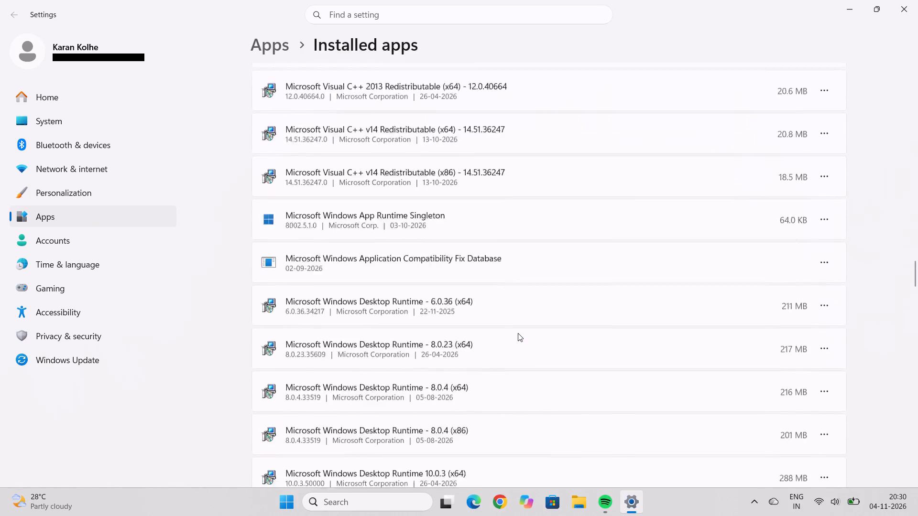
pyautogui.scroll(20, 518, 333)
pyautogui.scroll(2, 518, 333)
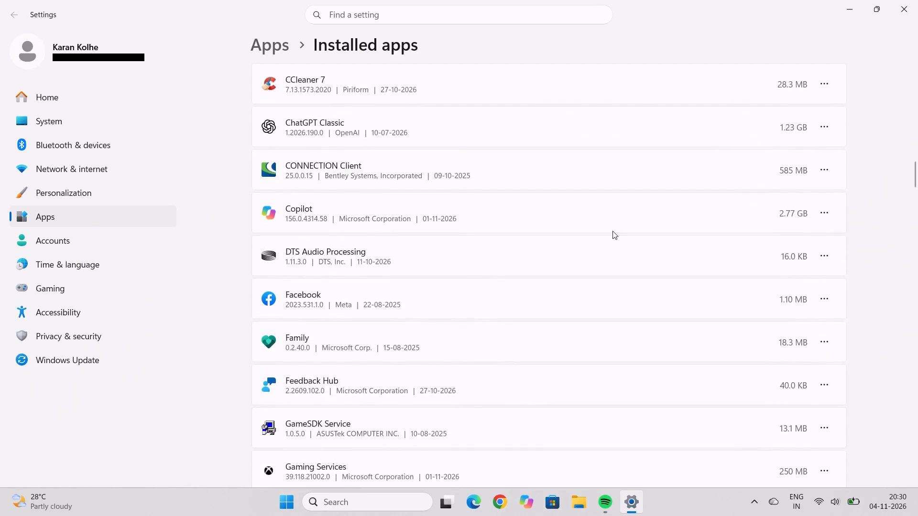
pyautogui.click(847, 12)
# Refresh the desktop and open This PC in File Explorer.
pyautogui.rightClick(540, 239)
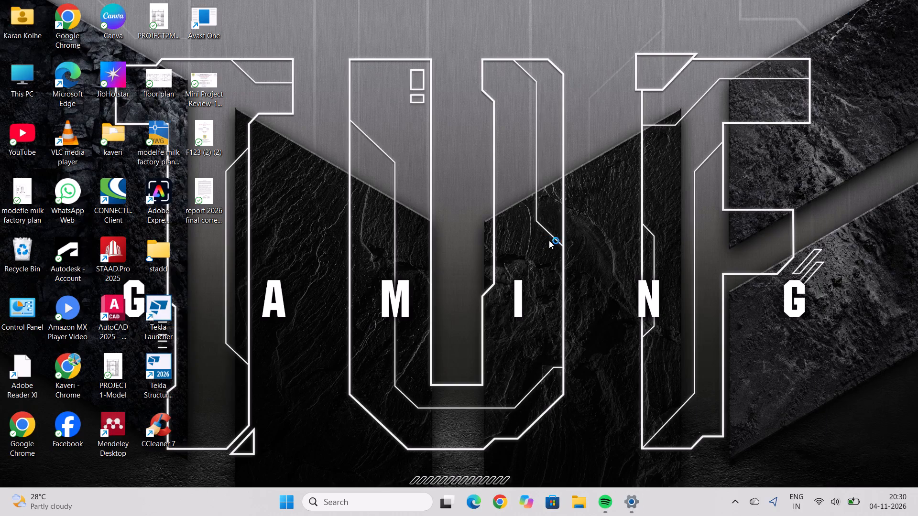
pyautogui.click(577, 289)
pyautogui.doubleClick(28, 81)
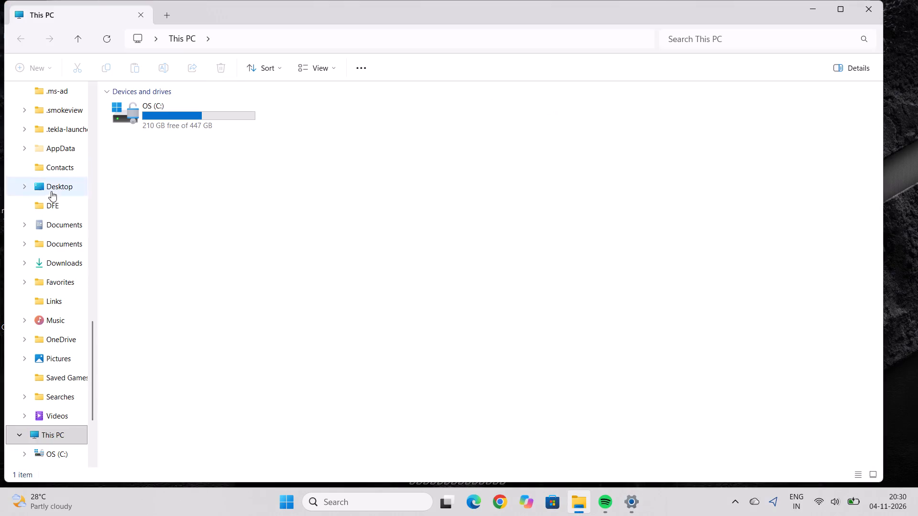
# In File Explorer, open the Word document "report 2026 final correction 2" from the Downloads folder.
pyautogui.click(64, 264)
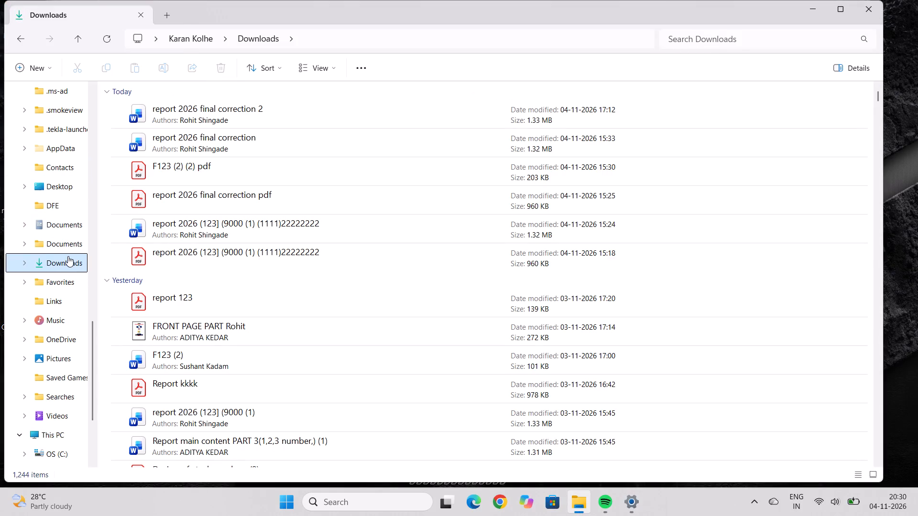
pyautogui.doubleClick(388, 118)
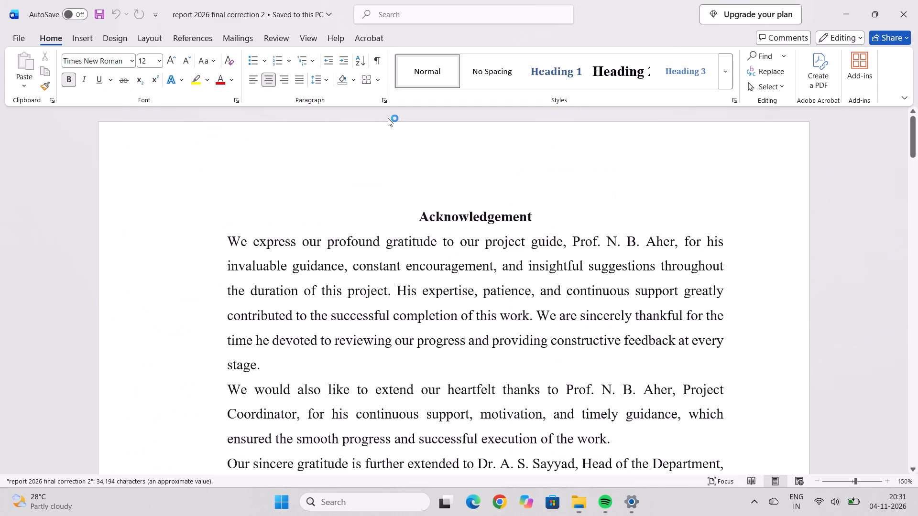
# Read through the report's opening pages, from the Acknowledgement to the end of the Contents table.
pyautogui.scroll(-4, 459, 172)
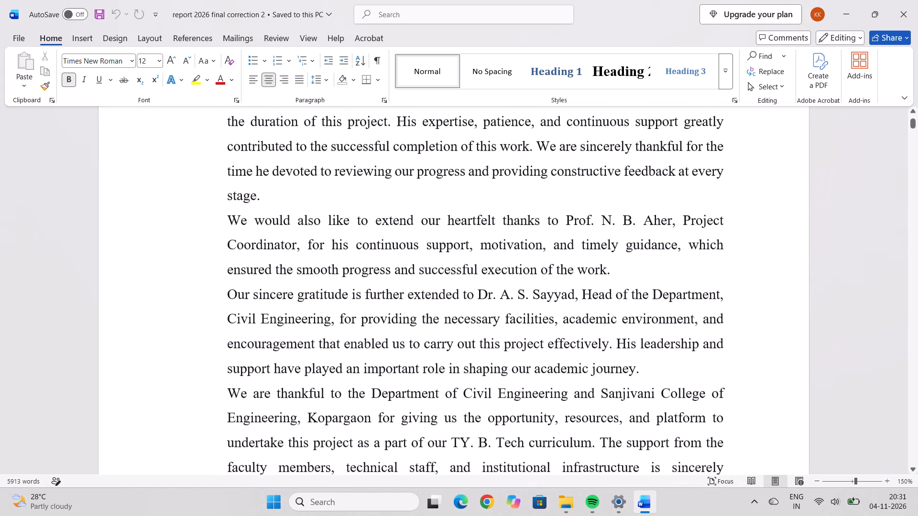
pyautogui.scroll(-20, 459, 172)
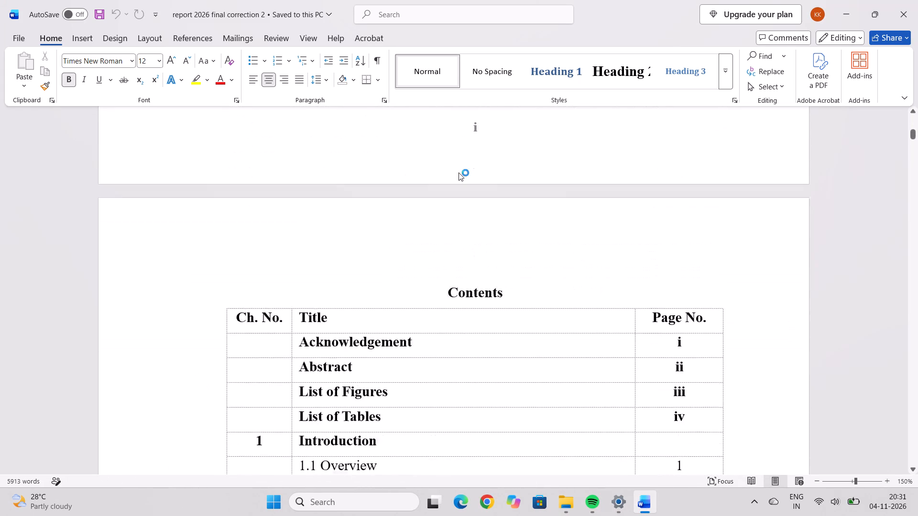
pyautogui.scroll(-14, 459, 172)
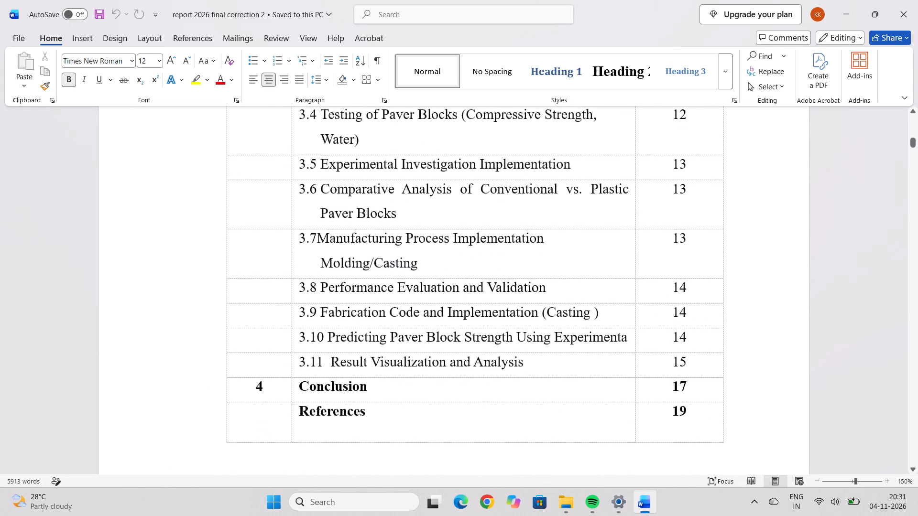
pyautogui.scroll(-8, 459, 172)
pyautogui.scroll(6, 459, 172)
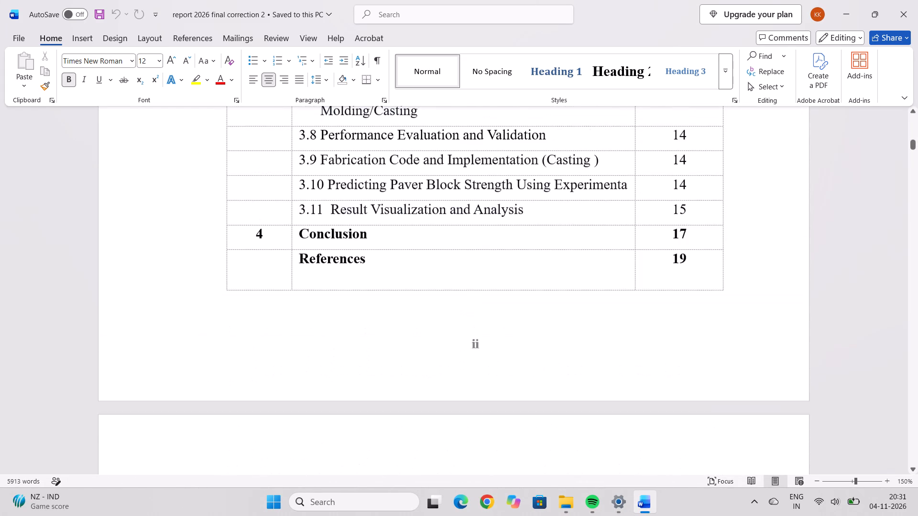
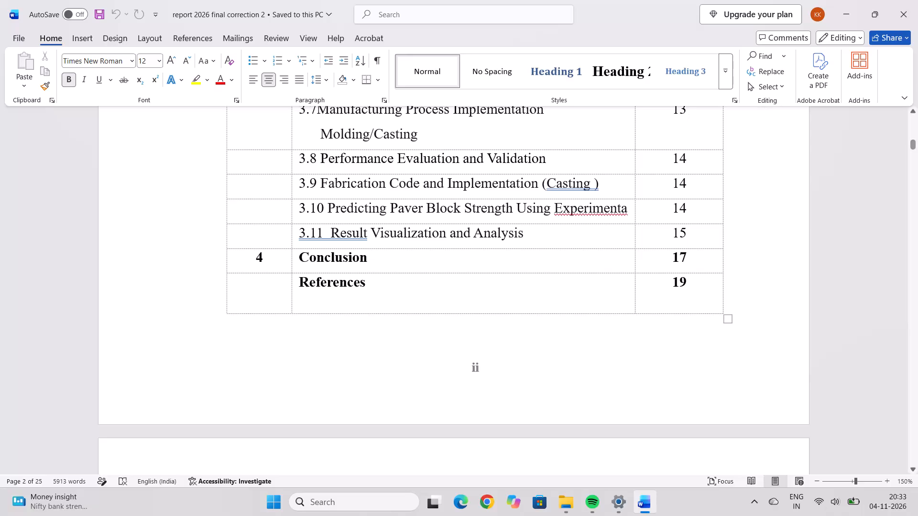
# Read through the report's front matter after the Contents table: the abstract, the list of figures and the List of Table.
pyautogui.scroll(-18, 468, 287)
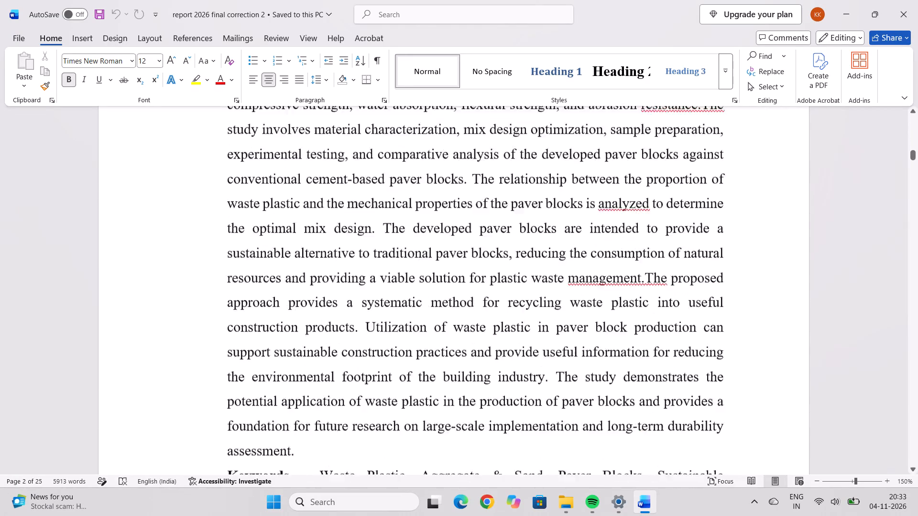
pyautogui.scroll(-17, 470, 285)
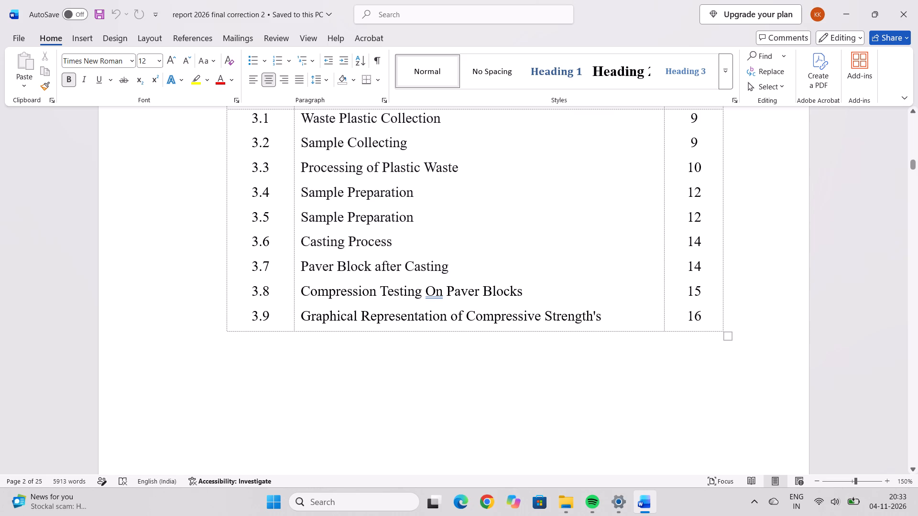
pyautogui.scroll(-7, 519, 290)
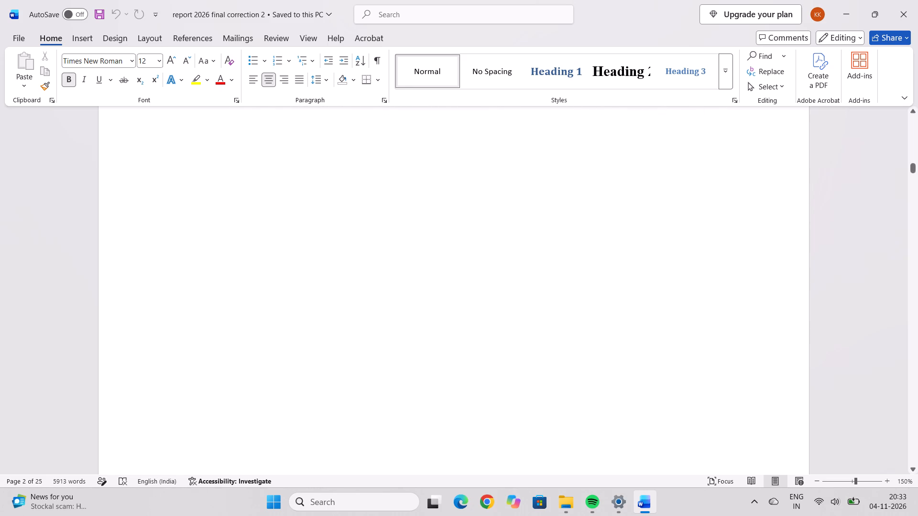
pyautogui.scroll(-9, 519, 290)
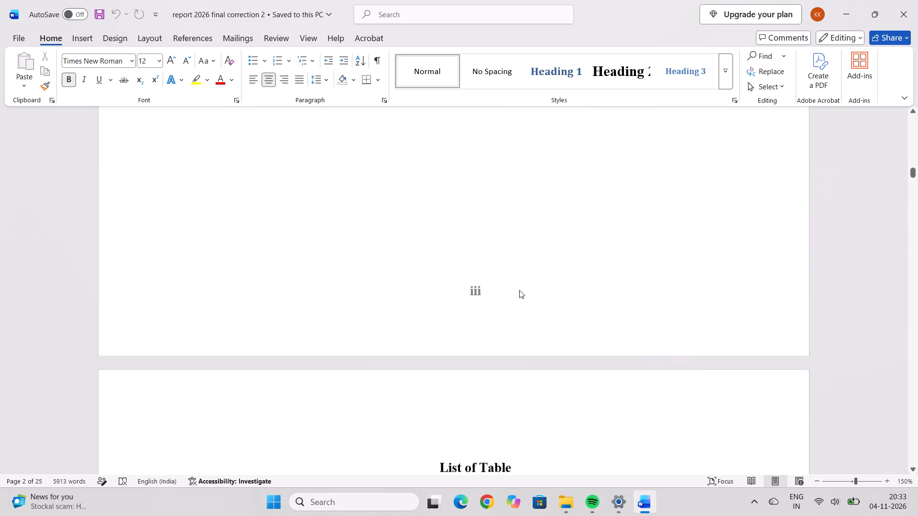
pyautogui.scroll(-9, 519, 290)
pyautogui.scroll(-18, 522, 290)
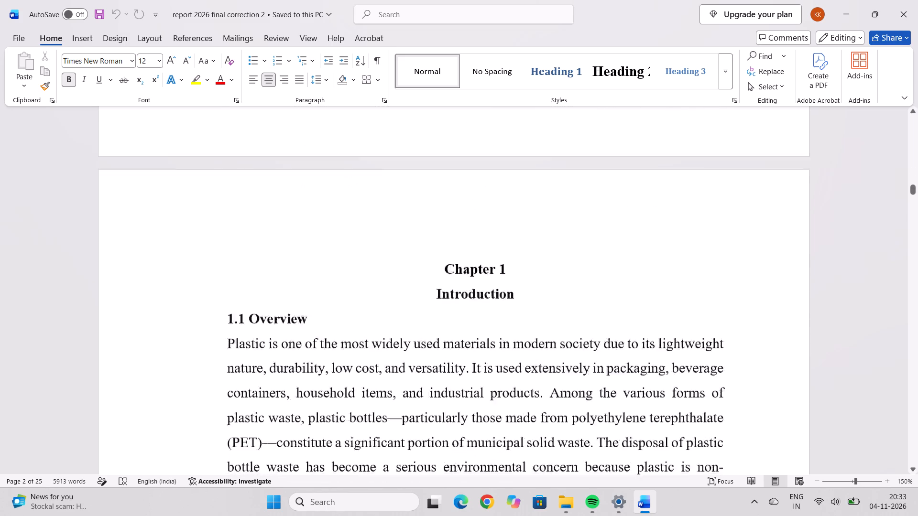
# Review Chapter 1, Introduction, from 1.1 Overview through the sections on plastic waste sources, global plastic pollution and the Kopargaon City problem.
pyautogui.scroll(-16, 523, 290)
pyautogui.scroll(-9, 523, 290)
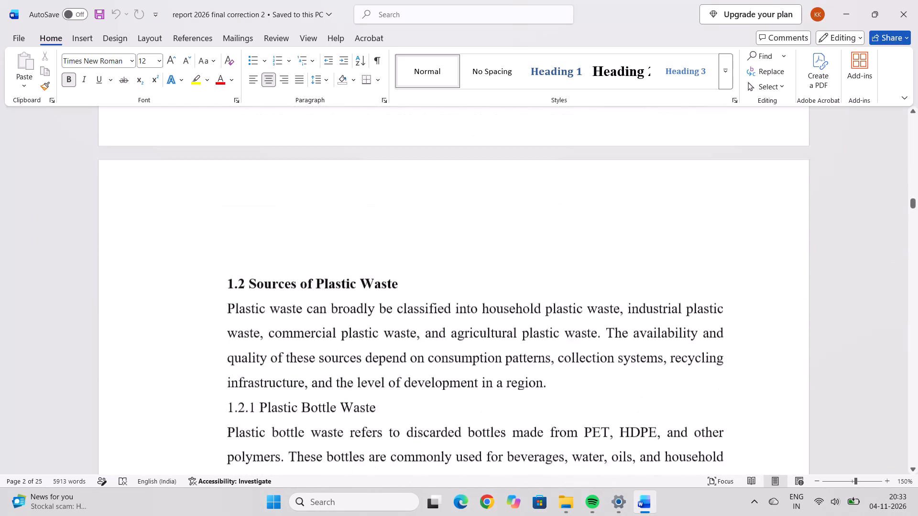
pyautogui.scroll(-12, 523, 290)
pyautogui.scroll(-12, 523, 290)
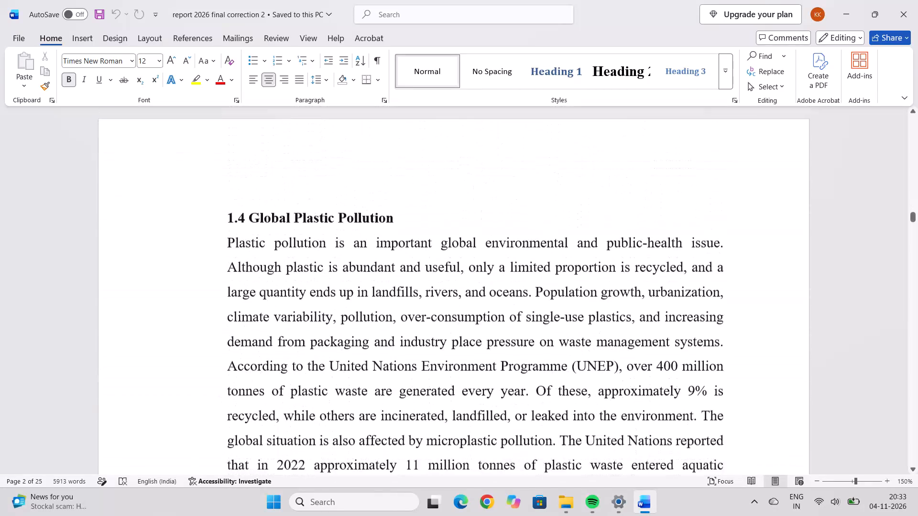
pyautogui.scroll(-20, 523, 290)
pyautogui.scroll(-8, 523, 290)
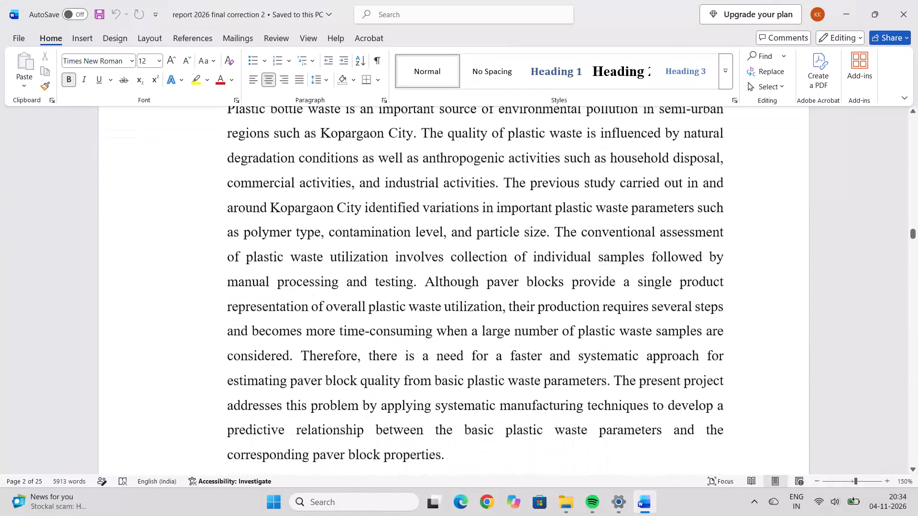
# Examine the opening entries of Chapter 2, Literature Review, covering the summaries of references [1] to [3].
pyautogui.scroll(-12, 525, 288)
pyautogui.scroll(-14, 525, 288)
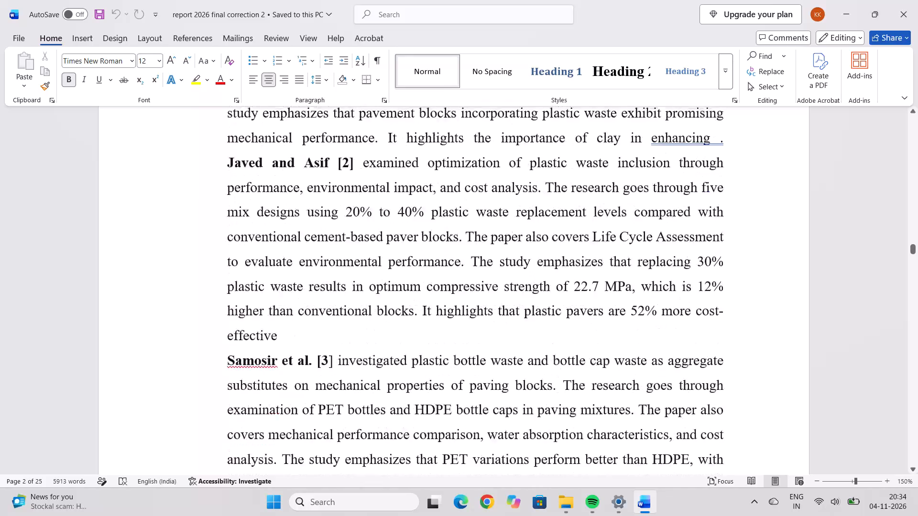
pyautogui.scroll(-1, 526, 288)
pyautogui.scroll(7, 526, 288)
pyautogui.scroll(-1, 526, 288)
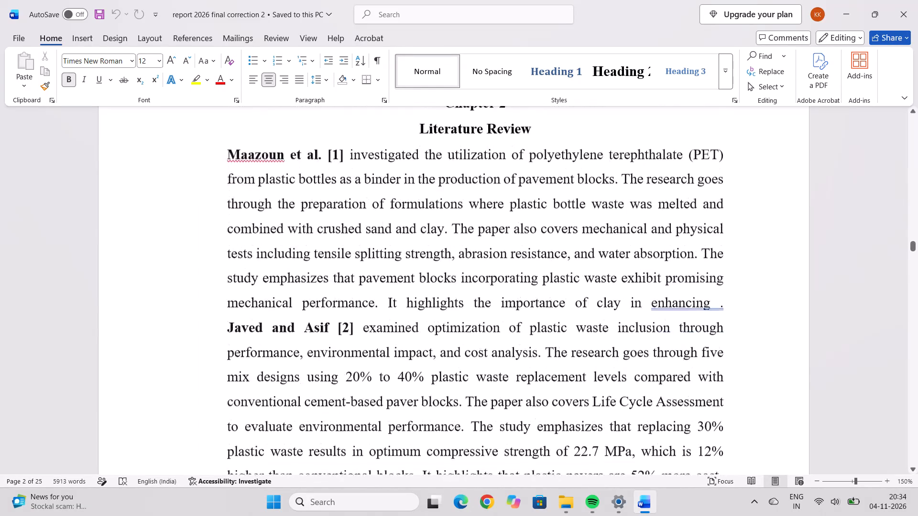
pyautogui.scroll(1, 526, 288)
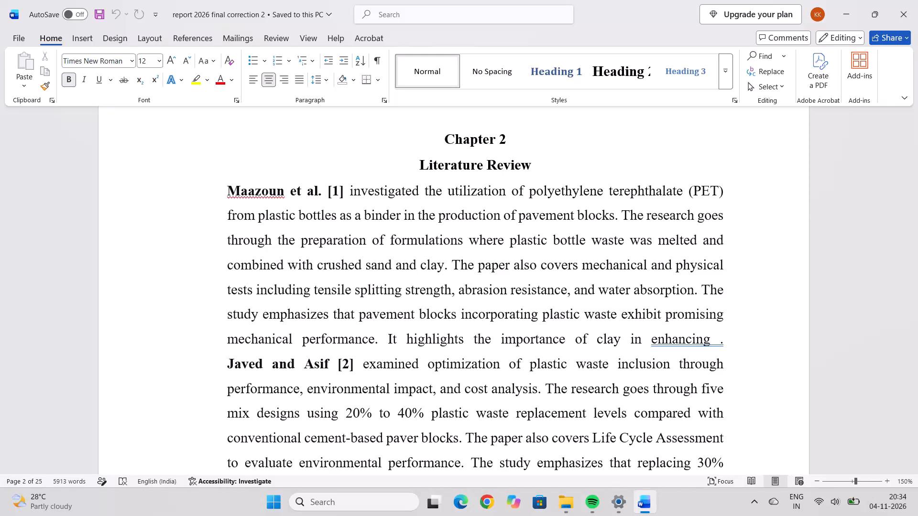
pyautogui.scroll(-2, 527, 288)
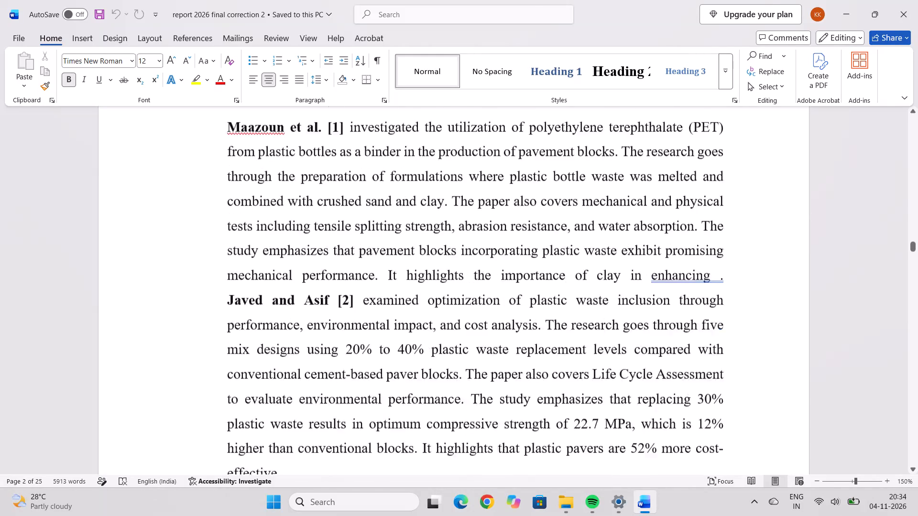
pyautogui.scroll(-1, 519, 298)
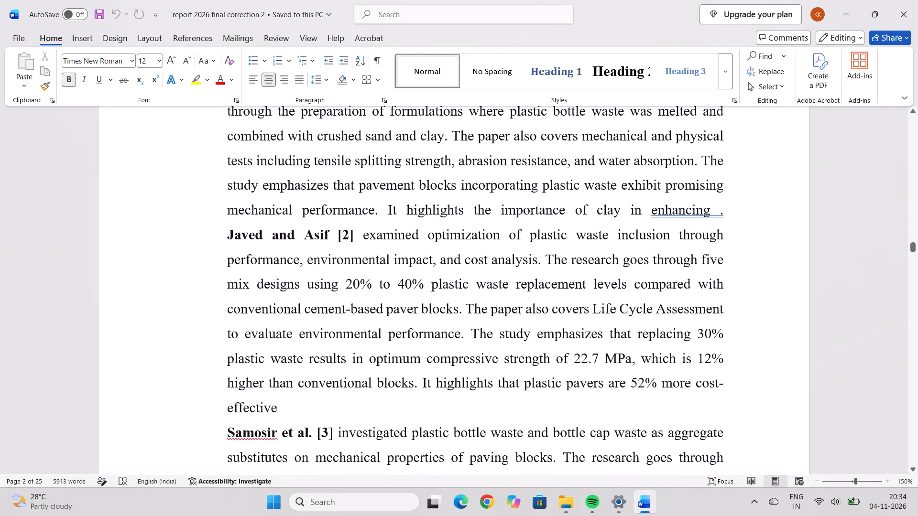
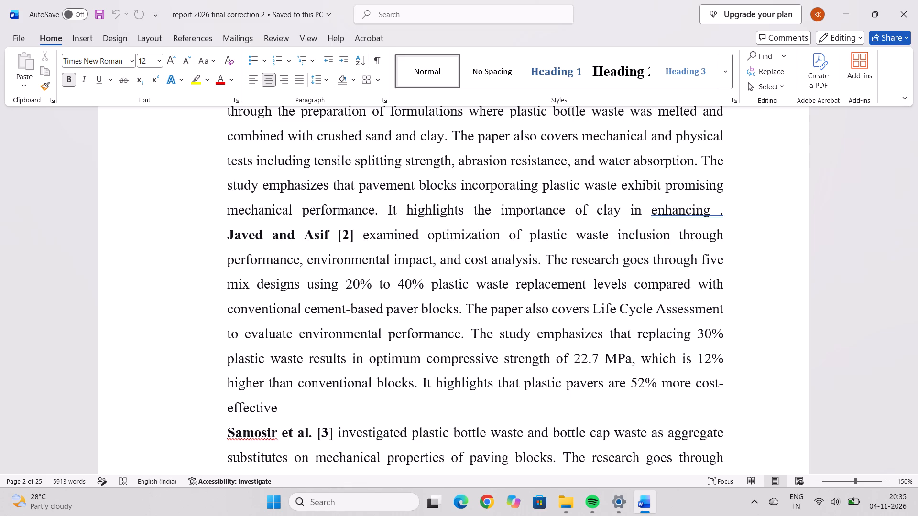
# Continue examining Chapter 2, Literature Review, through the summaries of references [3] to [9].
pyautogui.scroll(-3, 587, 209)
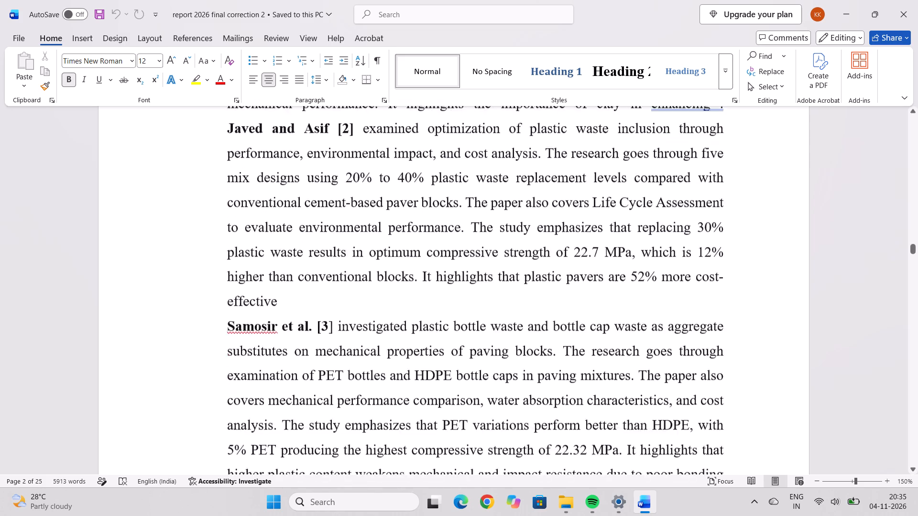
pyautogui.scroll(-15, 587, 209)
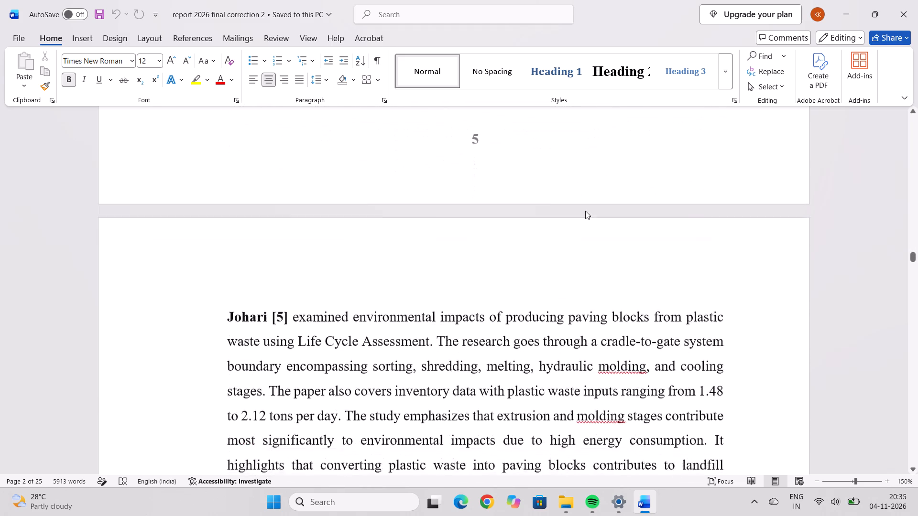
pyautogui.scroll(-10, 585, 211)
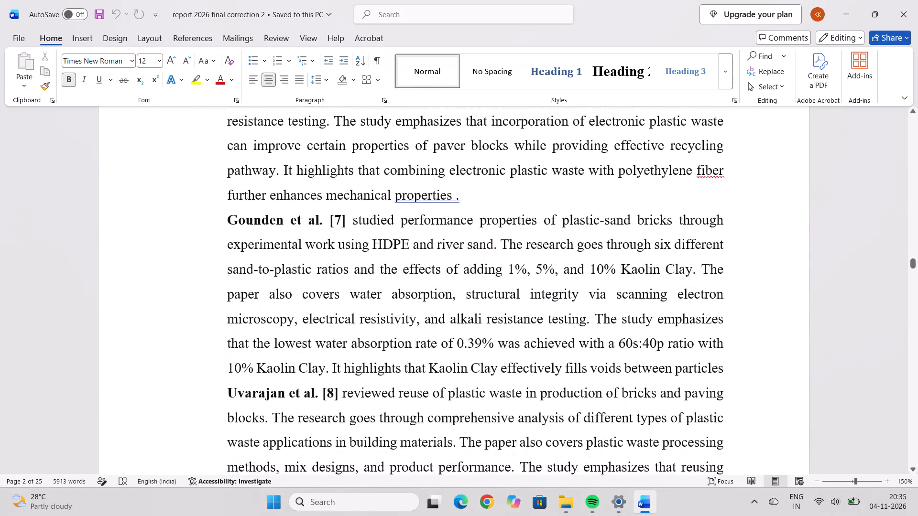
pyautogui.scroll(-4, 585, 211)
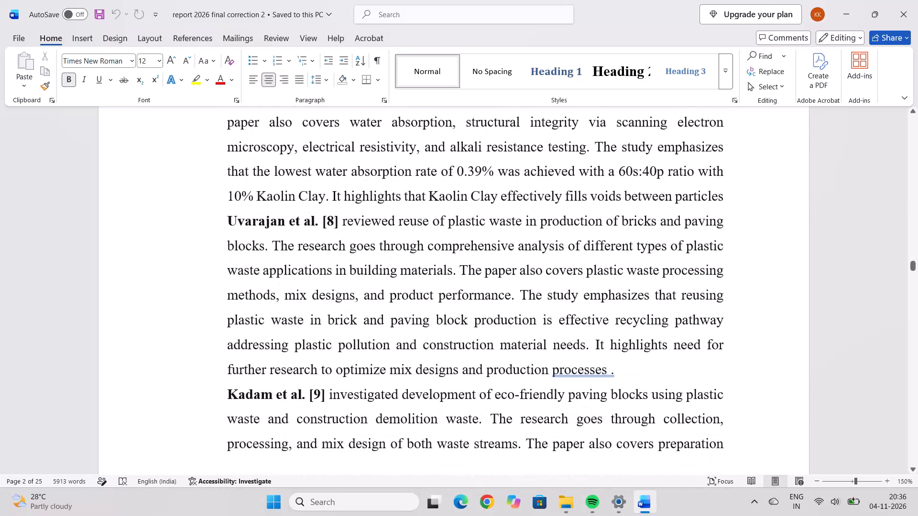
# Examine the remaining Literature Review entries, from the end of reference [9] through reference [15].
pyautogui.scroll(-11, 585, 211)
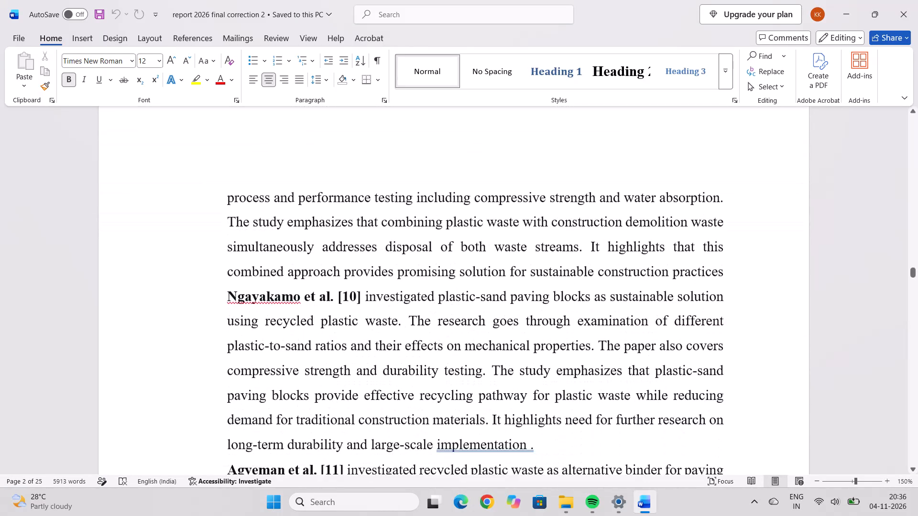
pyautogui.scroll(-13, 585, 211)
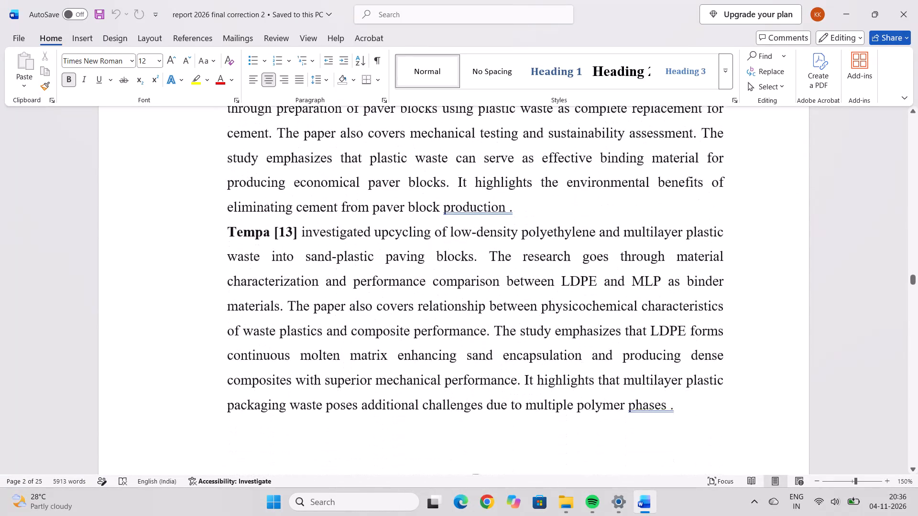
pyautogui.scroll(-9, 585, 211)
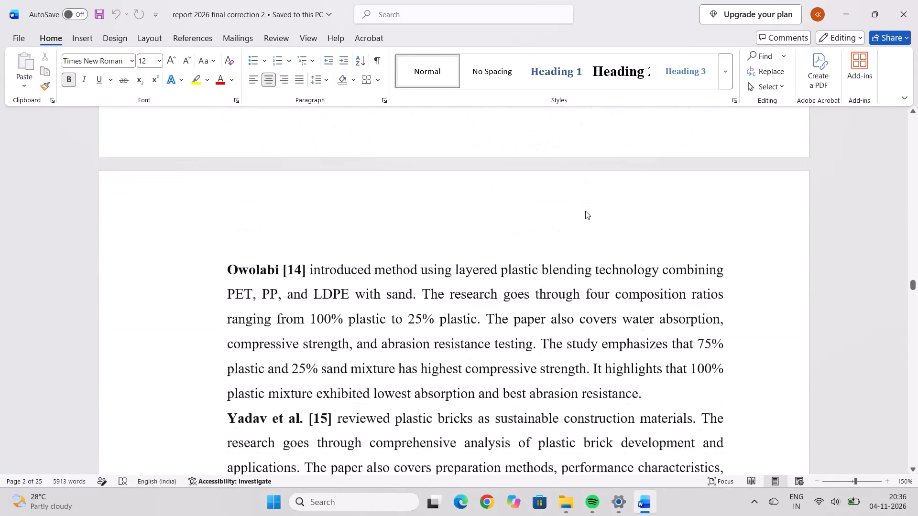
pyautogui.scroll(-4, 585, 211)
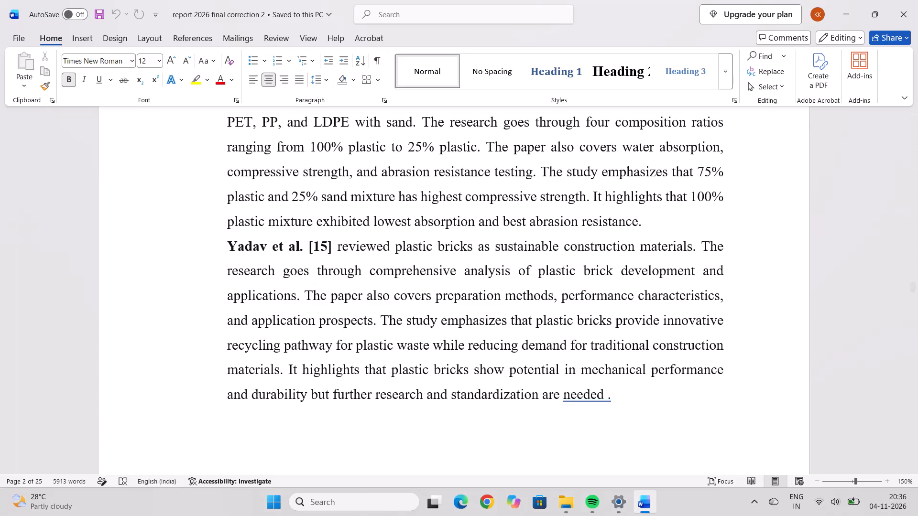
# Review the start of Chapter 3, Methodology, covering the 3.1 framework overview and the 3.2 material collection, aggregates and material properties.
pyautogui.scroll(-20, 647, 233)
pyautogui.scroll(-2, 646, 233)
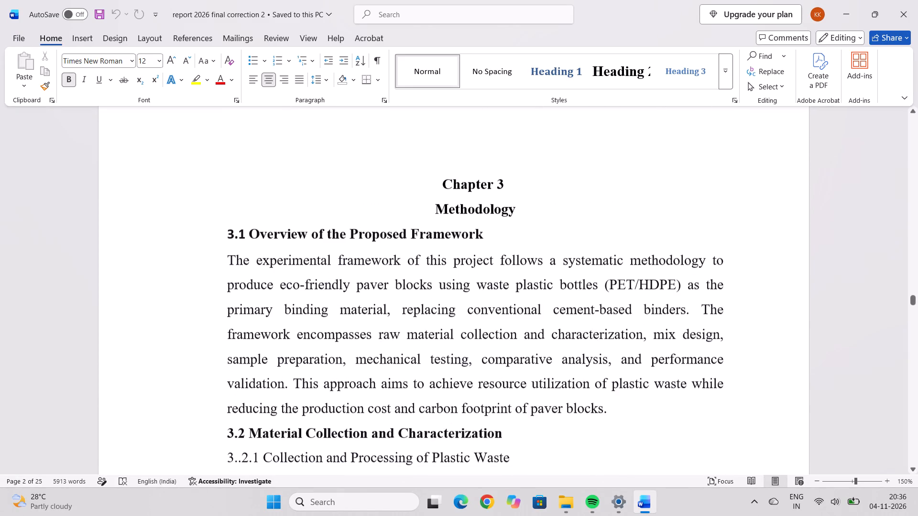
pyautogui.scroll(-3, 646, 233)
pyautogui.scroll(2, 646, 233)
pyautogui.scroll(-6, 646, 233)
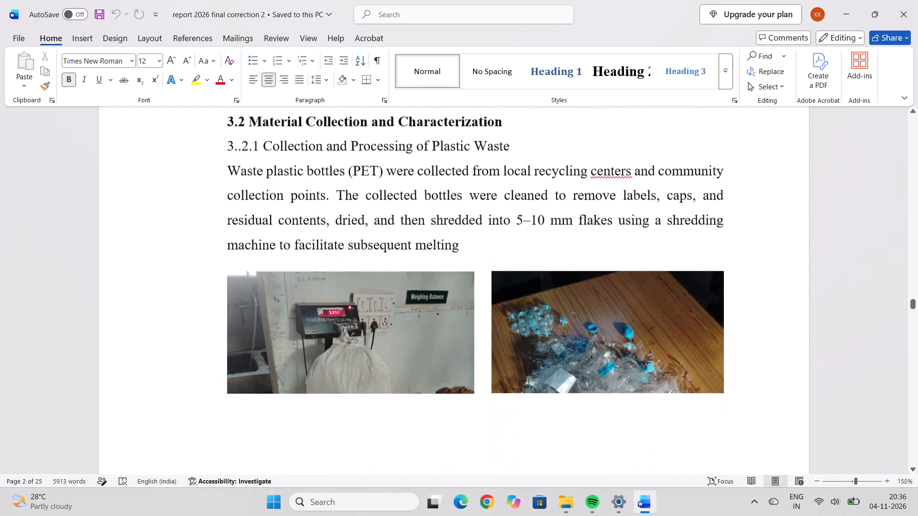
pyautogui.scroll(-20, 646, 233)
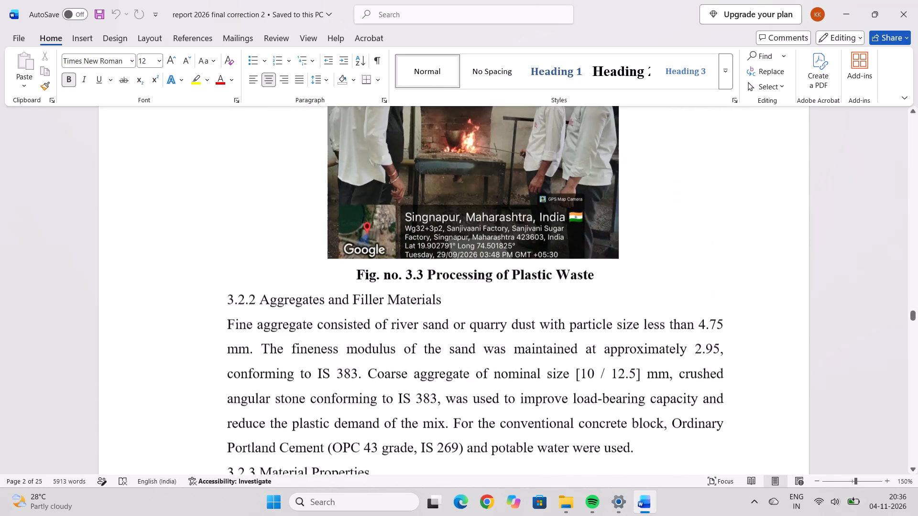
pyautogui.scroll(-11, 646, 233)
pyautogui.scroll(2, 646, 233)
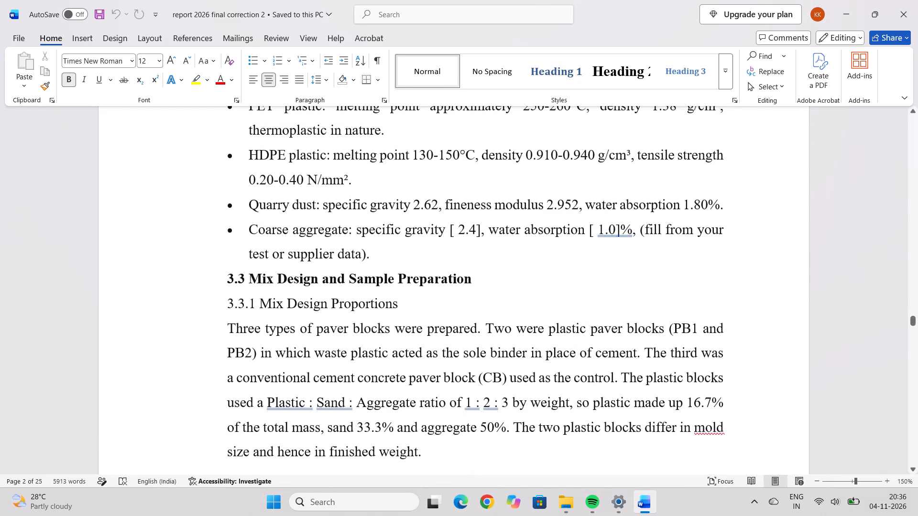
# Review section 3.3, covering the mix design proportions and tables, the sample preparation procedure and its figures.
pyautogui.scroll(-7, 646, 233)
pyautogui.scroll(2, 646, 233)
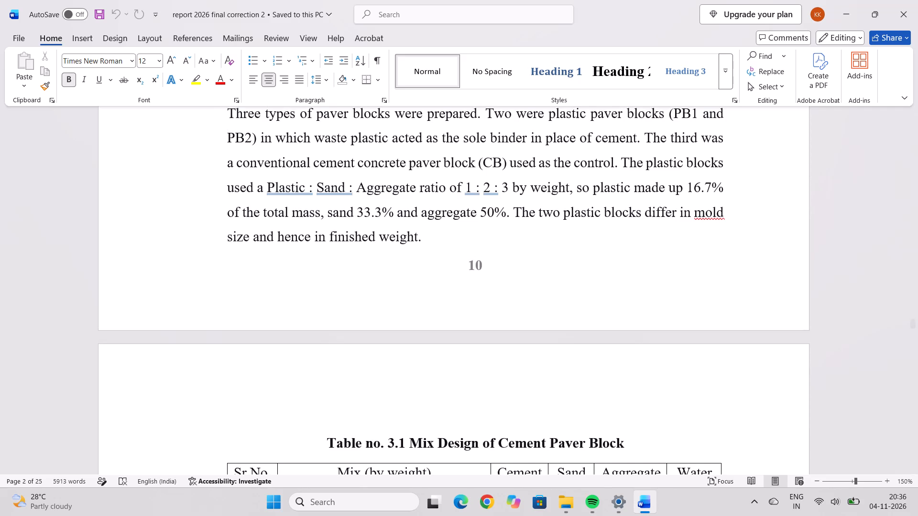
pyautogui.scroll(-13, 646, 233)
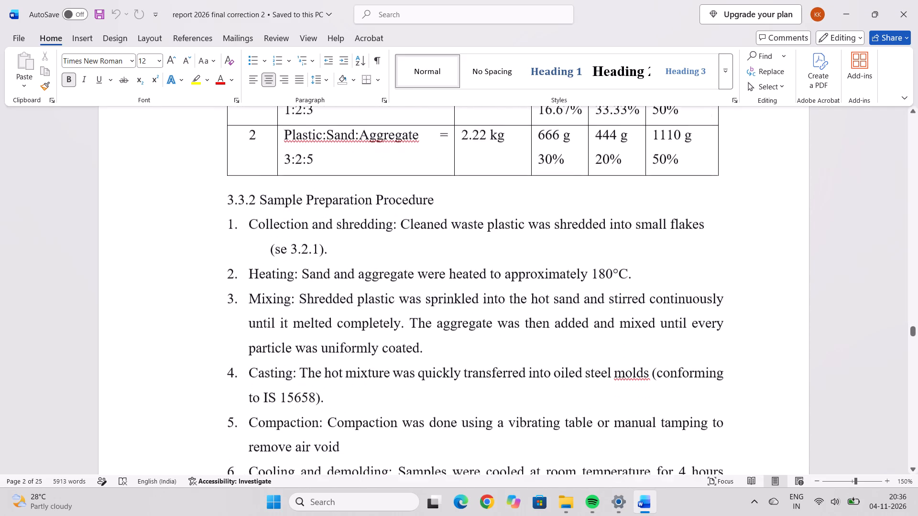
pyautogui.scroll(-2, 646, 233)
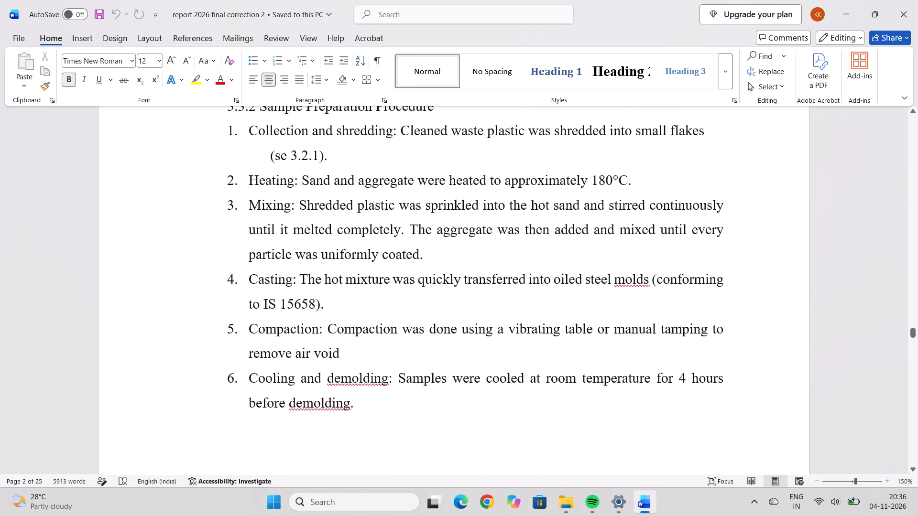
pyautogui.scroll(-17, 646, 233)
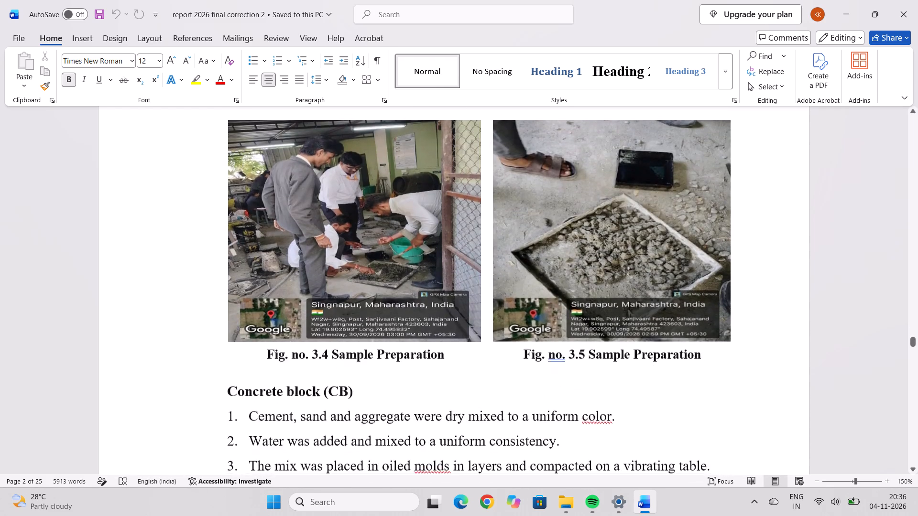
# Set the water curing period in item 4 of the Concrete block (CB) procedure to 7 days.
pyautogui.scroll(-6, 646, 233)
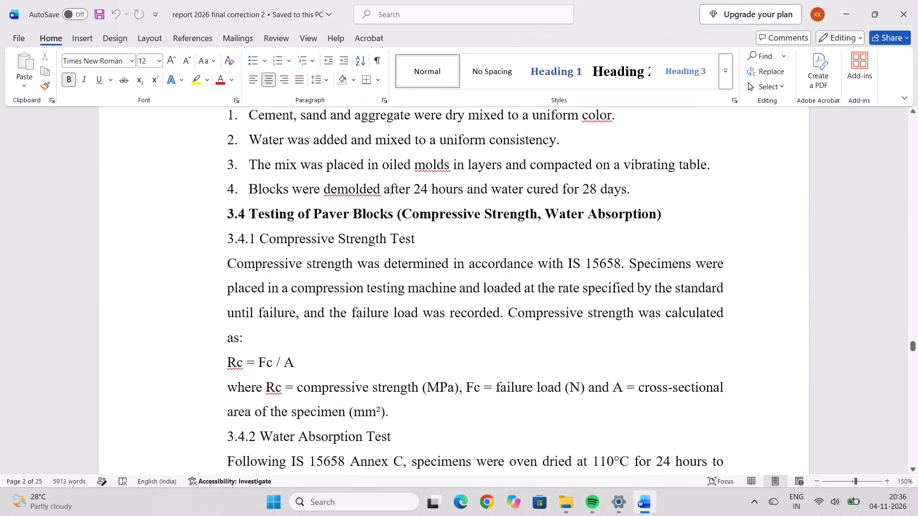
pyautogui.scroll(2, 644, 235)
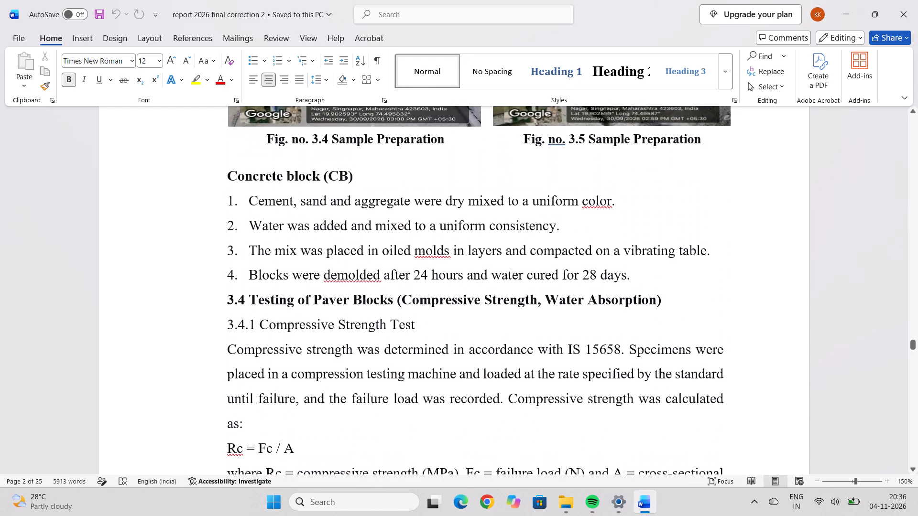
pyautogui.scroll(-1, 644, 235)
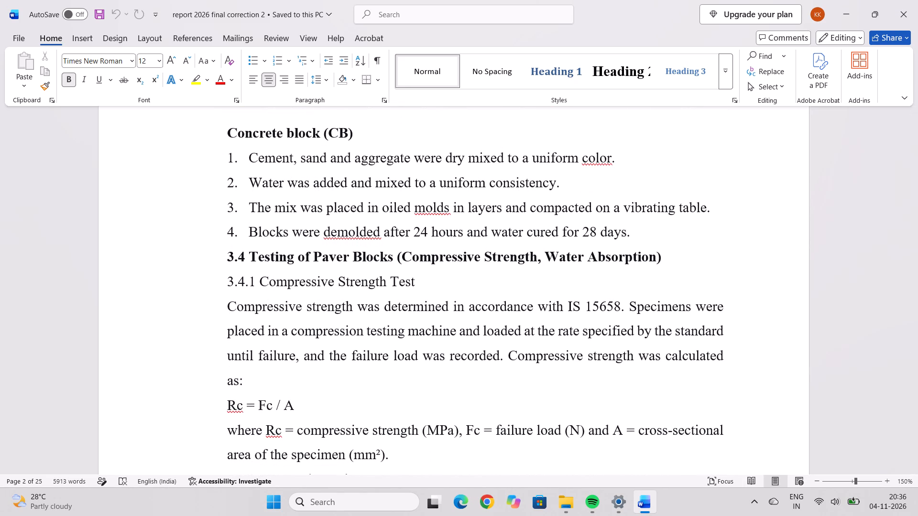
pyautogui.click(598, 233)
pyautogui.press('BackSpace')
pyautogui.press('BackSpace')
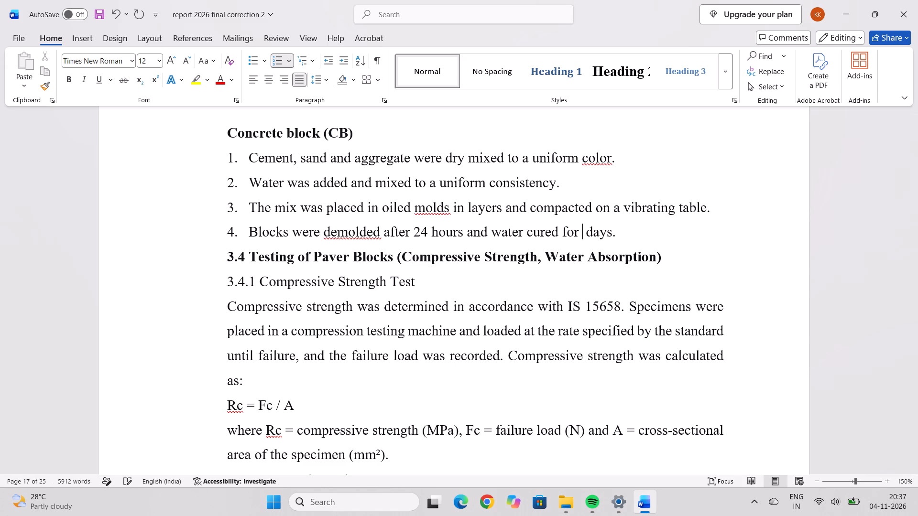
pyautogui.press('7')
# Review section 3.4, Testing of Paver Blocks, checking the compressive strength and water absorption test descriptions and formulas.
pyautogui.scroll(-1, 597, 234)
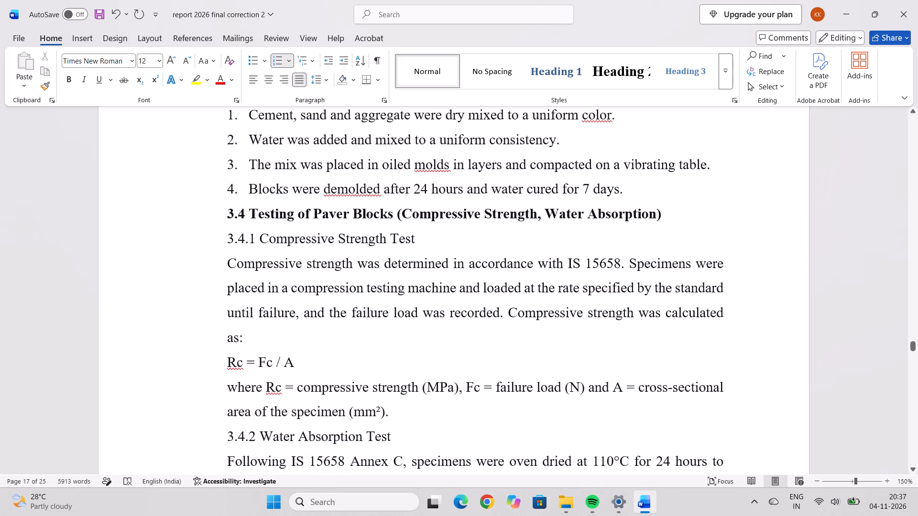
pyautogui.scroll(-2, 597, 234)
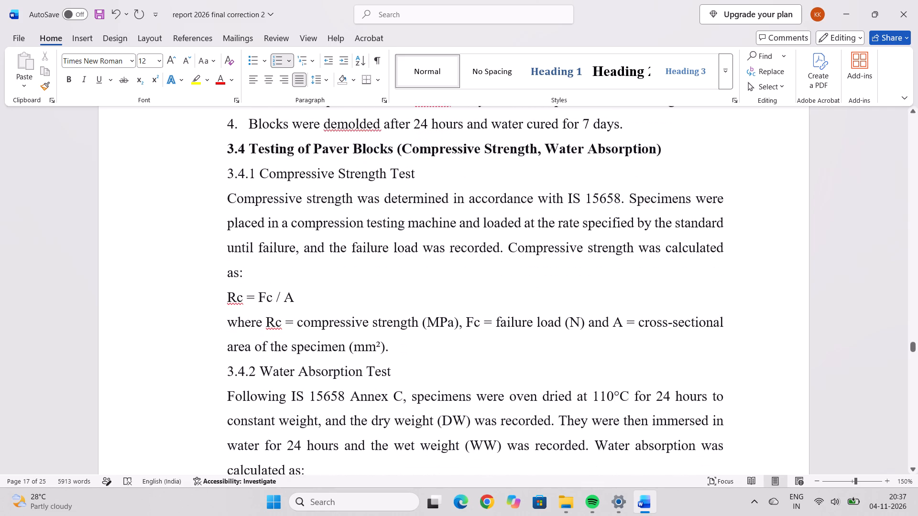
pyautogui.scroll(-1, 597, 234)
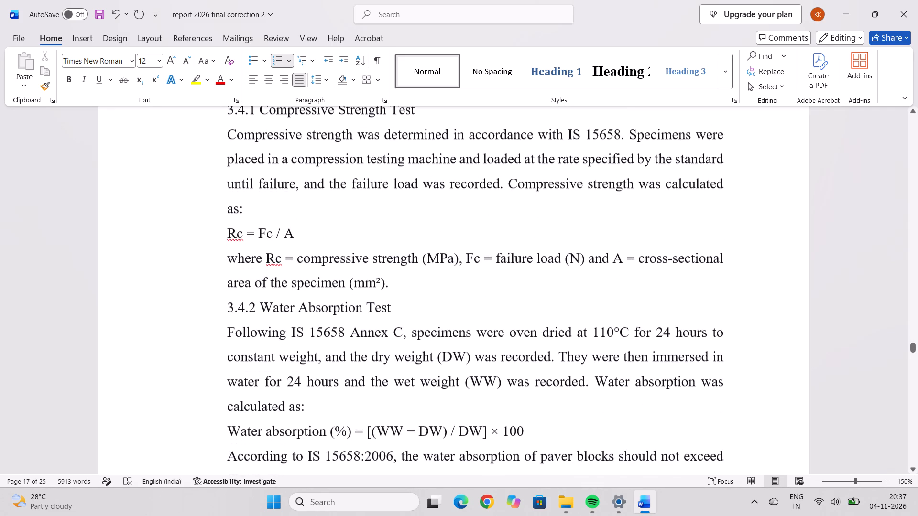
pyautogui.scroll(-2, 597, 234)
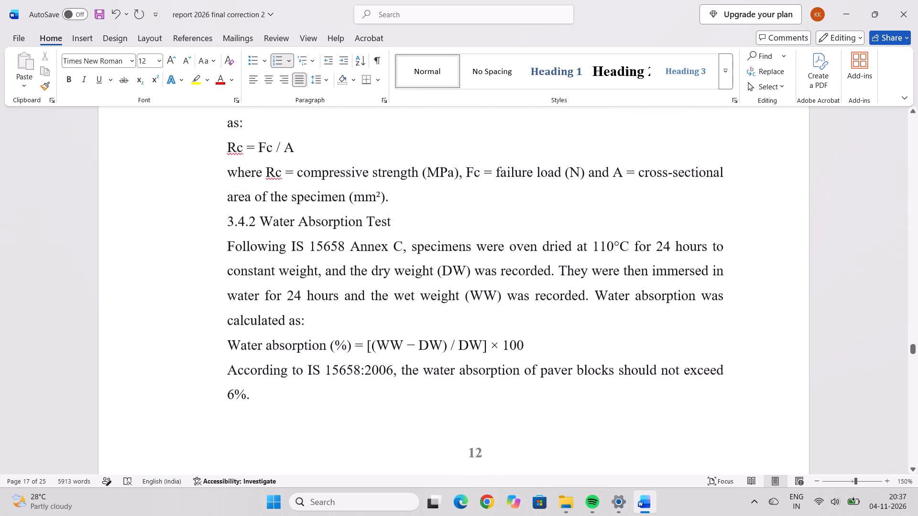
pyautogui.scroll(-1, 597, 234)
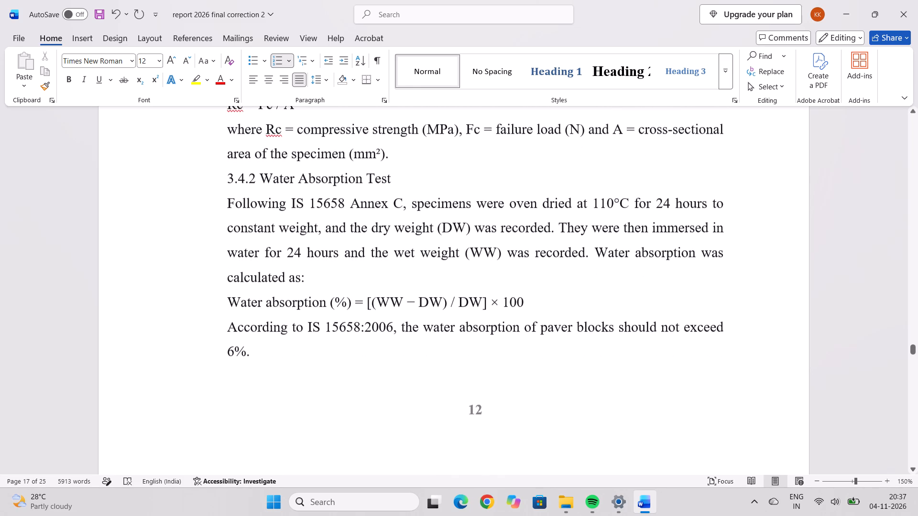
pyautogui.scroll(-2, 597, 234)
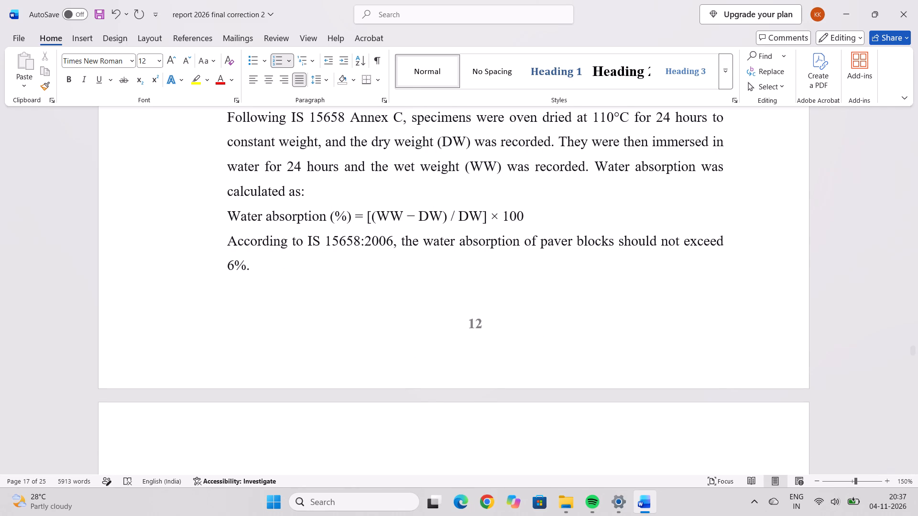
pyautogui.scroll(1, 597, 234)
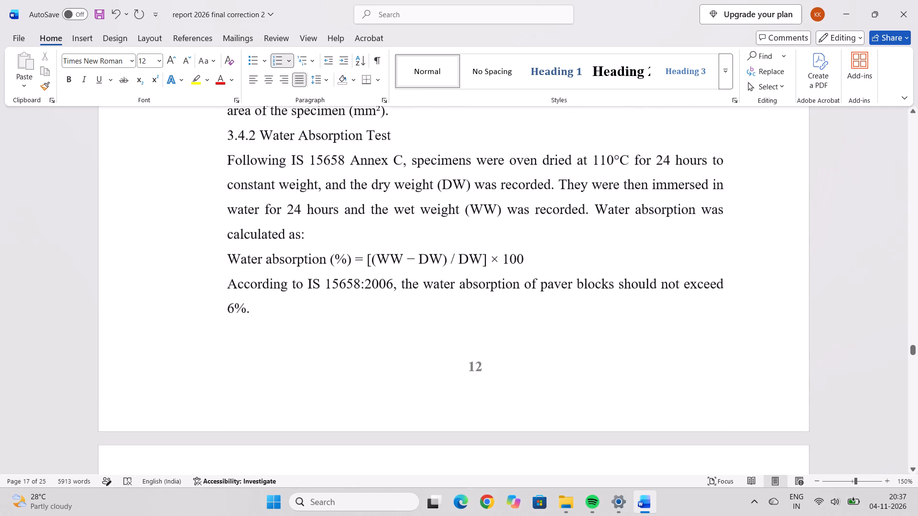
pyautogui.scroll(-6, 597, 234)
pyautogui.scroll(7, 596, 235)
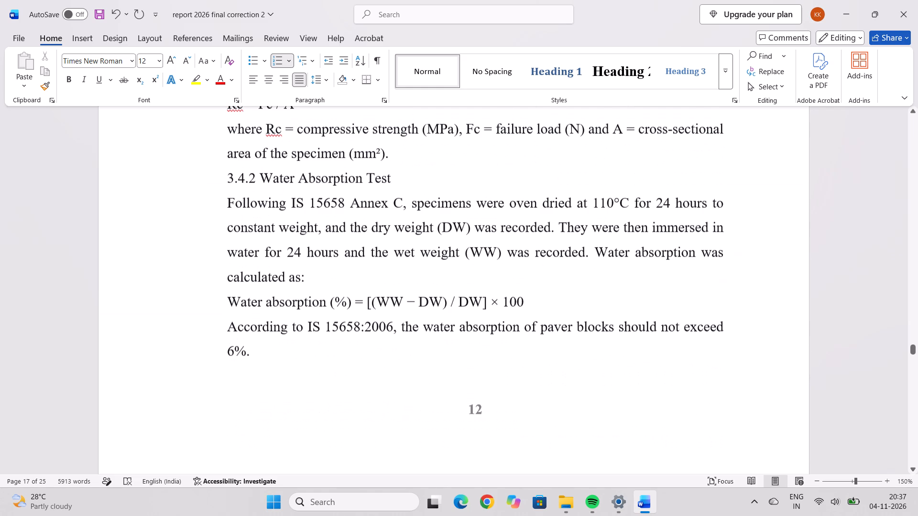
pyautogui.scroll(3, 596, 235)
pyautogui.scroll(-3, 596, 235)
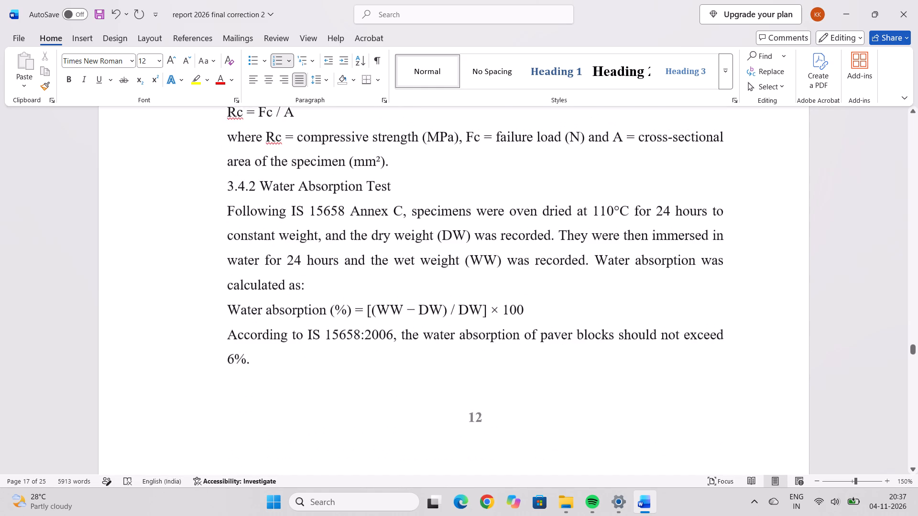
# In section 3.5, delete "and 28-day ages" so the compressive strength and water absorption tests are described at 7-day only.
pyautogui.scroll(-11, 596, 235)
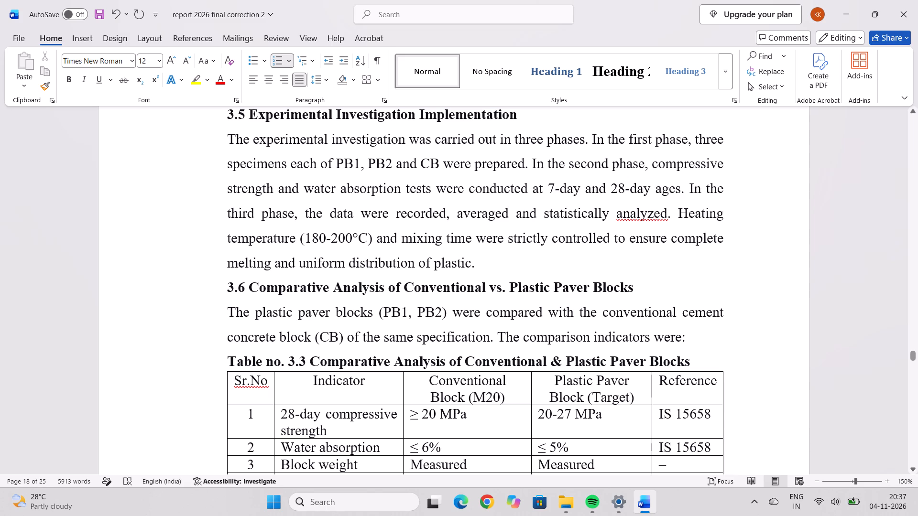
pyautogui.scroll(-1, 472, 174)
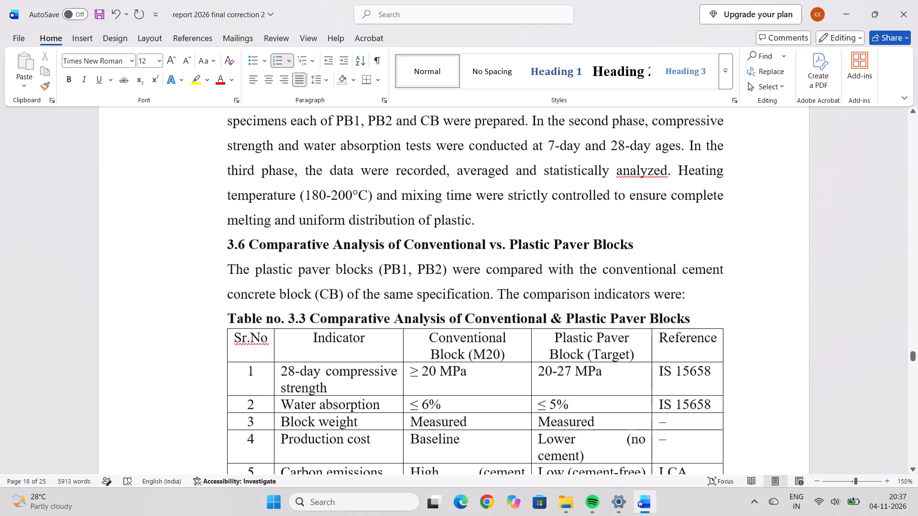
pyautogui.click(680, 145)
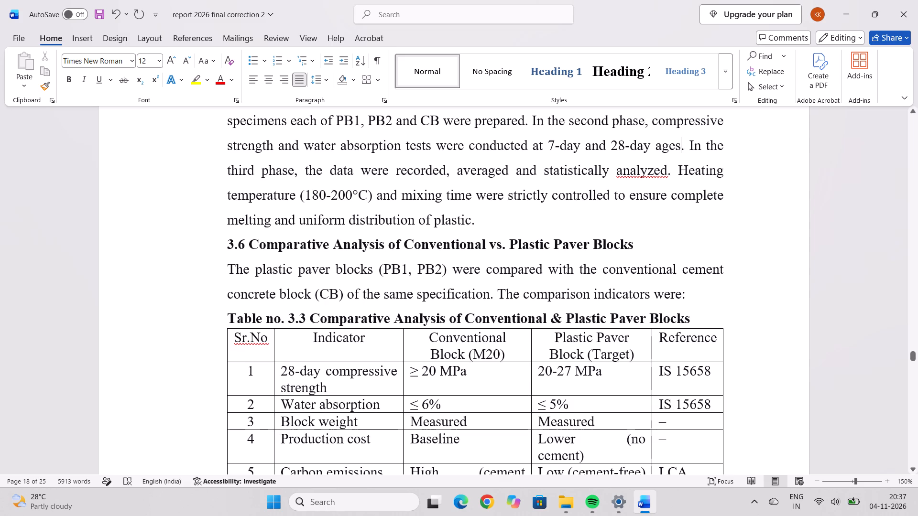
pyautogui.press('BackSpace')
pyautogui.press('BackSpace')
pyautogui.press('BackSpace')
pyautogui.press('BackSpace')
pyautogui.press('BackSpace')
pyautogui.press('BackSpace')
pyautogui.press('BackSpace')
pyautogui.press('BackSpace')
pyautogui.press('BackSpace')
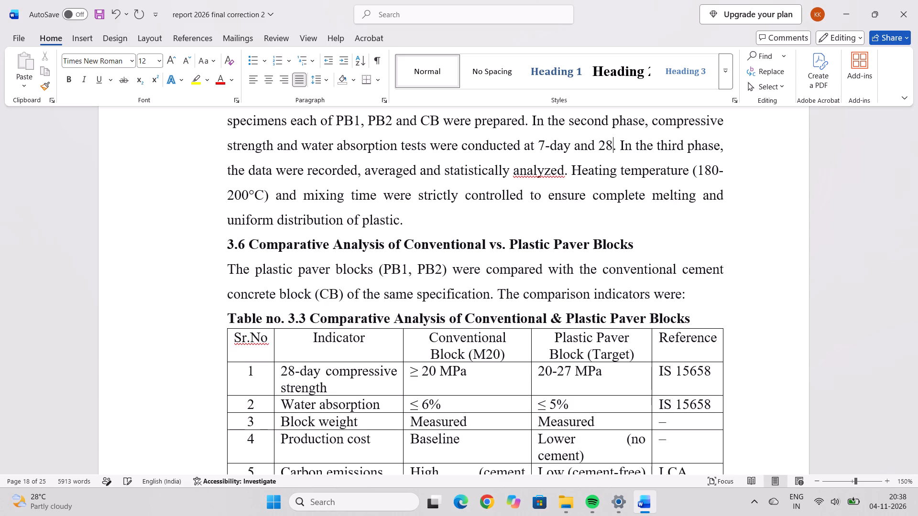
pyautogui.press('BackSpace')
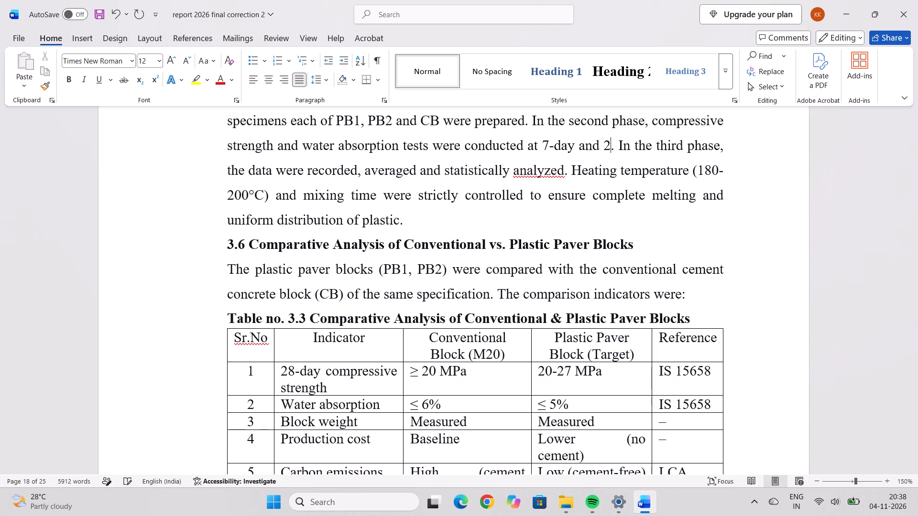
pyautogui.press('BackSpace')
pyautogui.press('BackSpace')
pyautogui.press('BackSpace')
pyautogui.press('BackSpace')
pyautogui.press('BackSpace')
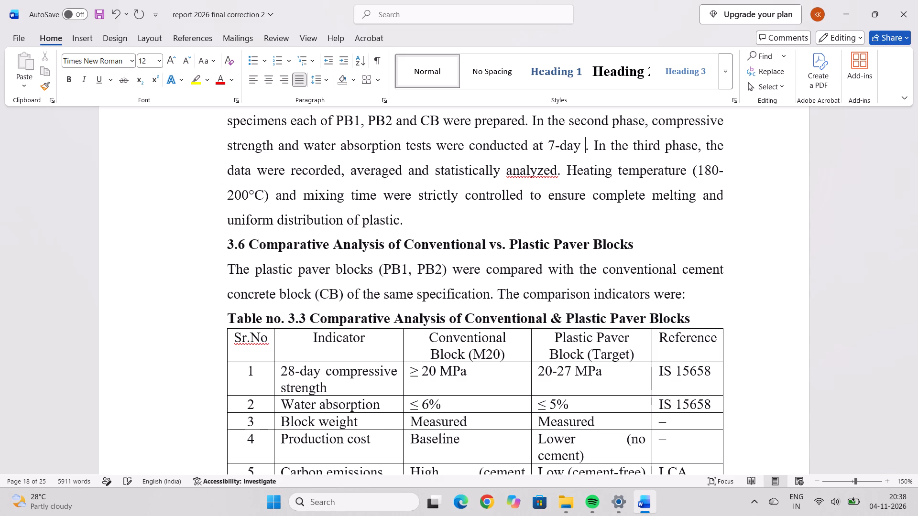
pyautogui.press('BackSpace')
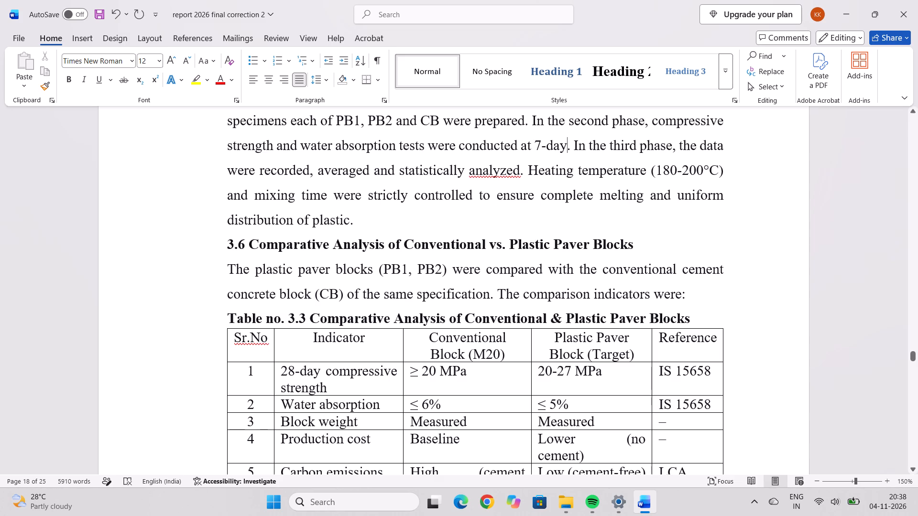
# Review section 3.6 with Table 3.3 comparing conventional and plastic paver blocks, and the manufacturing process list in section 3.7.
pyautogui.scroll(-3, 666, 149)
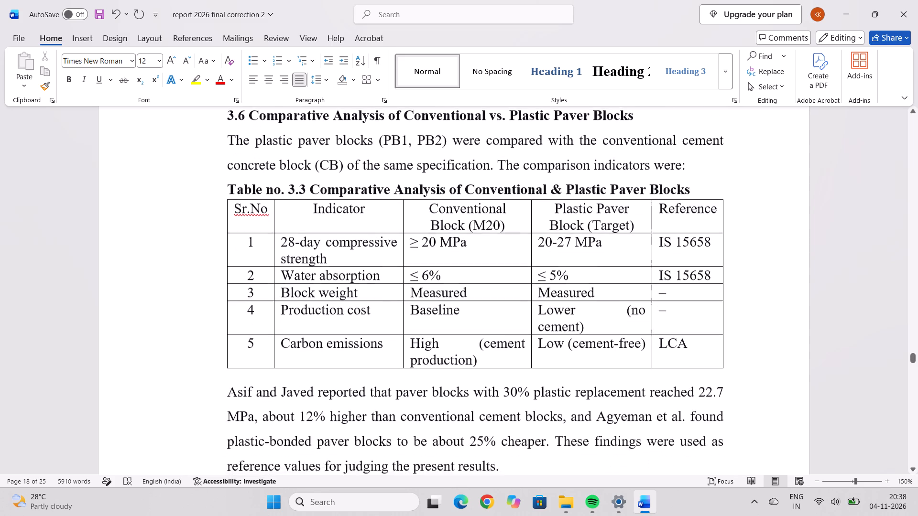
pyautogui.scroll(-10, 666, 149)
pyautogui.scroll(2, 666, 149)
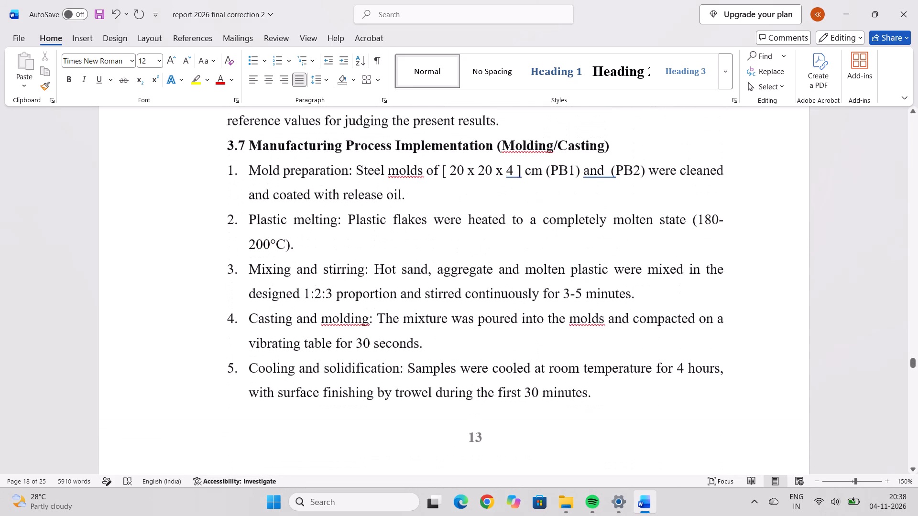
pyautogui.scroll(-1, 666, 149)
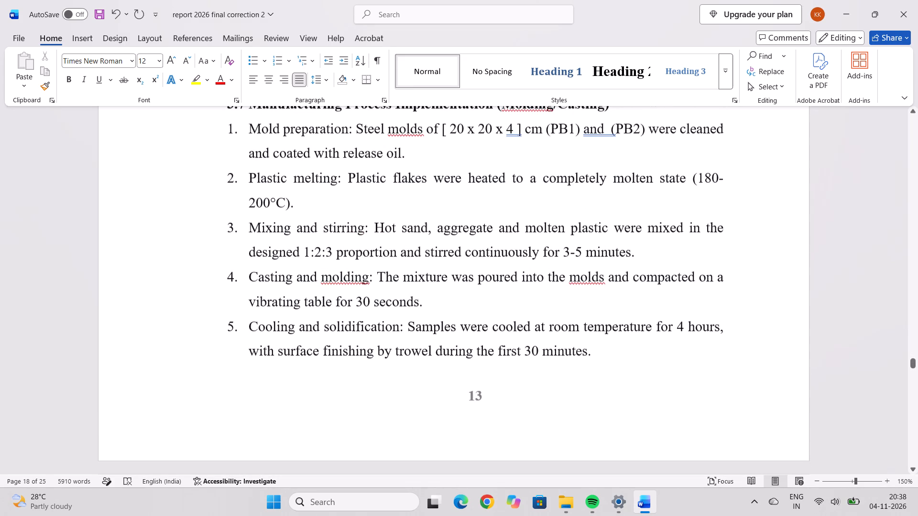
pyautogui.scroll(-2, 666, 149)
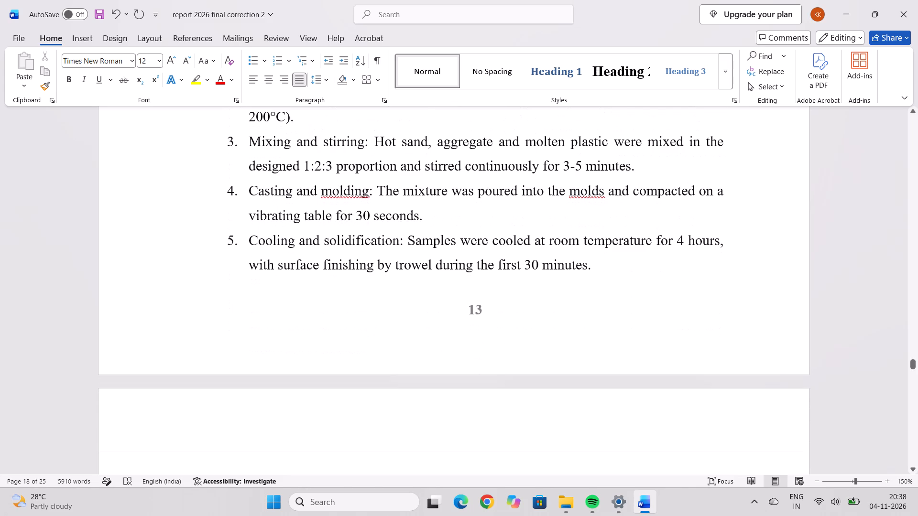
pyautogui.scroll(-1, 664, 150)
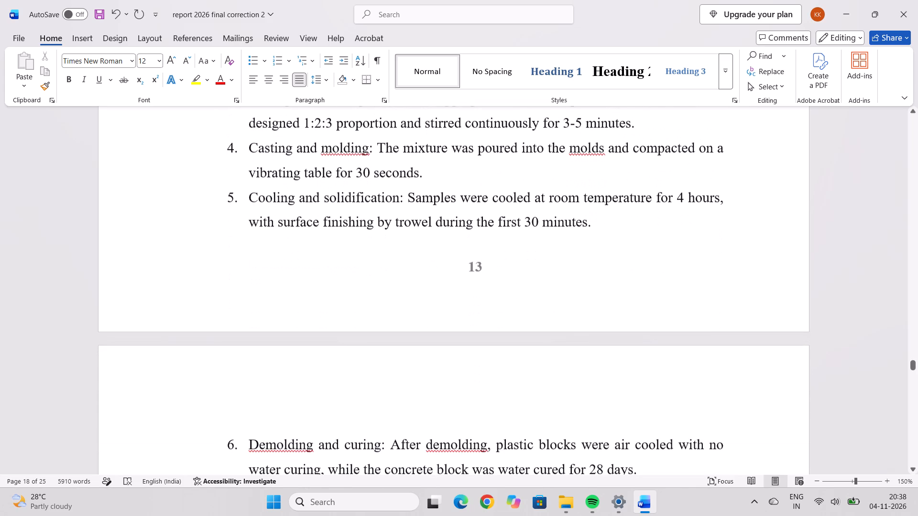
# Set the concrete block's water curing period in item 6, Demolding and curing, of section 3.7 to 7 days.
pyautogui.scroll(-1, 664, 150)
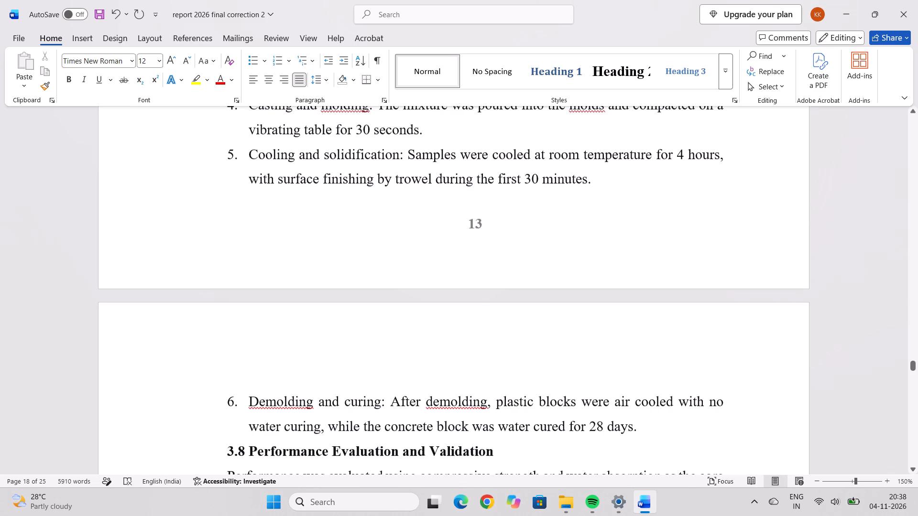
pyautogui.scroll(-3, 683, 169)
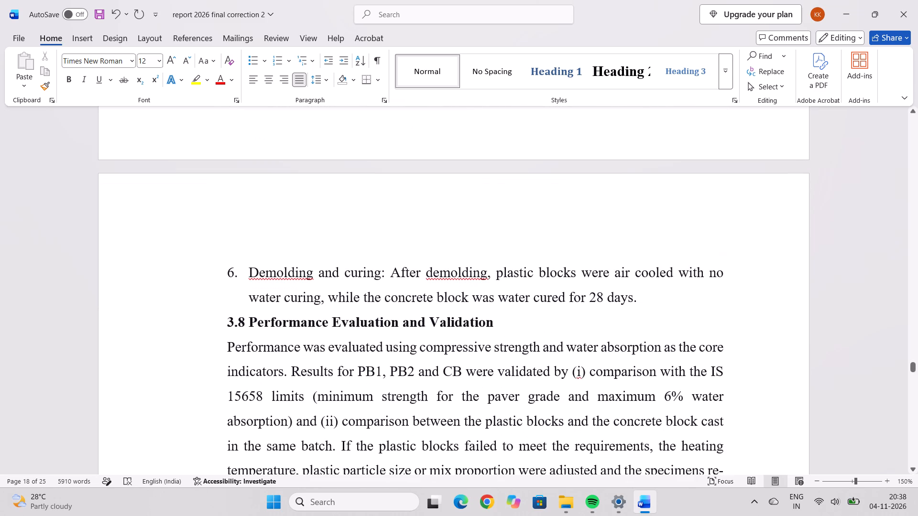
pyautogui.scroll(-1, 683, 169)
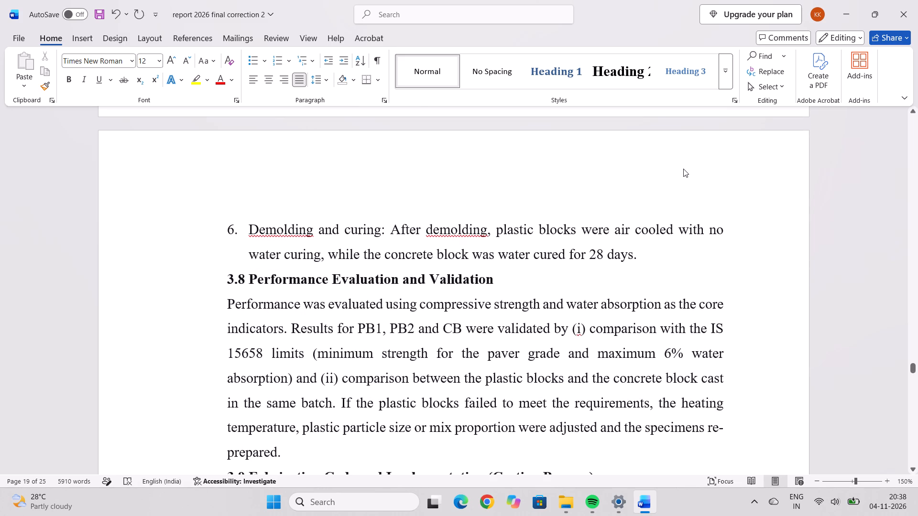
pyautogui.scroll(-2, 683, 169)
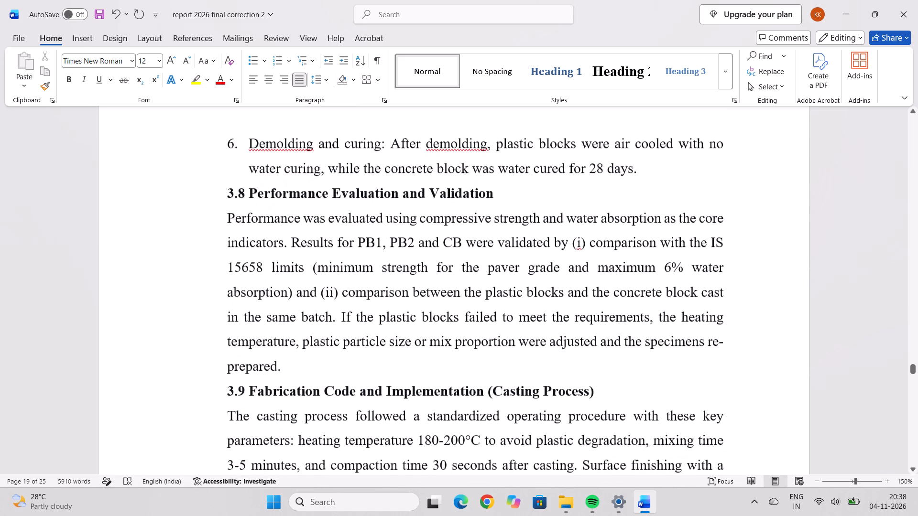
pyautogui.click(606, 169)
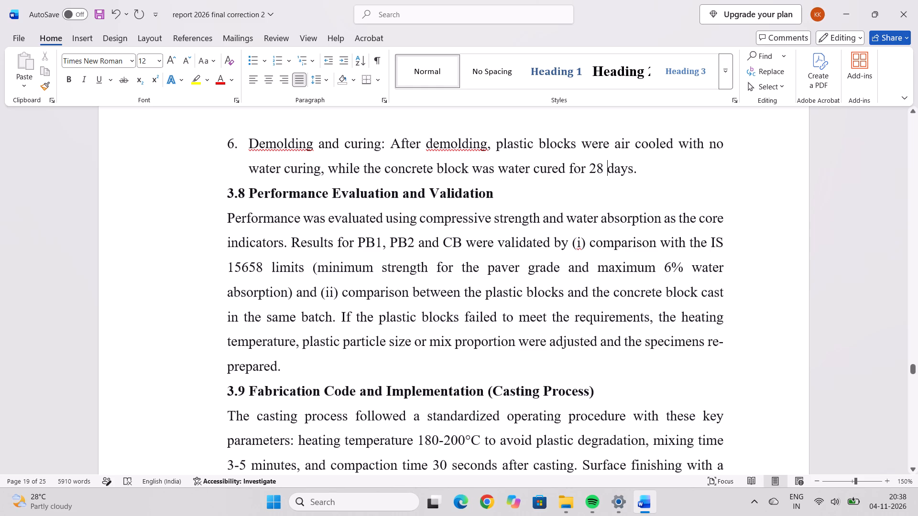
pyautogui.click(601, 171)
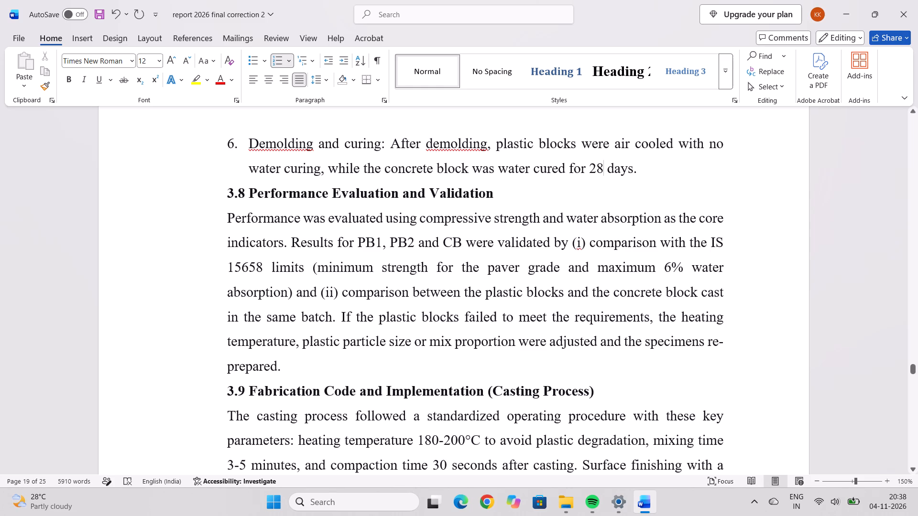
pyautogui.press('BackSpace')
pyautogui.press('BackSpace')
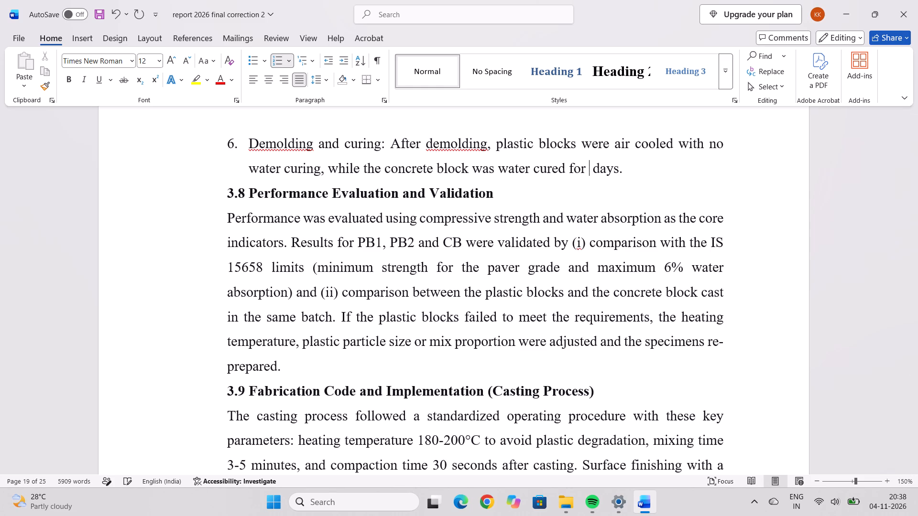
pyautogui.press('7')
# Review sections 3.8 to 3.11, including the casting figures, the strength prediction model and the compressive strength results in Table 3.4.
pyautogui.scroll(-3, 634, 157)
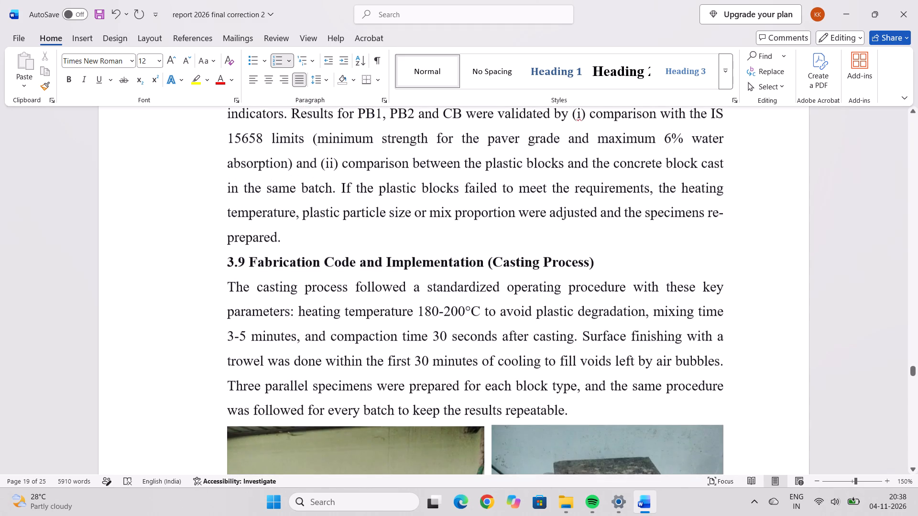
pyautogui.scroll(-12, 634, 157)
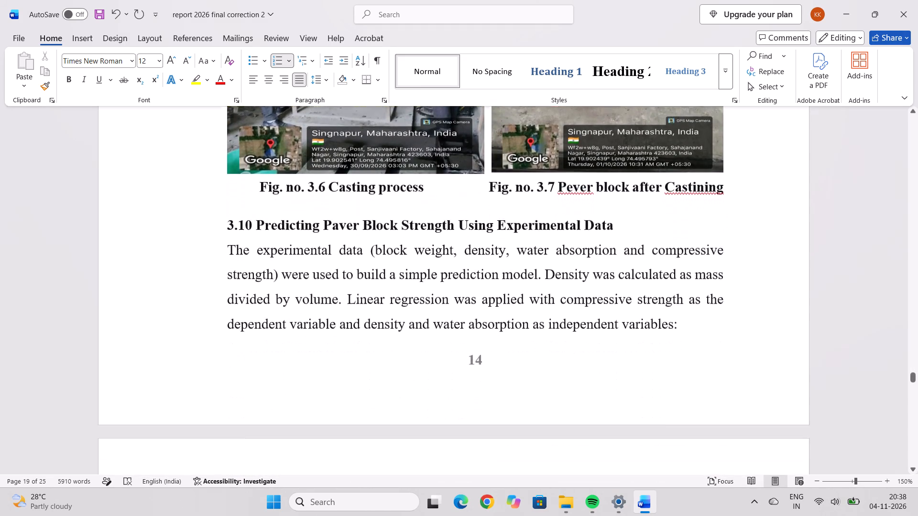
pyautogui.scroll(-7, 634, 157)
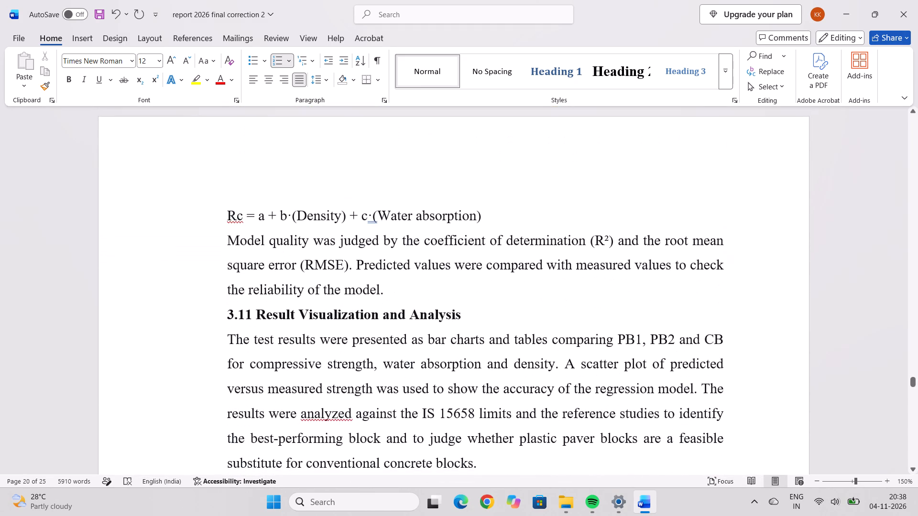
pyautogui.scroll(-7, 634, 157)
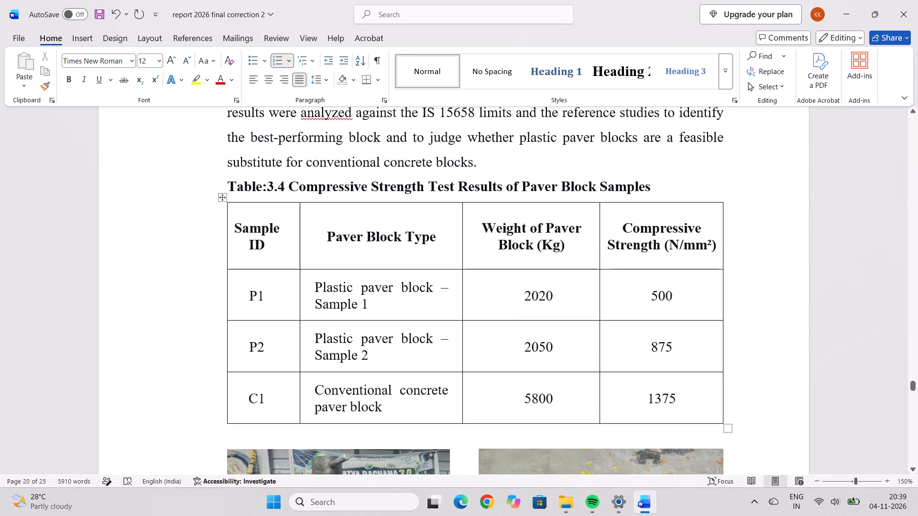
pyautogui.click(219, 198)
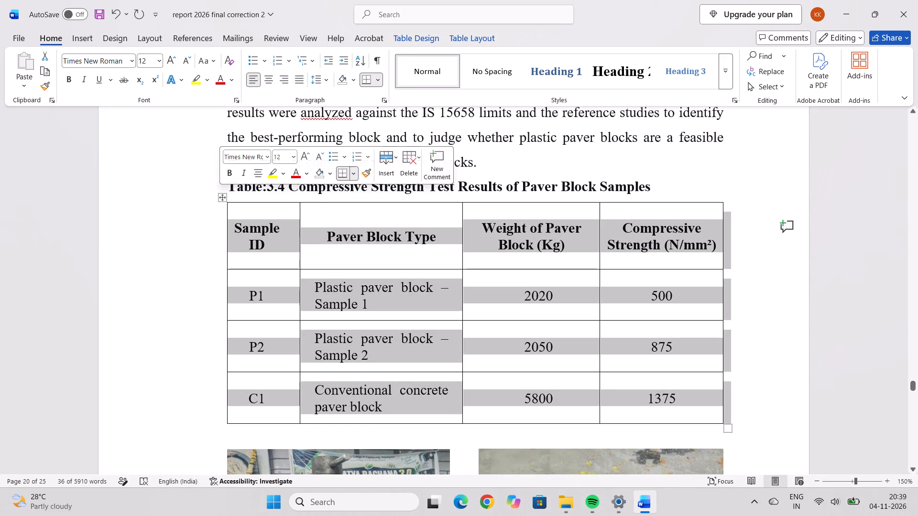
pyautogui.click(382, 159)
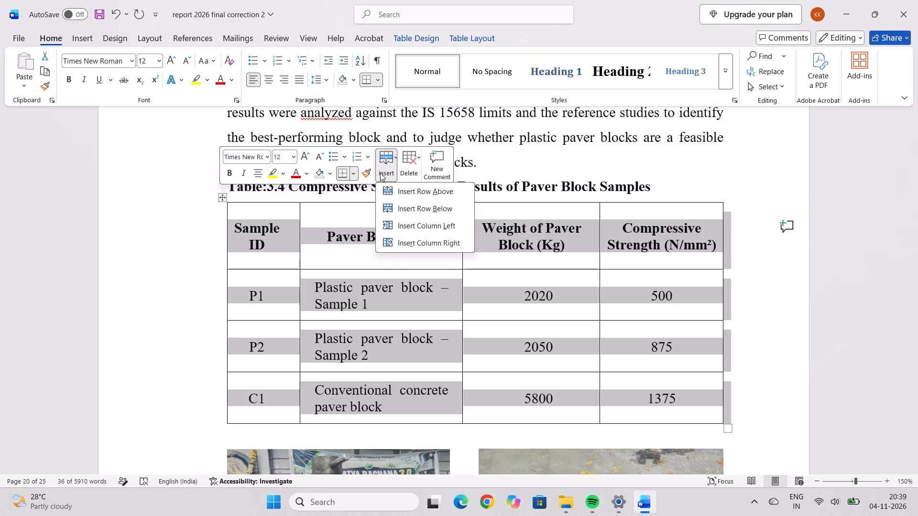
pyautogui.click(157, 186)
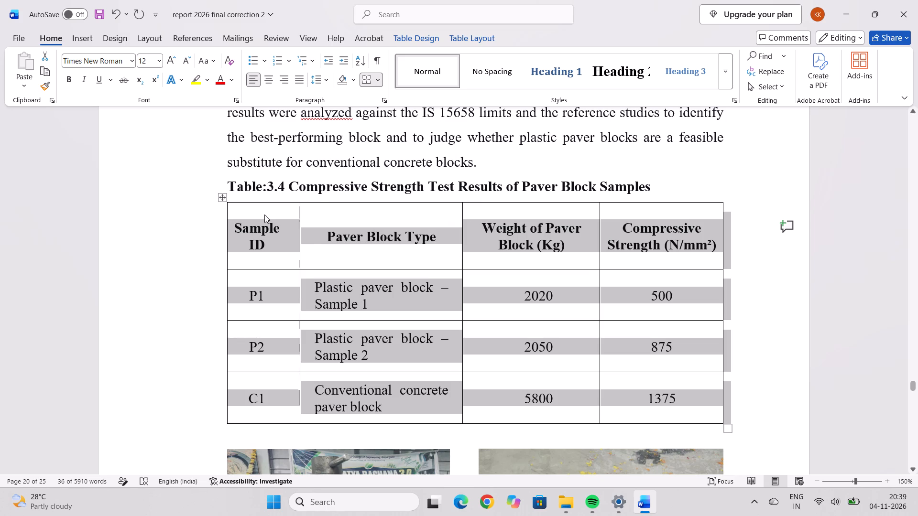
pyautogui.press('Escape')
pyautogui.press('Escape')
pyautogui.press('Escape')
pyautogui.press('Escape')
# Undo the last text entry, the water curing period in item 6 of section 3.7.
pyautogui.click(117, 8)
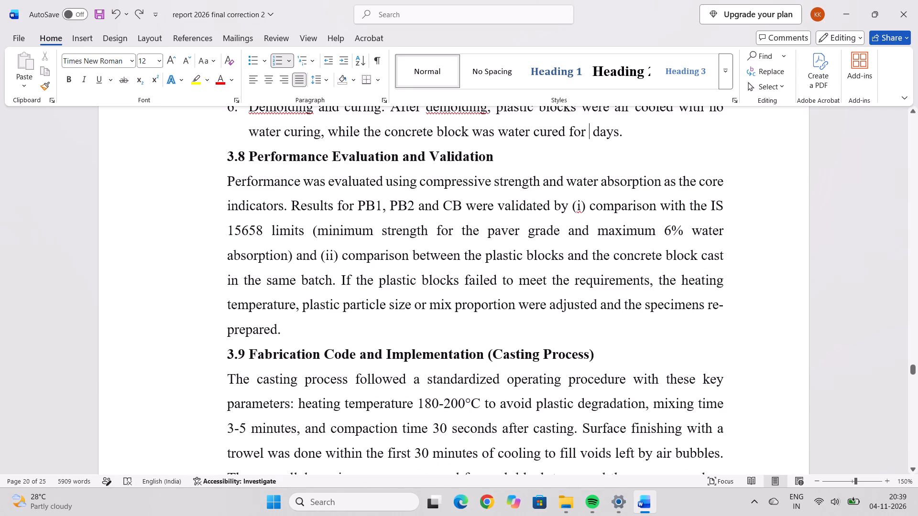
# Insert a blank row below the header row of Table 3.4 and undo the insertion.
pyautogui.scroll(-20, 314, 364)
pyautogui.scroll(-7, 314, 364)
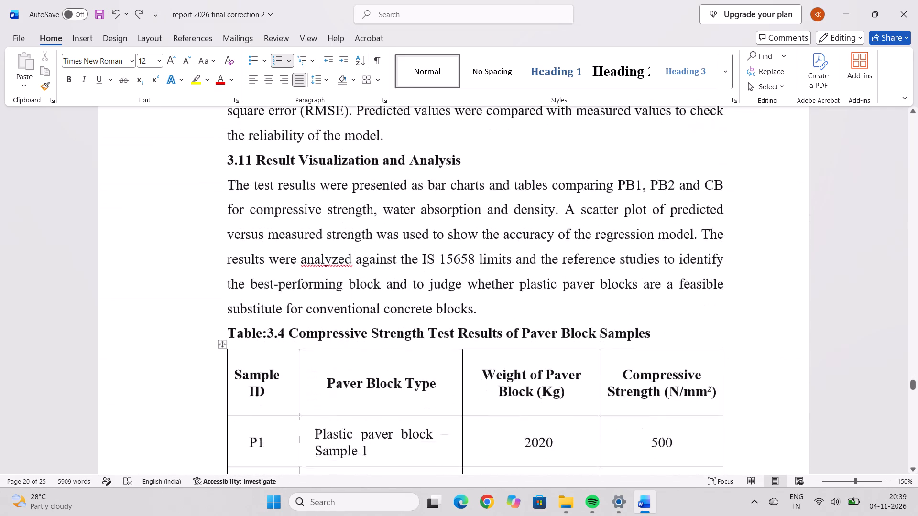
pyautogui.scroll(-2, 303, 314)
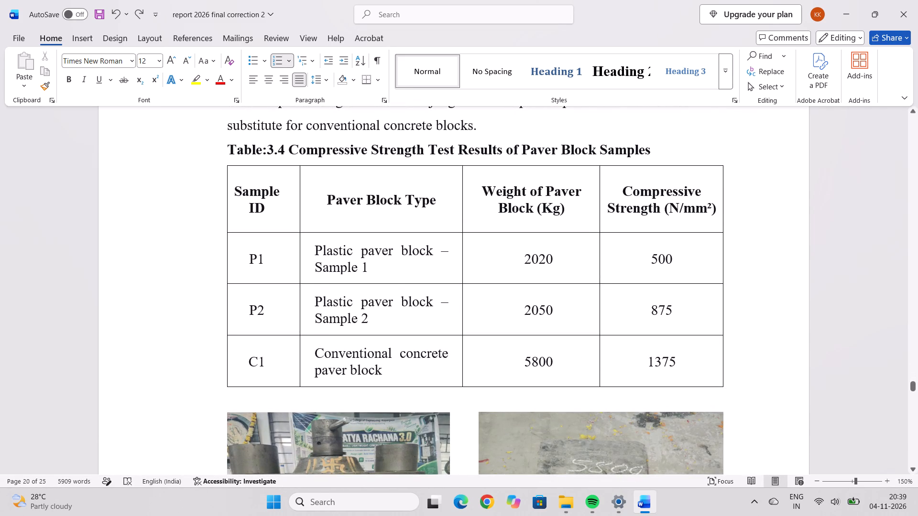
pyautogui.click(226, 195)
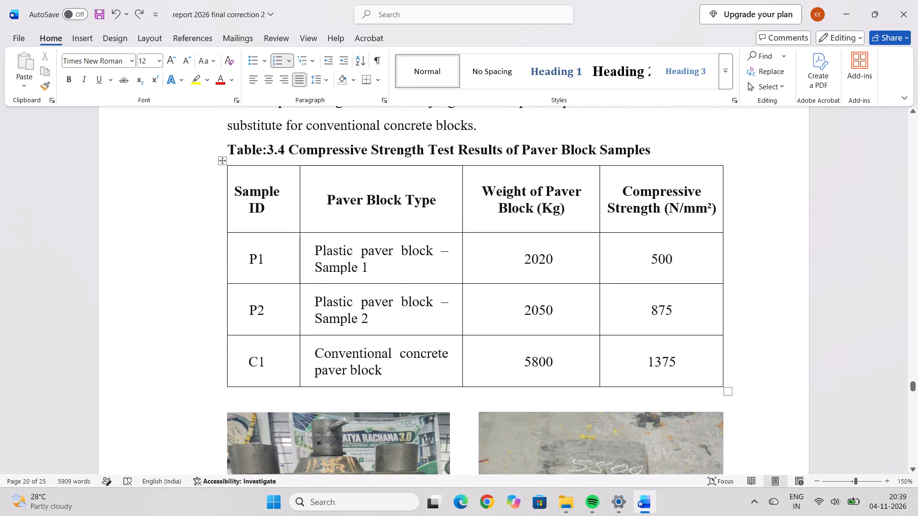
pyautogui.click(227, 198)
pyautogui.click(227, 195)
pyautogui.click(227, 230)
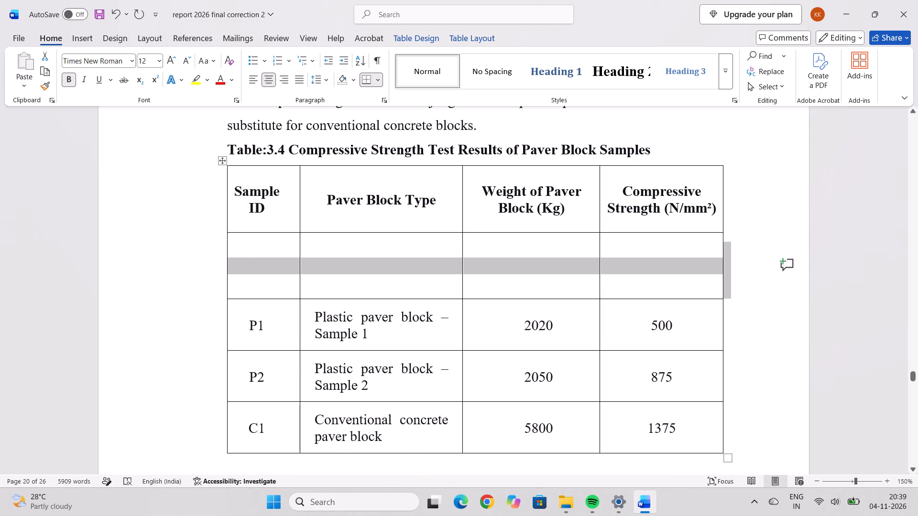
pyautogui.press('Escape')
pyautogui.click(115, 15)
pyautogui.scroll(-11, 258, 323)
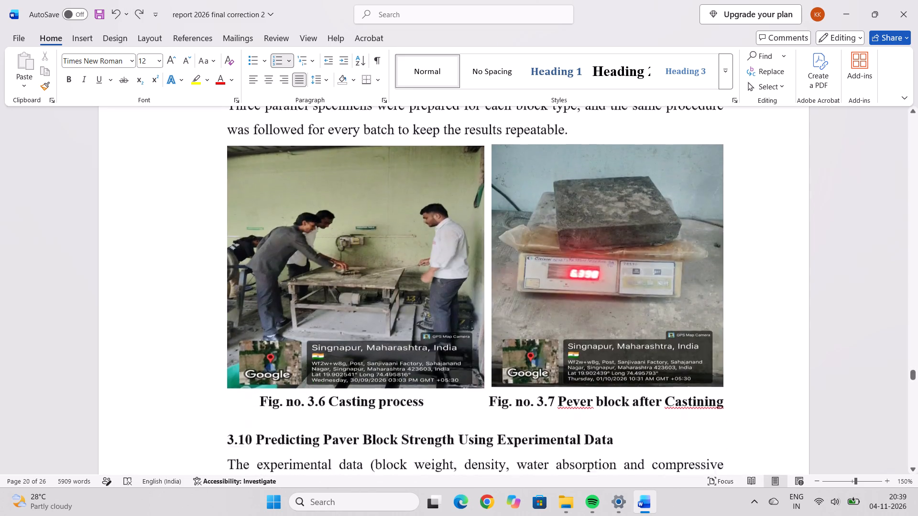
# Select all of Table 3.4, Compressive Strength Test Results, and insert four blank columns to the left of the Sample ID column.
pyautogui.scroll(-17, 261, 322)
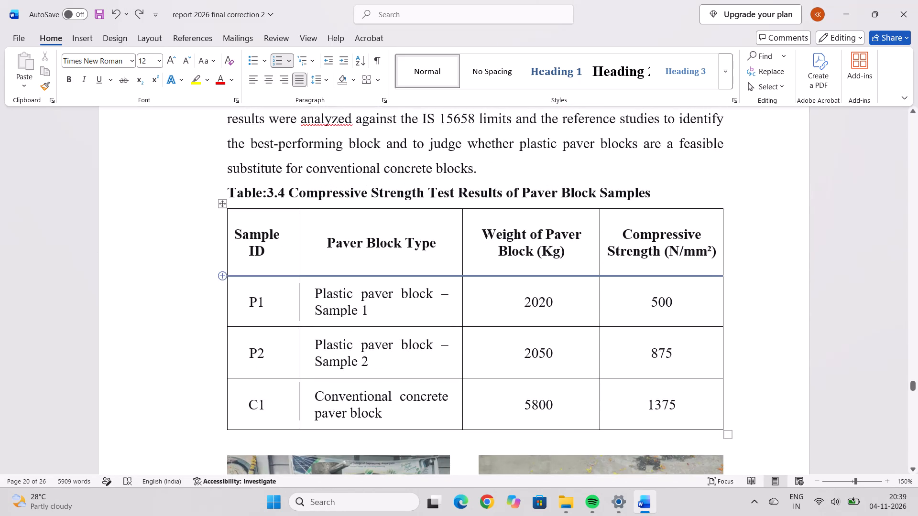
pyautogui.click(229, 212)
pyautogui.click(228, 213)
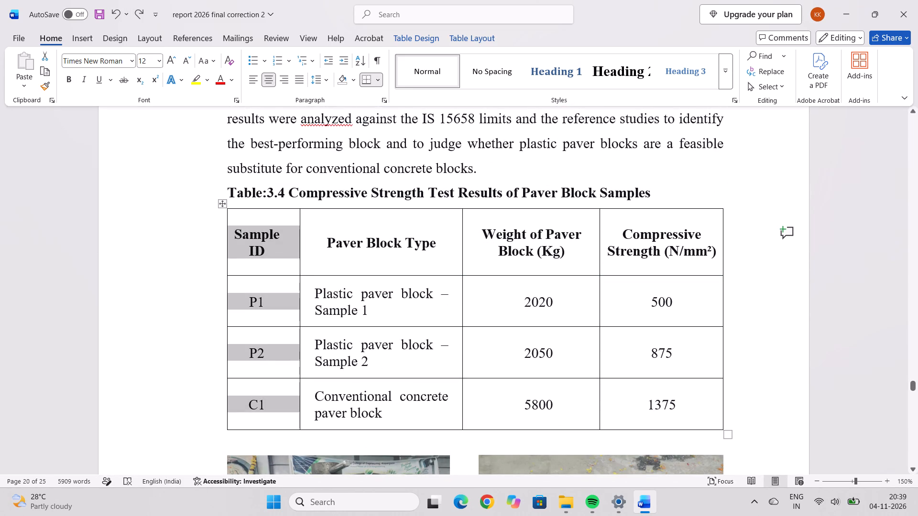
pyautogui.click(225, 209)
pyautogui.click(221, 205)
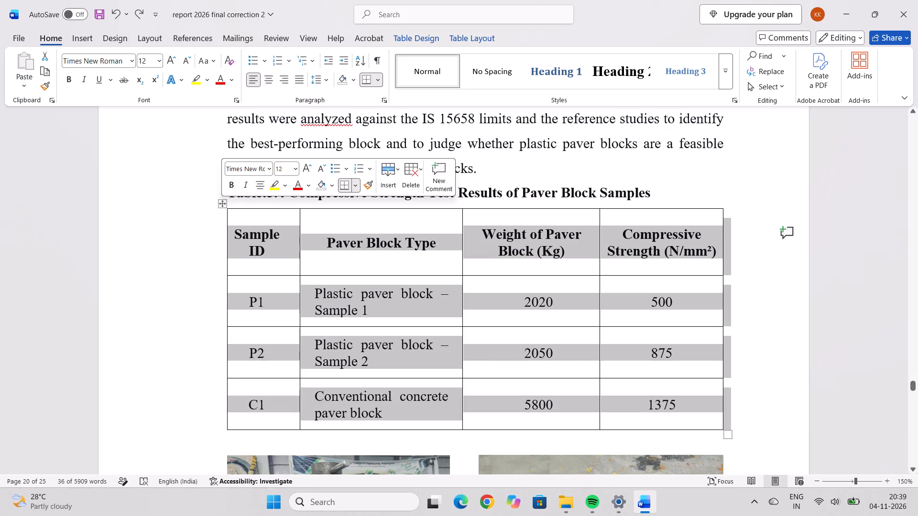
pyautogui.click(221, 205)
pyautogui.click(244, 218)
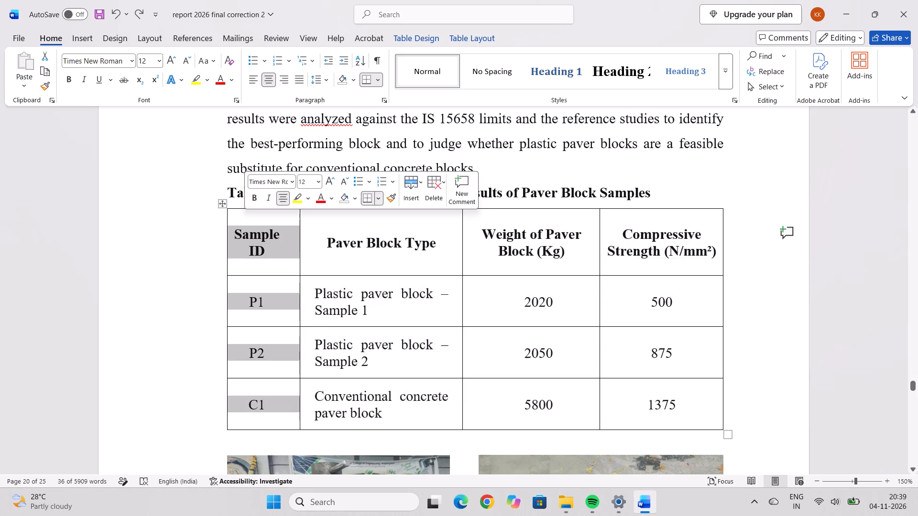
pyautogui.click(247, 227)
pyautogui.click(222, 205)
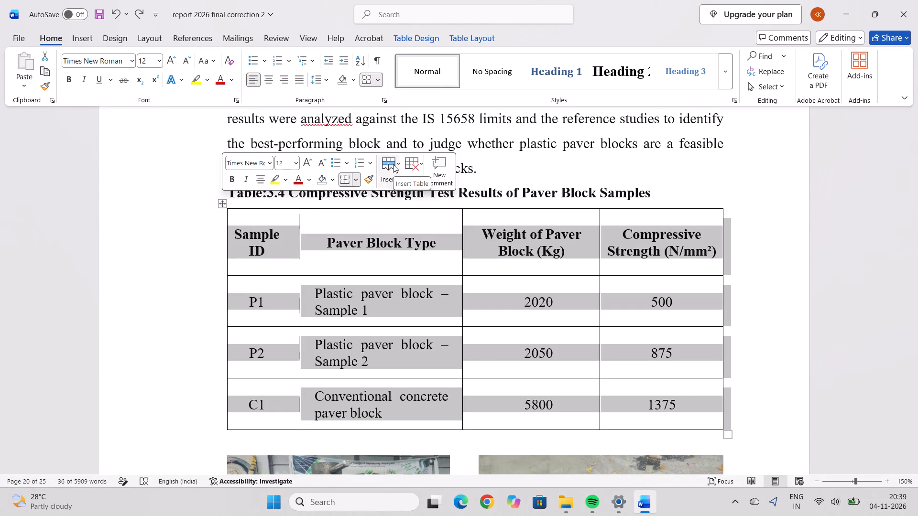
pyautogui.click(354, 178)
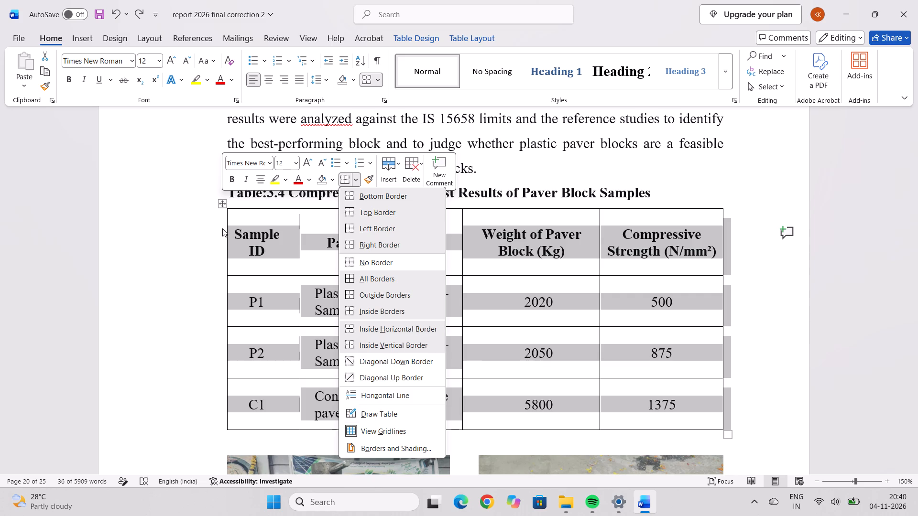
pyautogui.click(386, 168)
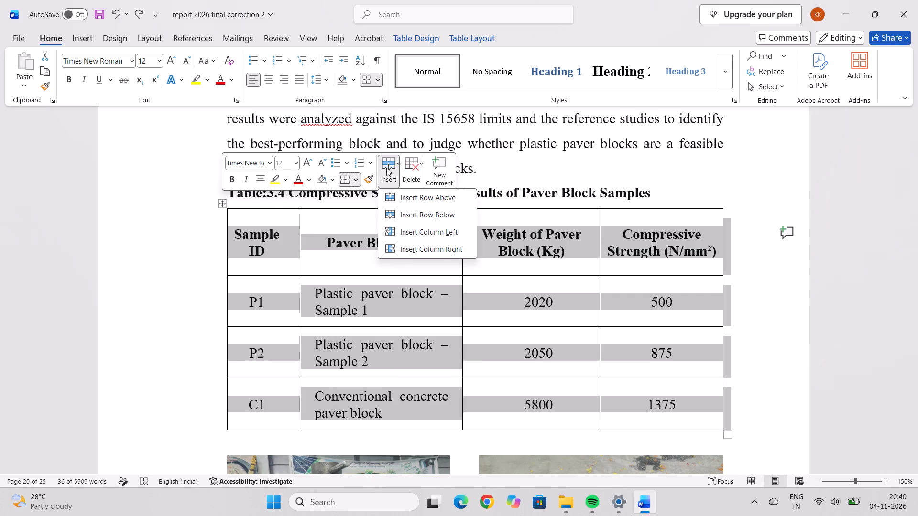
pyautogui.click(409, 231)
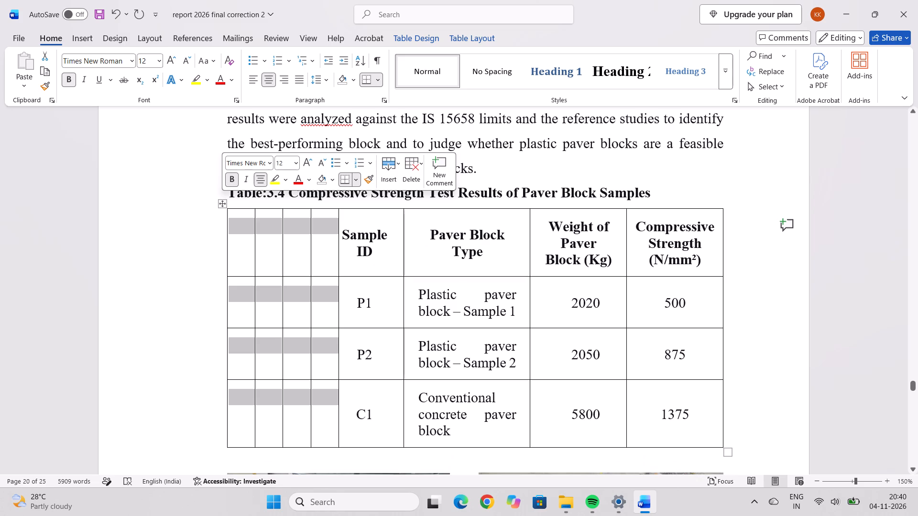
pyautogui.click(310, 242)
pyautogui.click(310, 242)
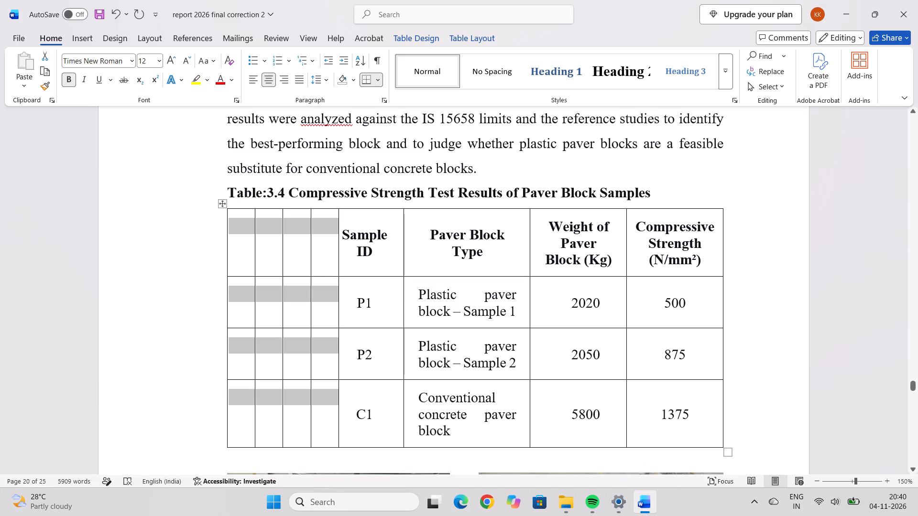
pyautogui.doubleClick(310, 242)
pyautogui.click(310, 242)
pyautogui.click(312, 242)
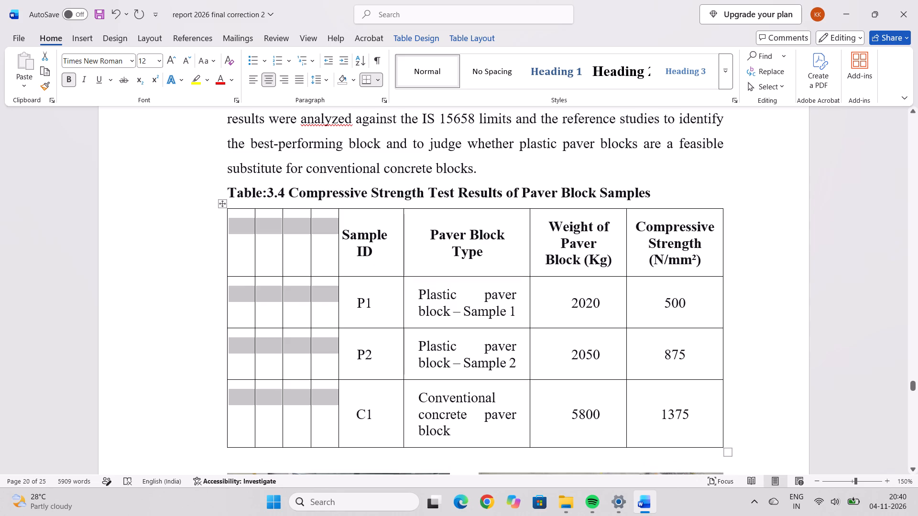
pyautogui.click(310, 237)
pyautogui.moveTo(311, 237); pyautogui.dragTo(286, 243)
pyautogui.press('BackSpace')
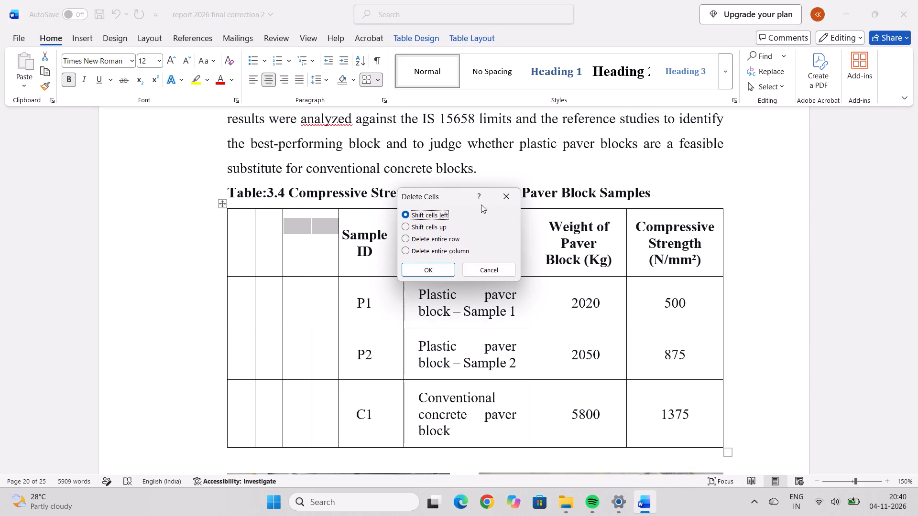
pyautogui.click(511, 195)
# Narrow the second blank column of Table 3.4 to a thin strip by moving the border it shares with the third blank column.
pyautogui.click(280, 252)
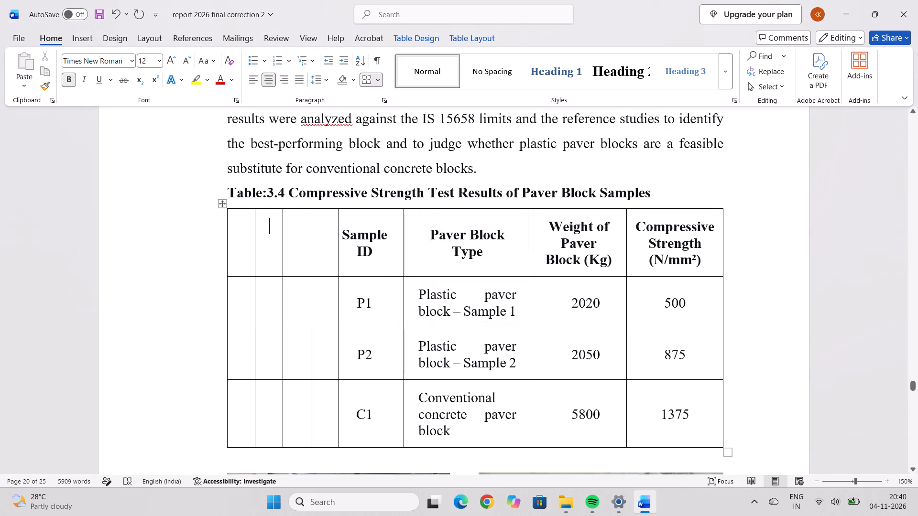
pyautogui.click(284, 249)
pyautogui.click(284, 244)
pyautogui.doubleClick(282, 241)
pyautogui.moveTo(282, 238); pyautogui.dragTo(278, 247)
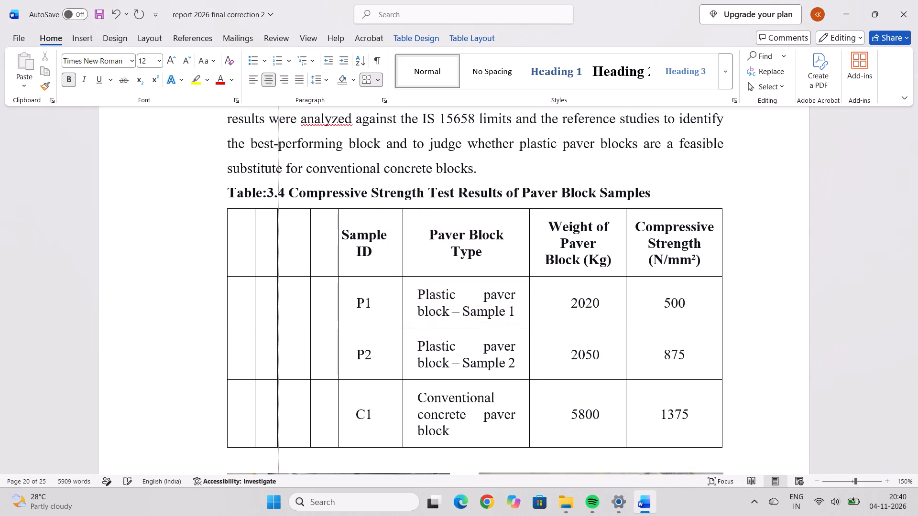
pyautogui.moveTo(278, 247); pyautogui.dragTo(233, 274)
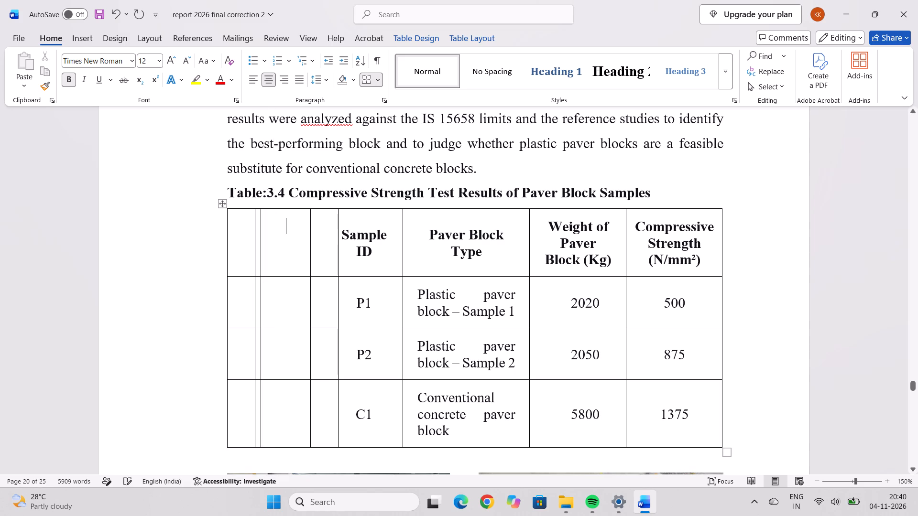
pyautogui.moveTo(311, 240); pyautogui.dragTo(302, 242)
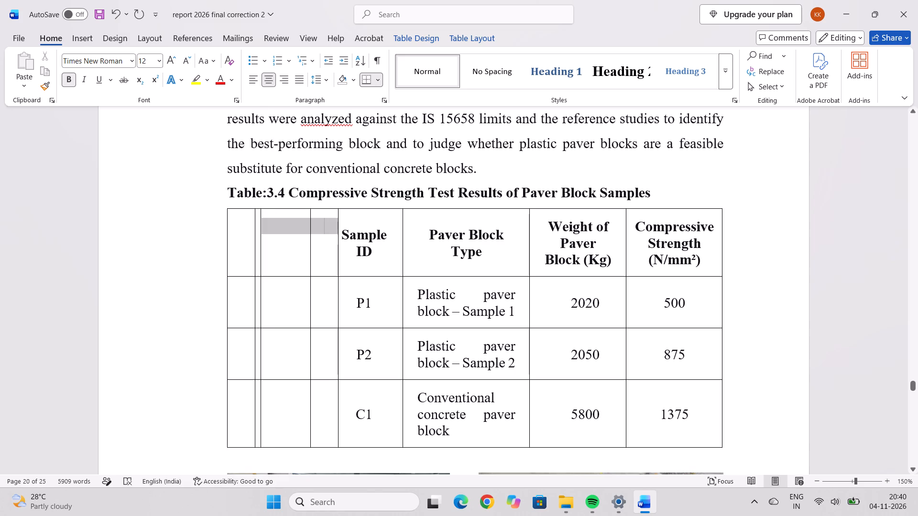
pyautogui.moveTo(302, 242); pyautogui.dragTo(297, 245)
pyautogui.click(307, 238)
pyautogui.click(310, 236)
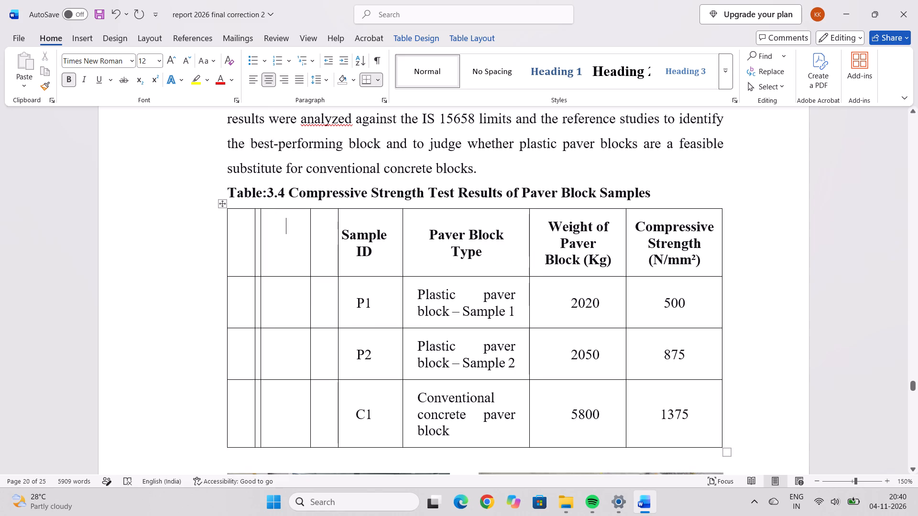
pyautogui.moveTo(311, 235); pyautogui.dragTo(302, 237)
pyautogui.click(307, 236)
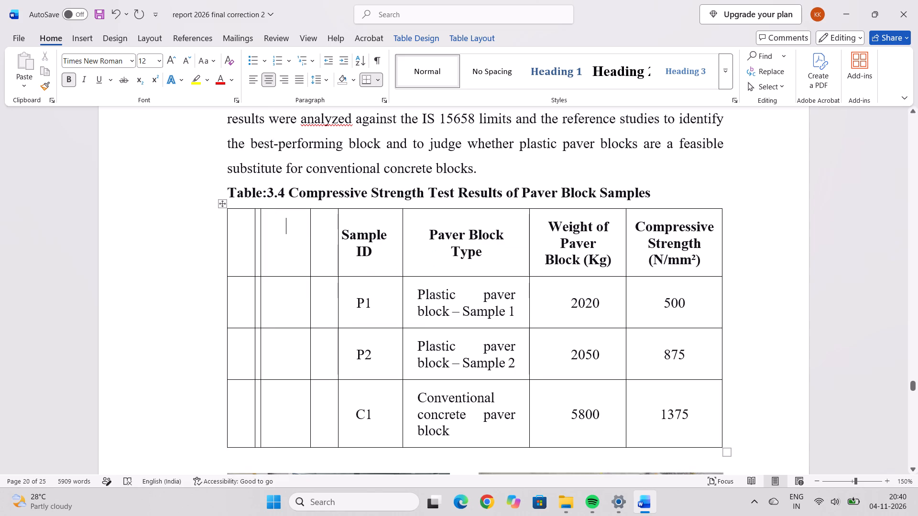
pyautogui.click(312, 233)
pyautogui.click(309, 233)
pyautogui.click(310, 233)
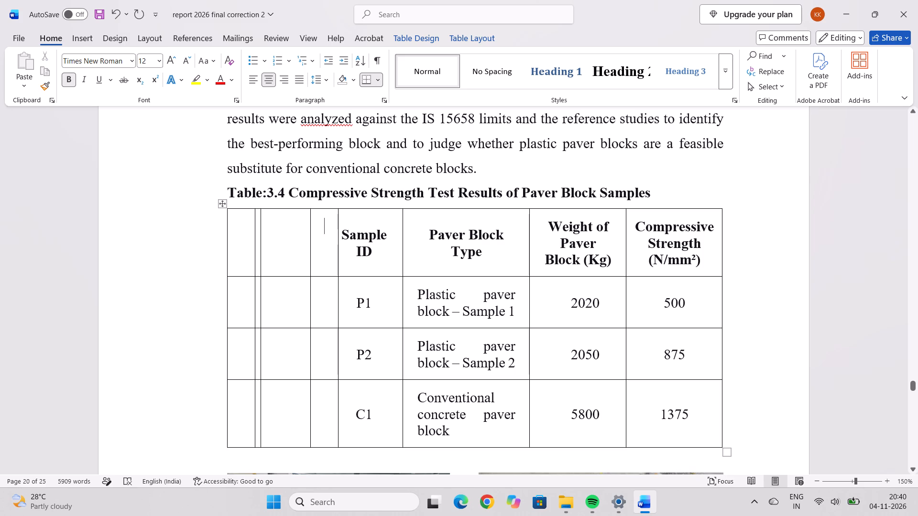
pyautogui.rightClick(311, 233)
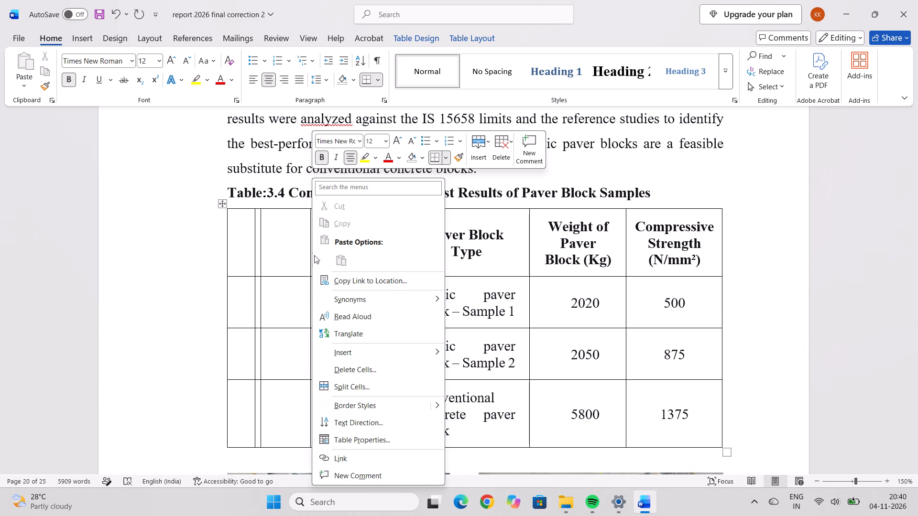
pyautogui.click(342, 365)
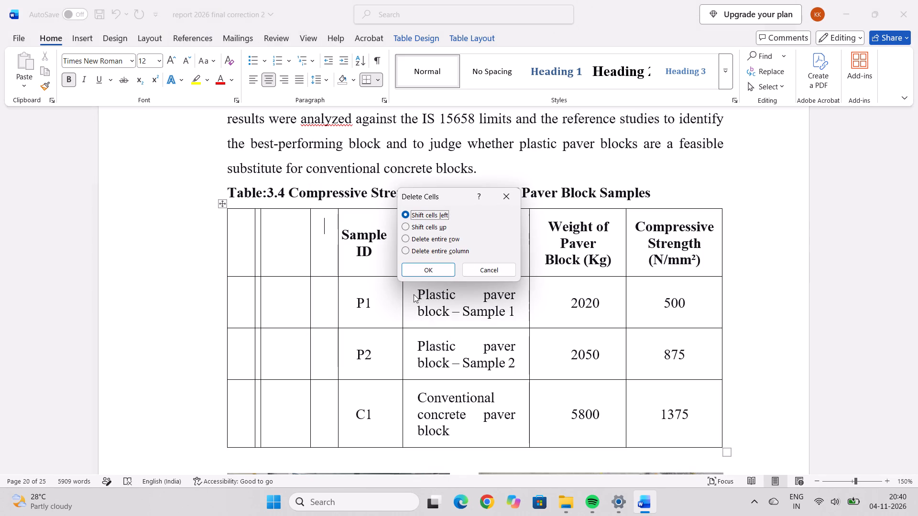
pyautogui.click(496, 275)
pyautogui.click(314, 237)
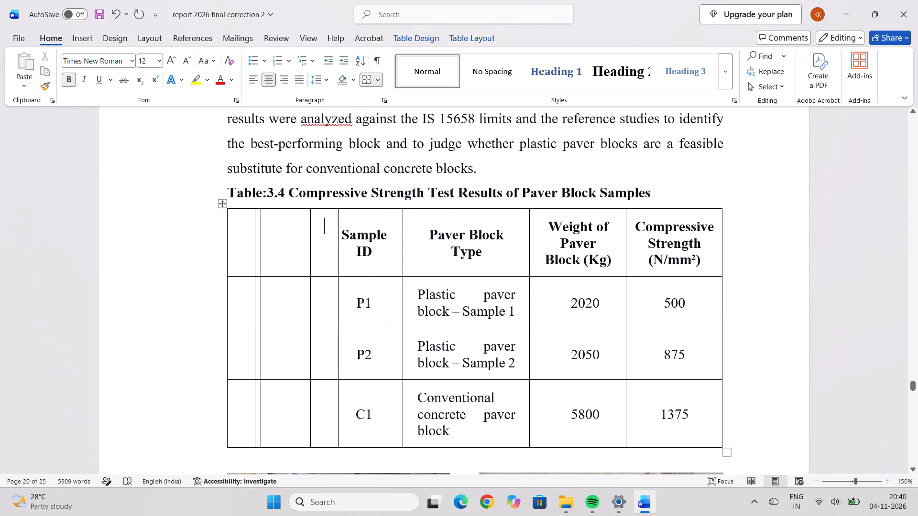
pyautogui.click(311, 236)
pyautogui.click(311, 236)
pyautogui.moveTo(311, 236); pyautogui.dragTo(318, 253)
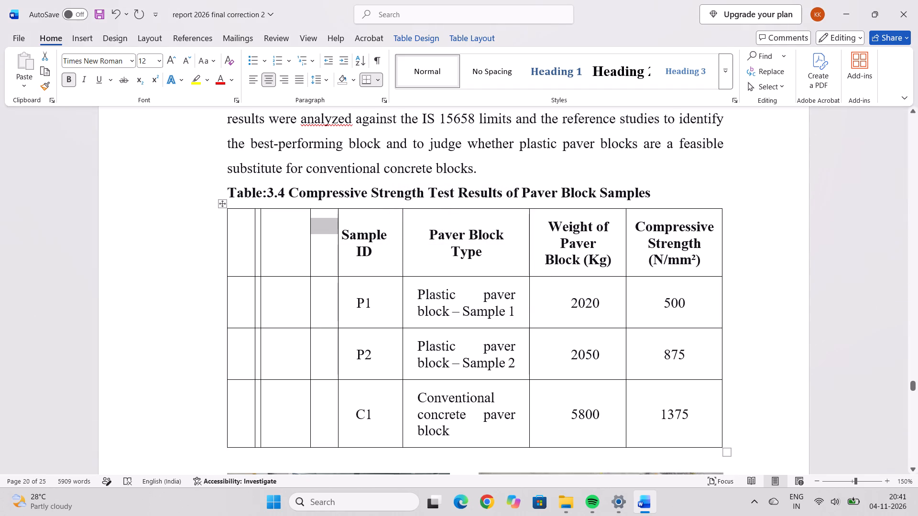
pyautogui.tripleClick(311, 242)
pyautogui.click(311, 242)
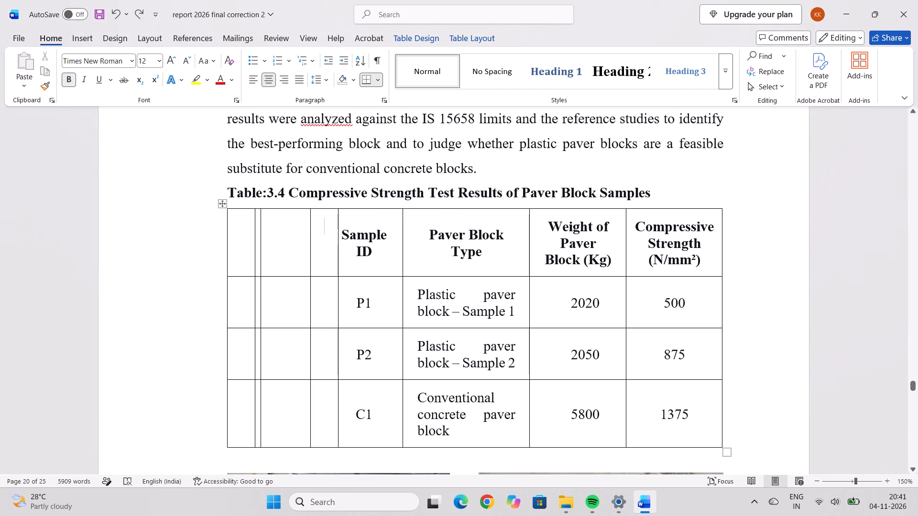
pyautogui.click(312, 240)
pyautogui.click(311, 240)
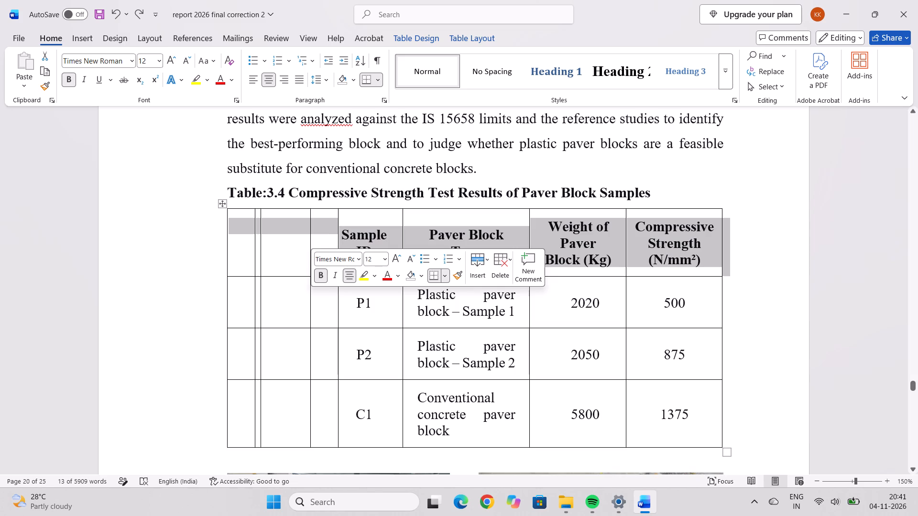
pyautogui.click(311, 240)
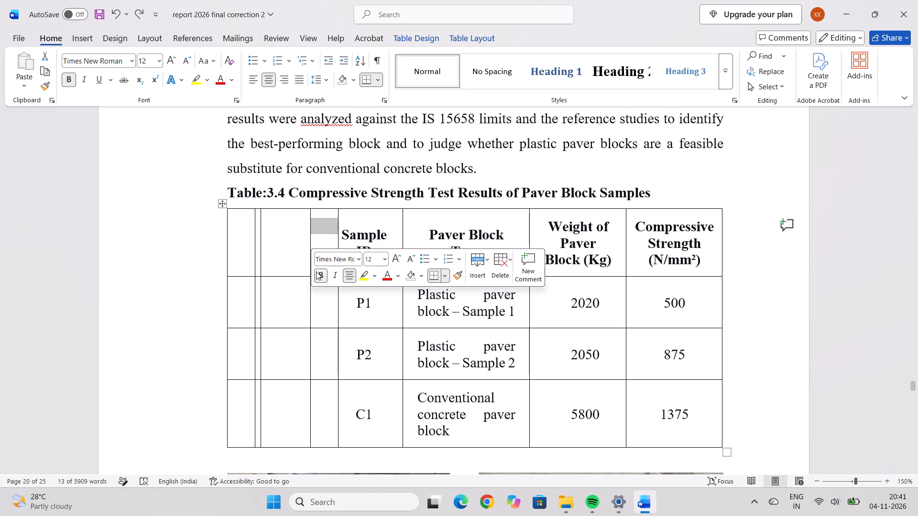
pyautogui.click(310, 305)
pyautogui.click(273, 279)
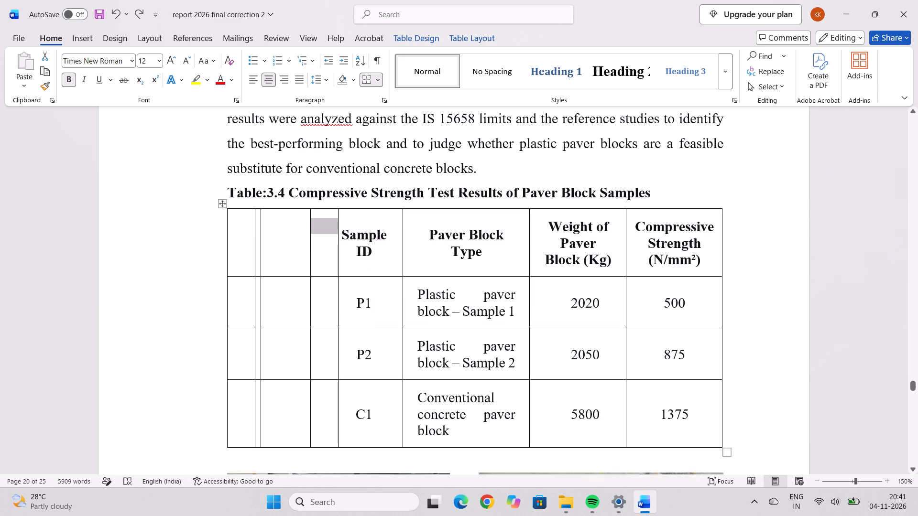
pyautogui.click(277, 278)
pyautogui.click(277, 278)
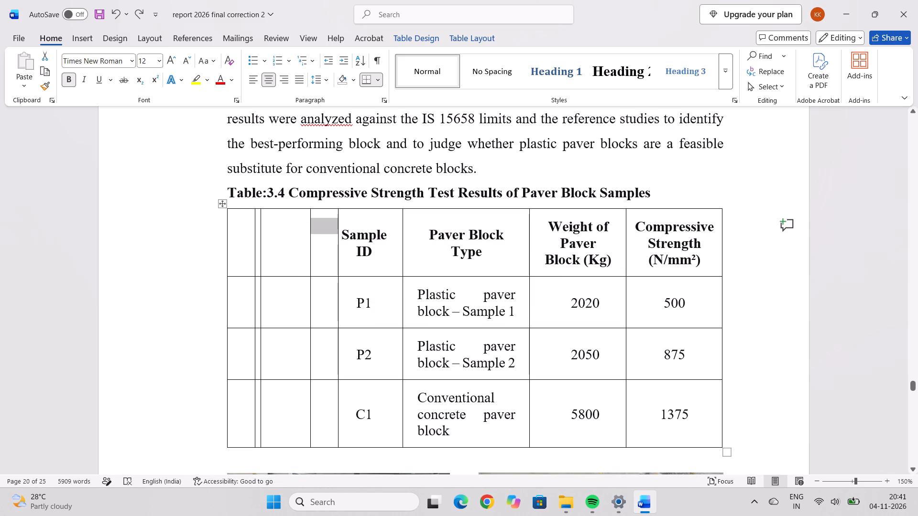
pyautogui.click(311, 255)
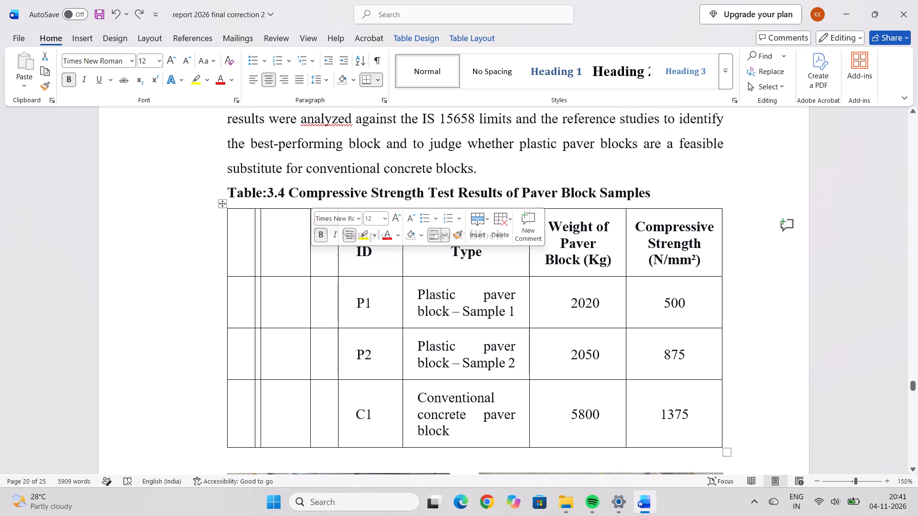
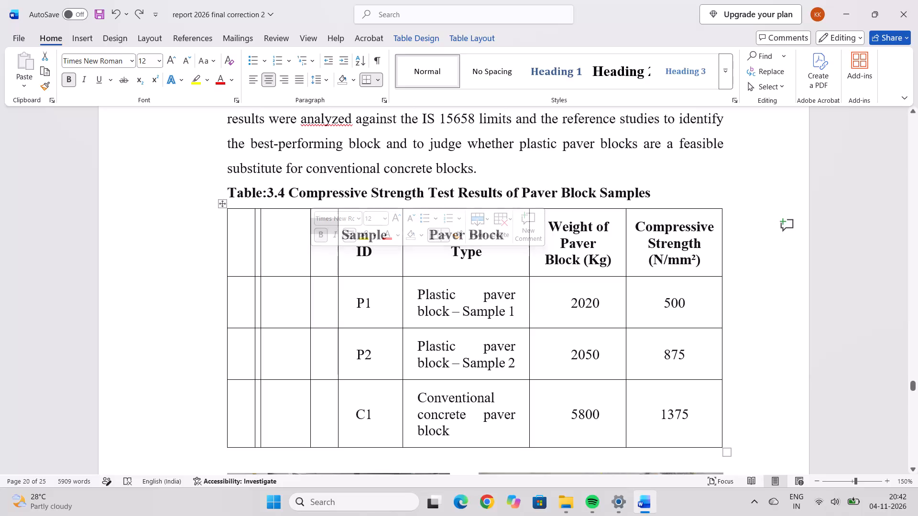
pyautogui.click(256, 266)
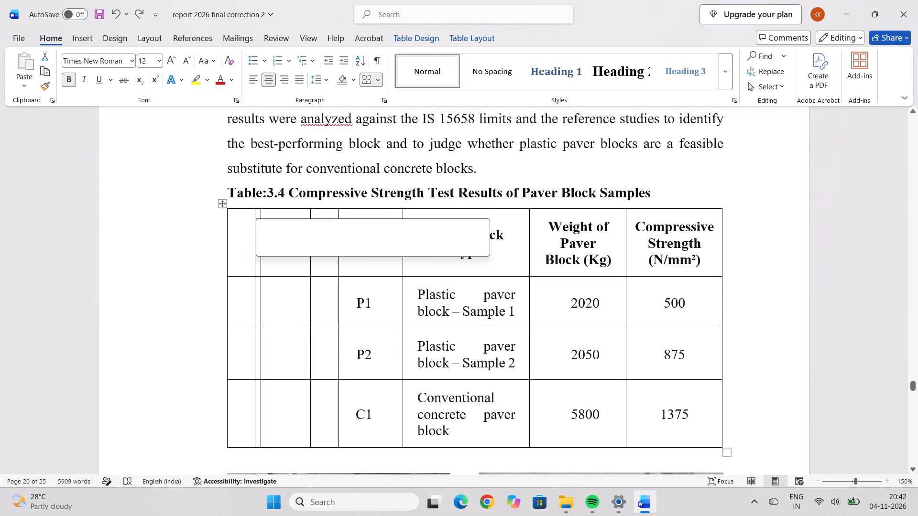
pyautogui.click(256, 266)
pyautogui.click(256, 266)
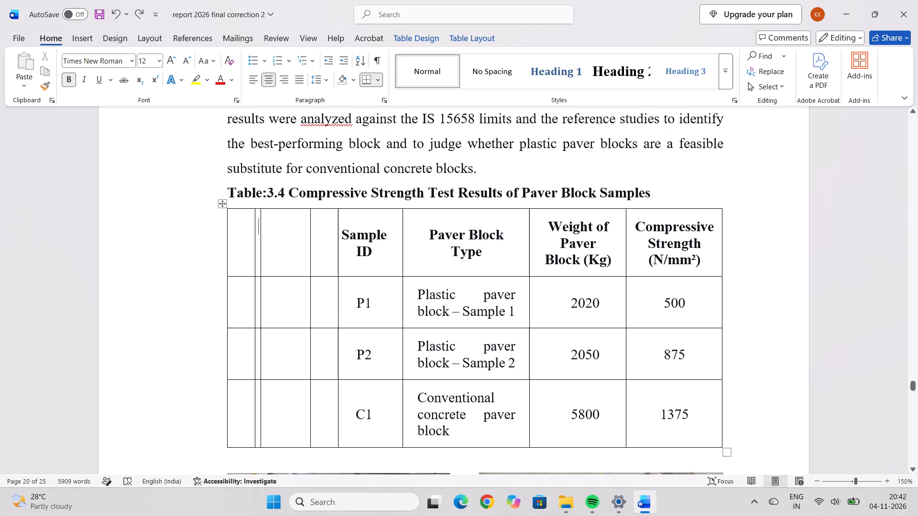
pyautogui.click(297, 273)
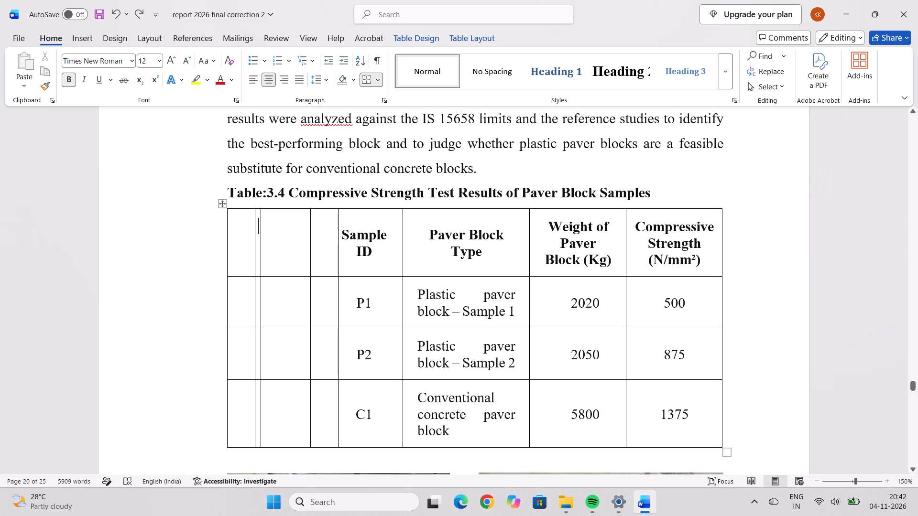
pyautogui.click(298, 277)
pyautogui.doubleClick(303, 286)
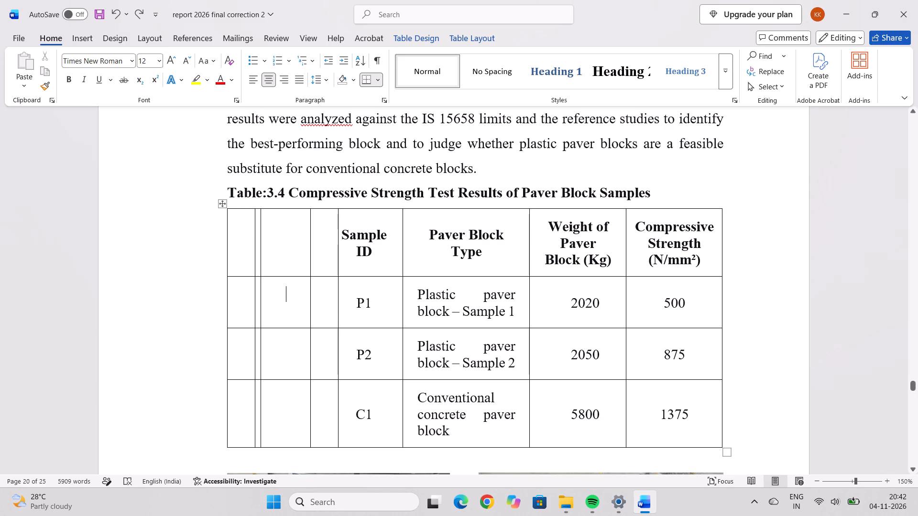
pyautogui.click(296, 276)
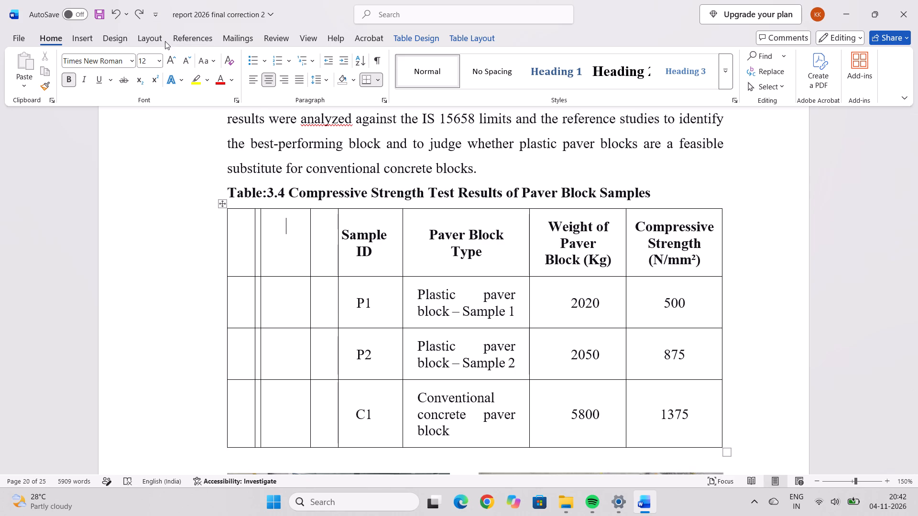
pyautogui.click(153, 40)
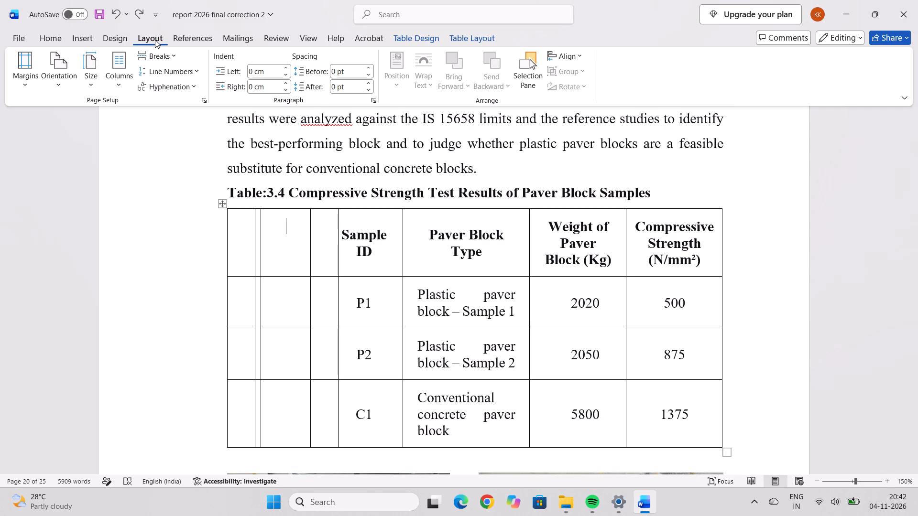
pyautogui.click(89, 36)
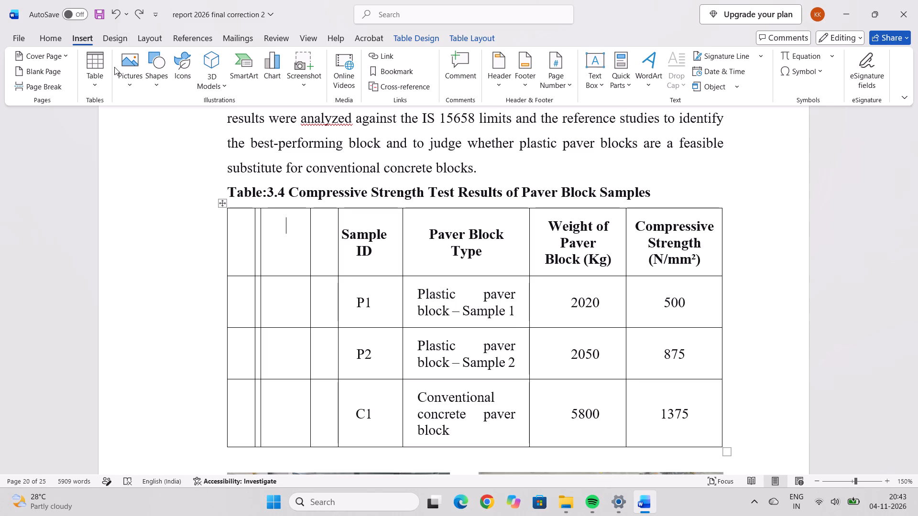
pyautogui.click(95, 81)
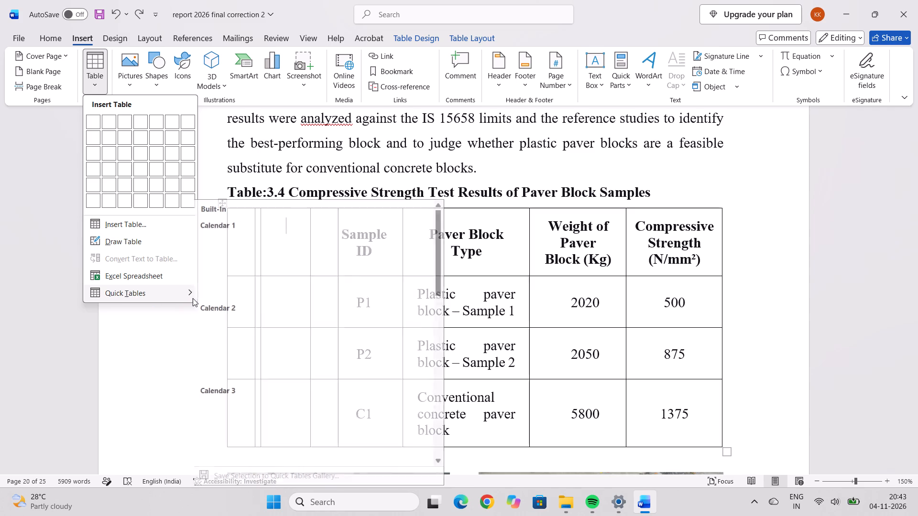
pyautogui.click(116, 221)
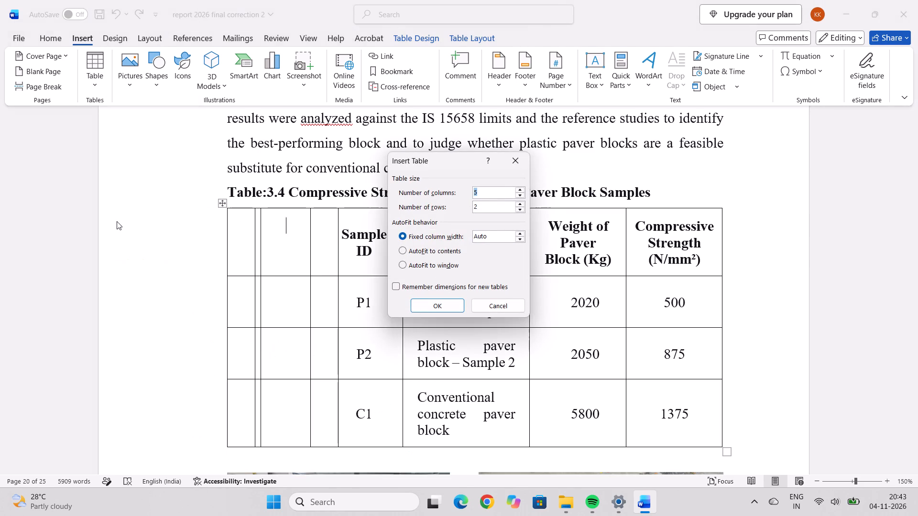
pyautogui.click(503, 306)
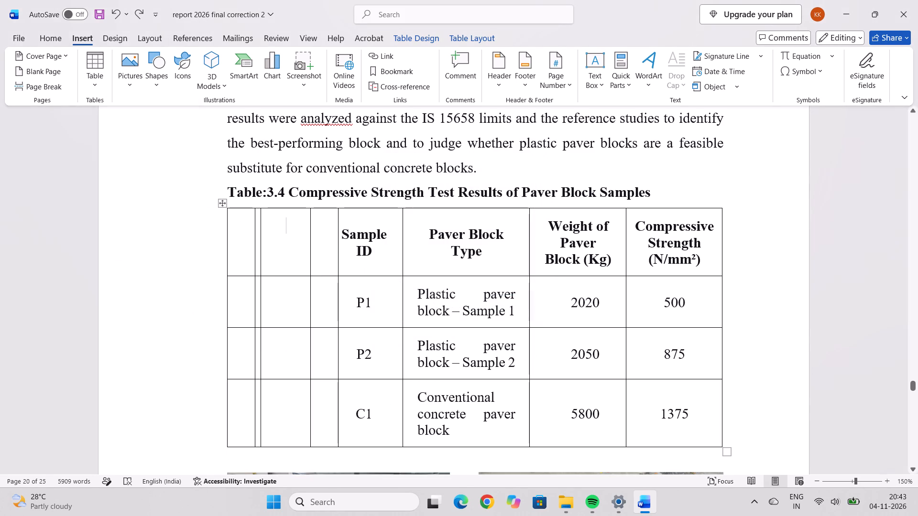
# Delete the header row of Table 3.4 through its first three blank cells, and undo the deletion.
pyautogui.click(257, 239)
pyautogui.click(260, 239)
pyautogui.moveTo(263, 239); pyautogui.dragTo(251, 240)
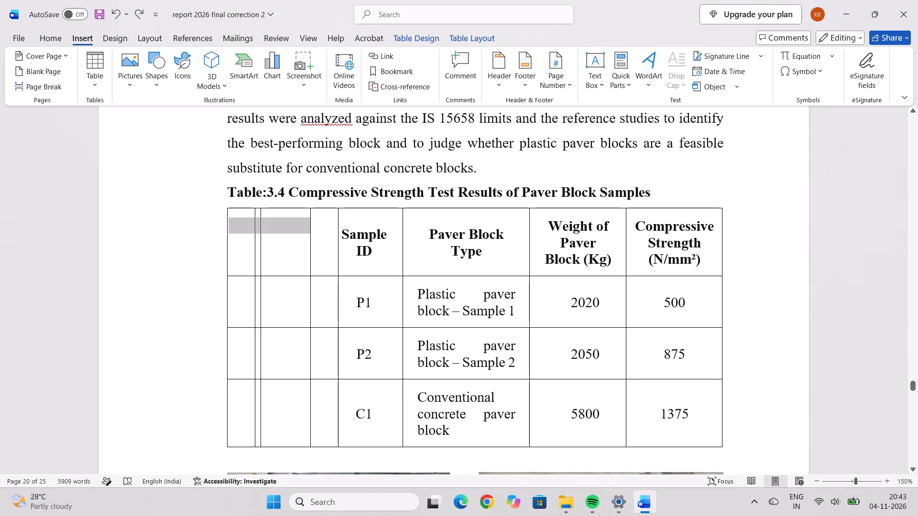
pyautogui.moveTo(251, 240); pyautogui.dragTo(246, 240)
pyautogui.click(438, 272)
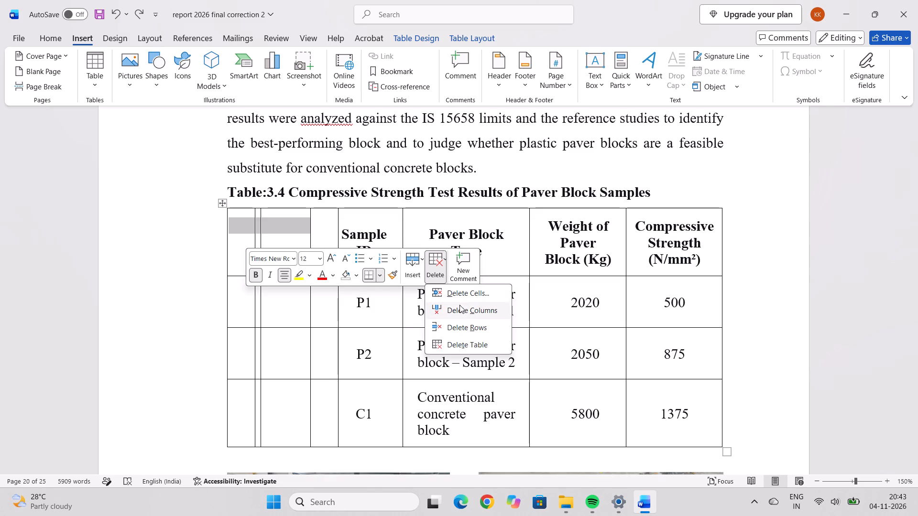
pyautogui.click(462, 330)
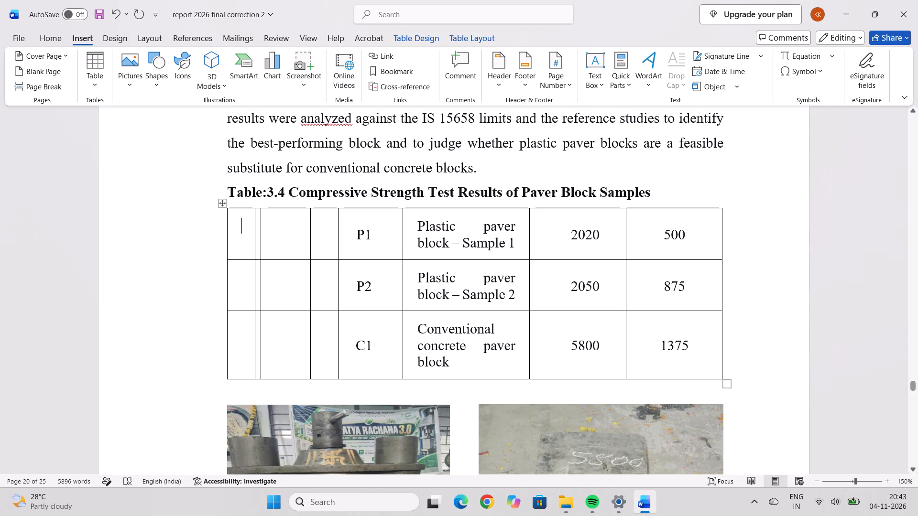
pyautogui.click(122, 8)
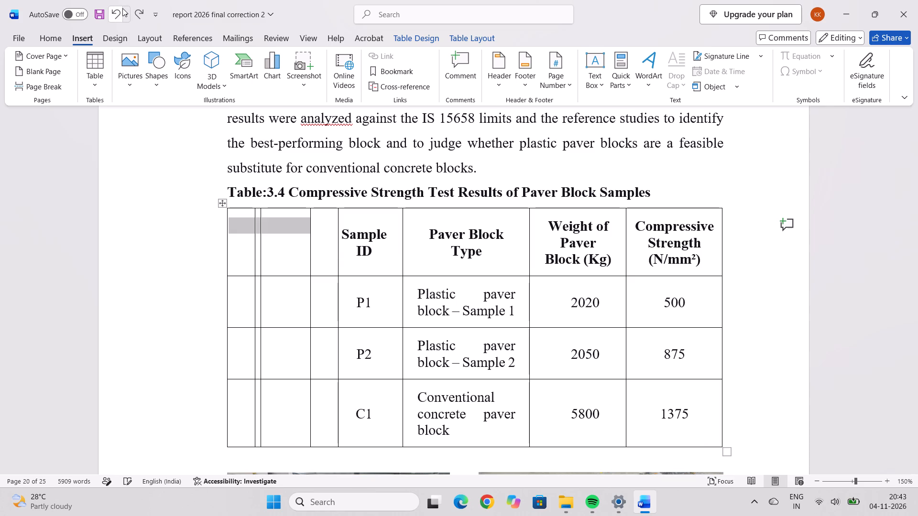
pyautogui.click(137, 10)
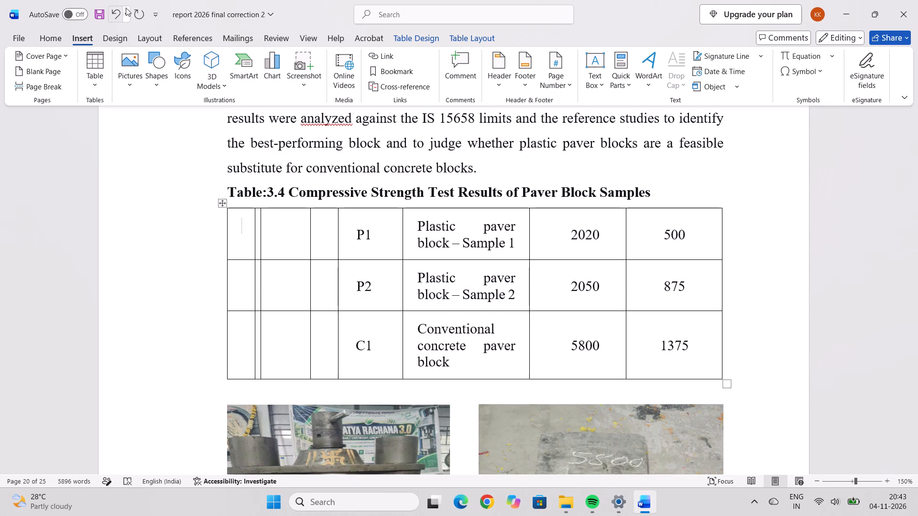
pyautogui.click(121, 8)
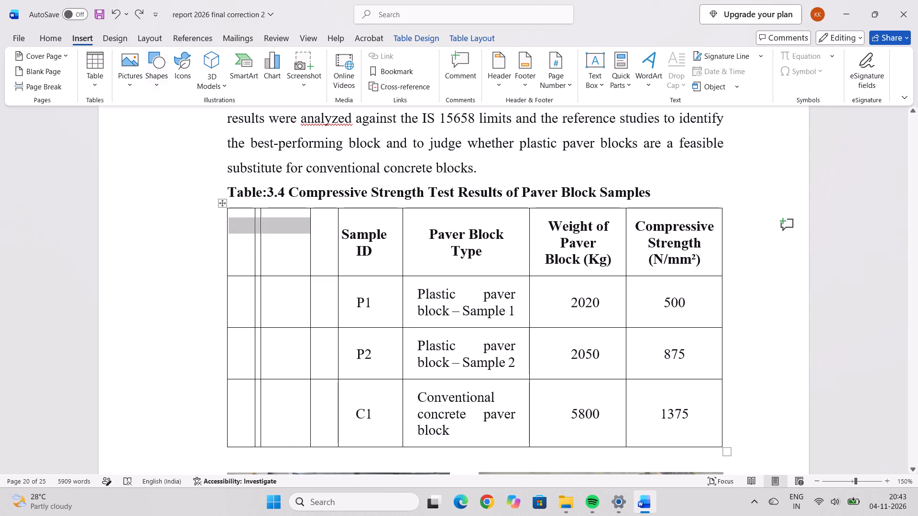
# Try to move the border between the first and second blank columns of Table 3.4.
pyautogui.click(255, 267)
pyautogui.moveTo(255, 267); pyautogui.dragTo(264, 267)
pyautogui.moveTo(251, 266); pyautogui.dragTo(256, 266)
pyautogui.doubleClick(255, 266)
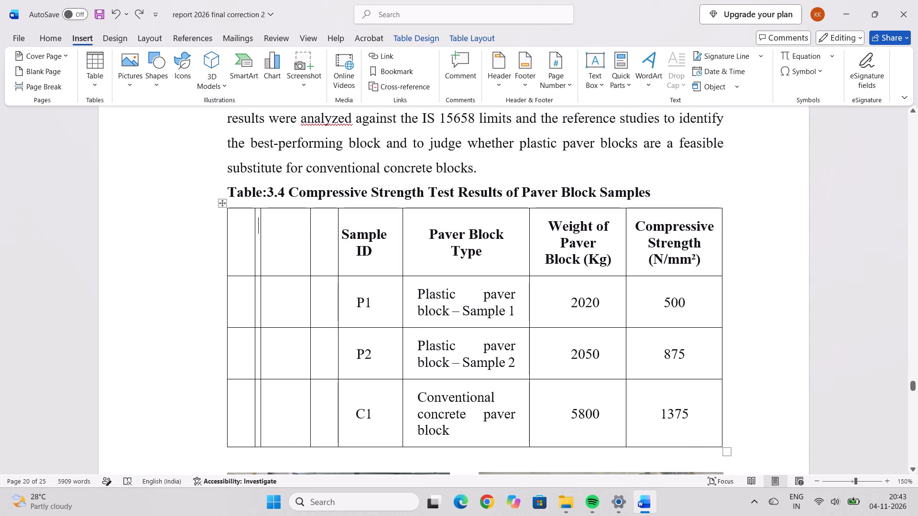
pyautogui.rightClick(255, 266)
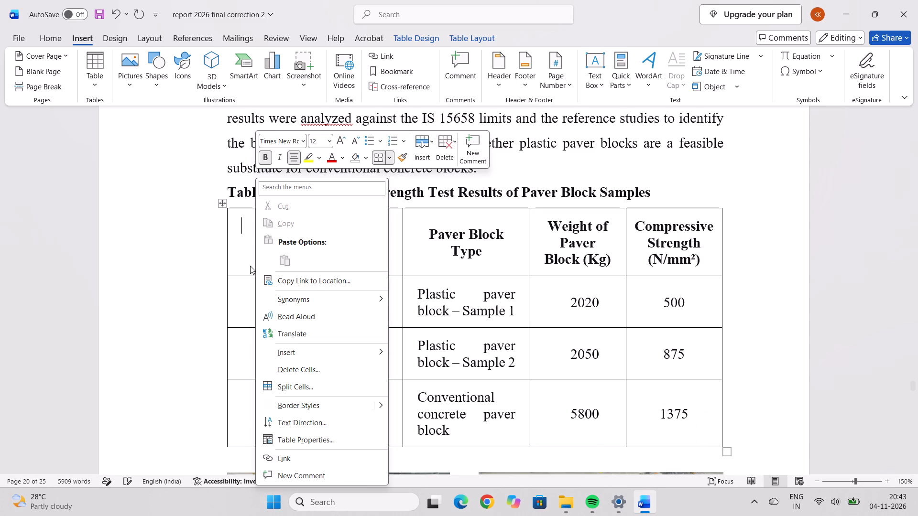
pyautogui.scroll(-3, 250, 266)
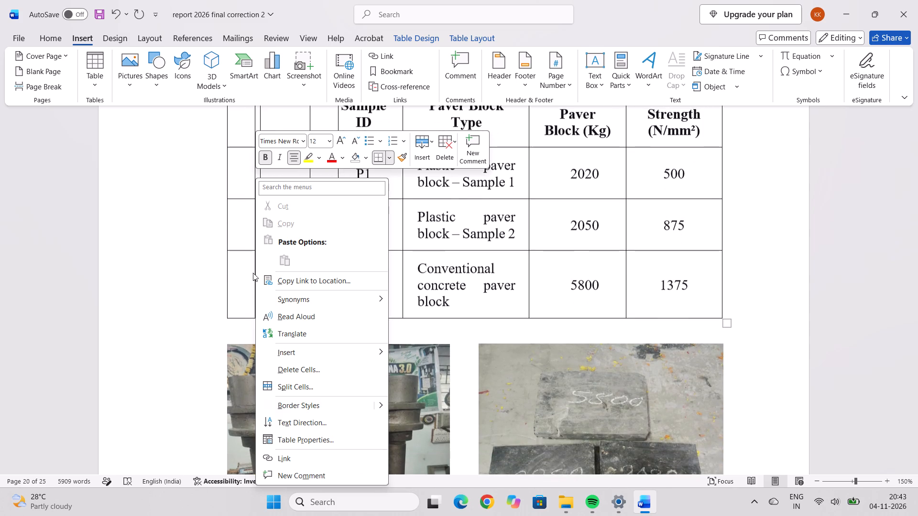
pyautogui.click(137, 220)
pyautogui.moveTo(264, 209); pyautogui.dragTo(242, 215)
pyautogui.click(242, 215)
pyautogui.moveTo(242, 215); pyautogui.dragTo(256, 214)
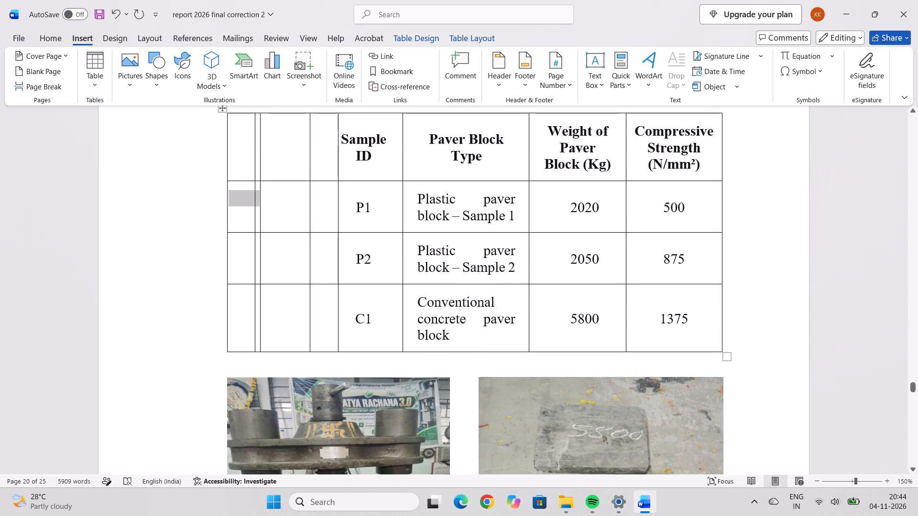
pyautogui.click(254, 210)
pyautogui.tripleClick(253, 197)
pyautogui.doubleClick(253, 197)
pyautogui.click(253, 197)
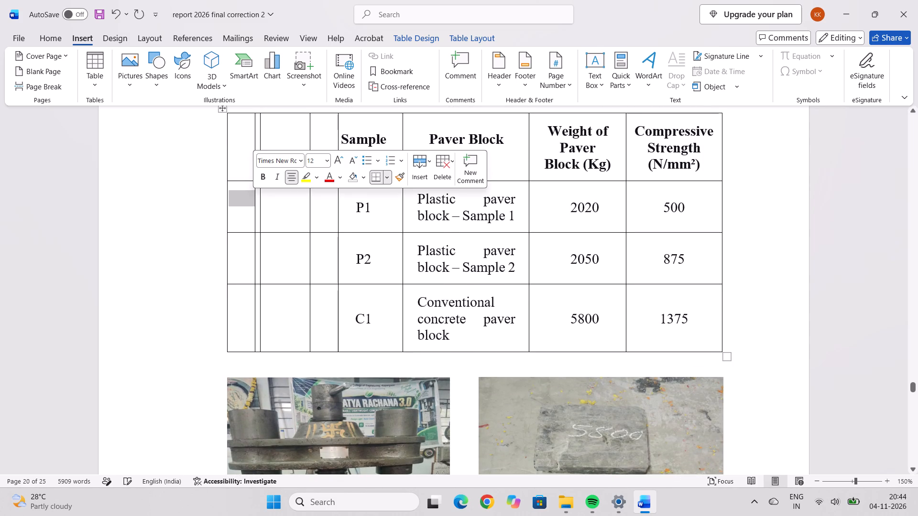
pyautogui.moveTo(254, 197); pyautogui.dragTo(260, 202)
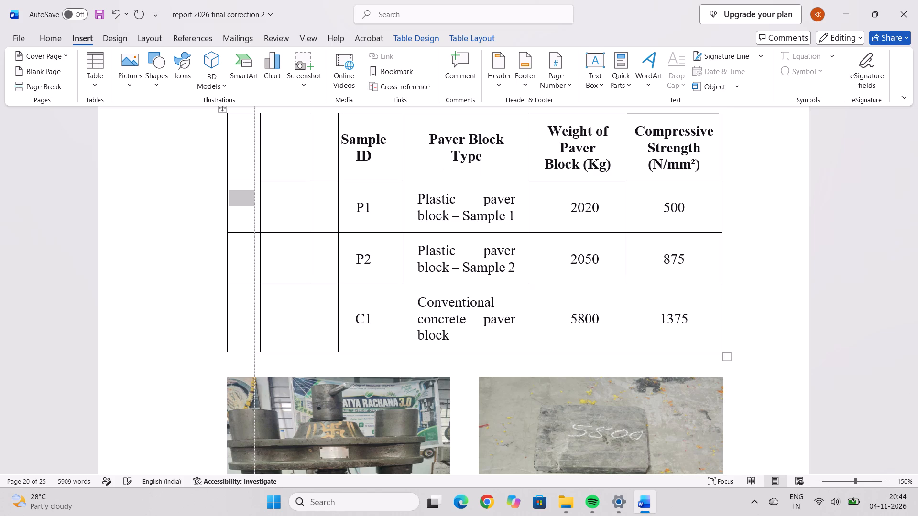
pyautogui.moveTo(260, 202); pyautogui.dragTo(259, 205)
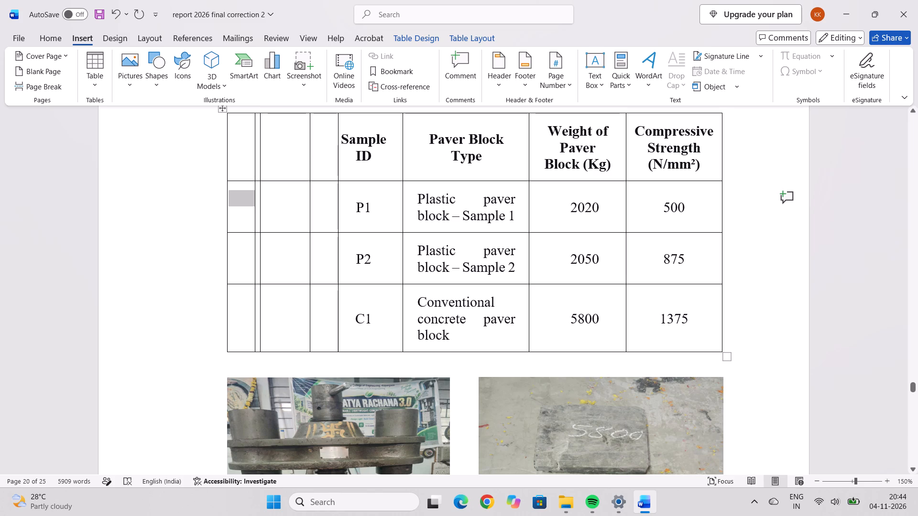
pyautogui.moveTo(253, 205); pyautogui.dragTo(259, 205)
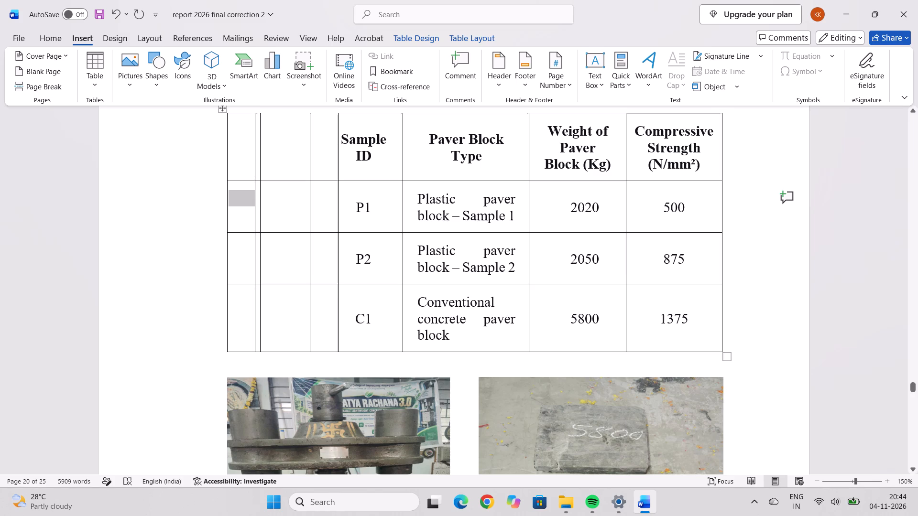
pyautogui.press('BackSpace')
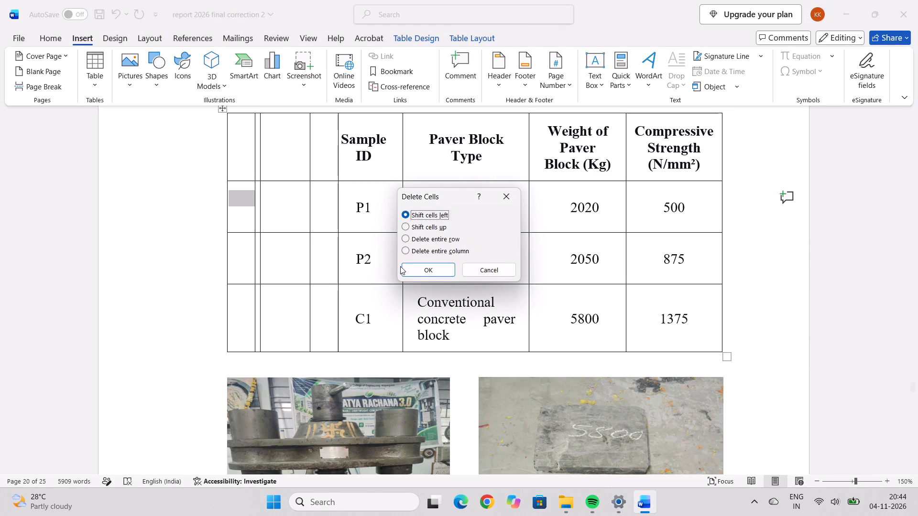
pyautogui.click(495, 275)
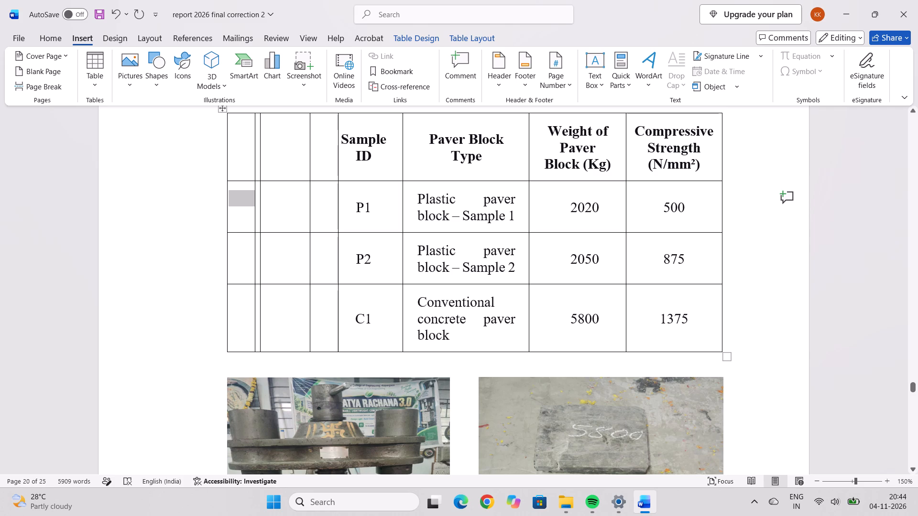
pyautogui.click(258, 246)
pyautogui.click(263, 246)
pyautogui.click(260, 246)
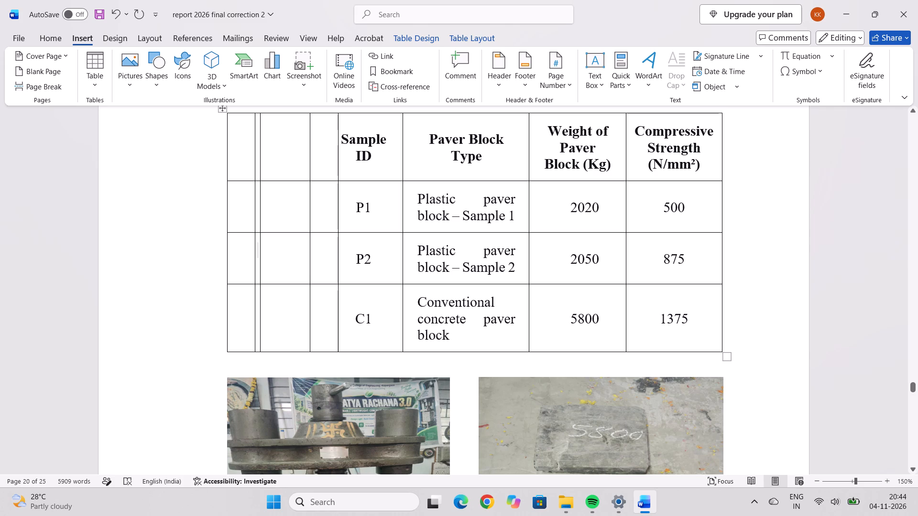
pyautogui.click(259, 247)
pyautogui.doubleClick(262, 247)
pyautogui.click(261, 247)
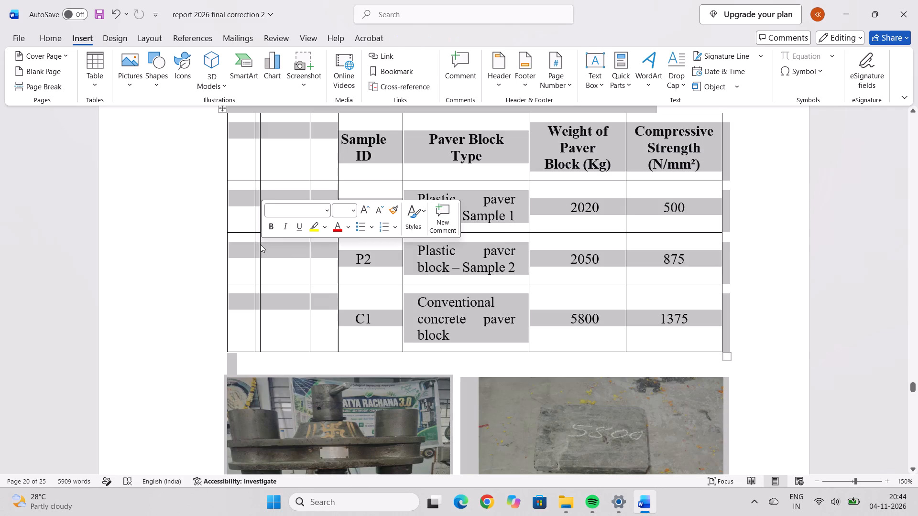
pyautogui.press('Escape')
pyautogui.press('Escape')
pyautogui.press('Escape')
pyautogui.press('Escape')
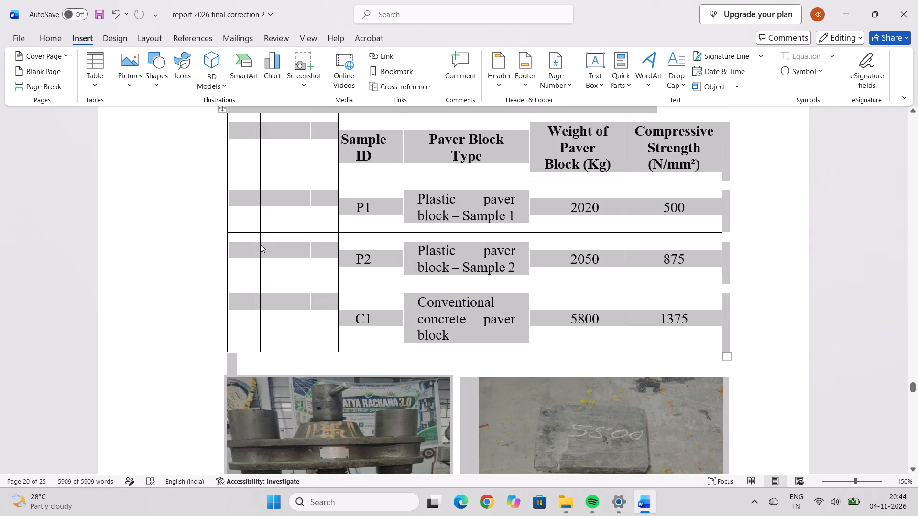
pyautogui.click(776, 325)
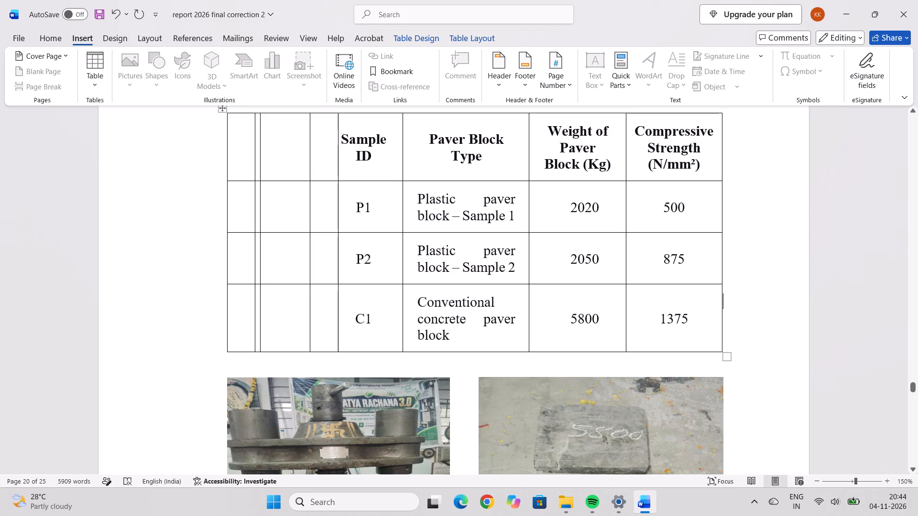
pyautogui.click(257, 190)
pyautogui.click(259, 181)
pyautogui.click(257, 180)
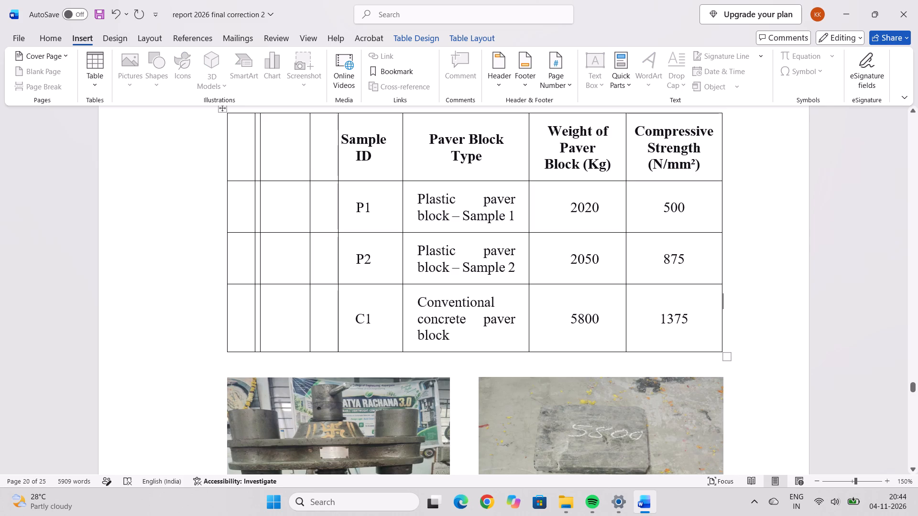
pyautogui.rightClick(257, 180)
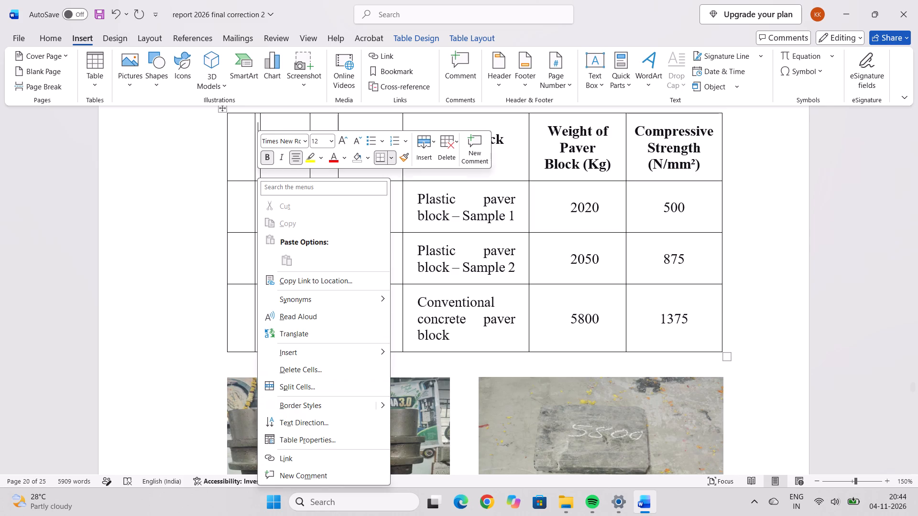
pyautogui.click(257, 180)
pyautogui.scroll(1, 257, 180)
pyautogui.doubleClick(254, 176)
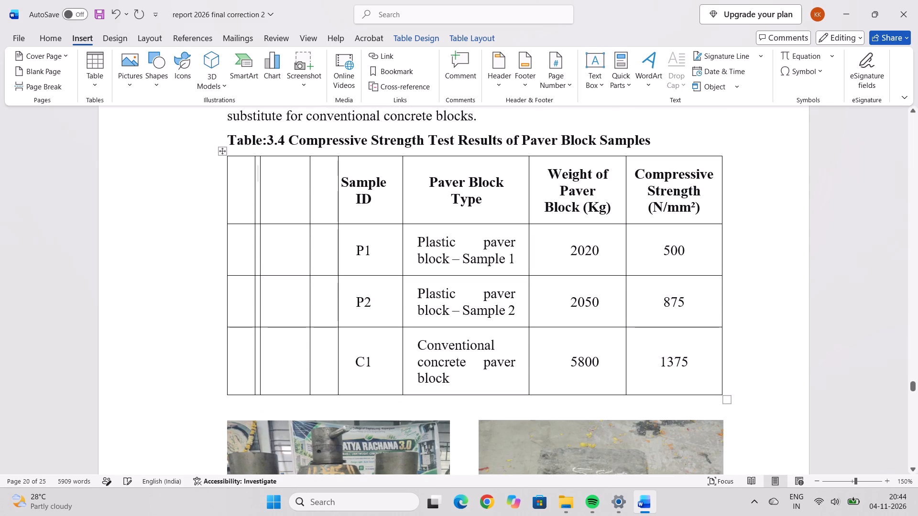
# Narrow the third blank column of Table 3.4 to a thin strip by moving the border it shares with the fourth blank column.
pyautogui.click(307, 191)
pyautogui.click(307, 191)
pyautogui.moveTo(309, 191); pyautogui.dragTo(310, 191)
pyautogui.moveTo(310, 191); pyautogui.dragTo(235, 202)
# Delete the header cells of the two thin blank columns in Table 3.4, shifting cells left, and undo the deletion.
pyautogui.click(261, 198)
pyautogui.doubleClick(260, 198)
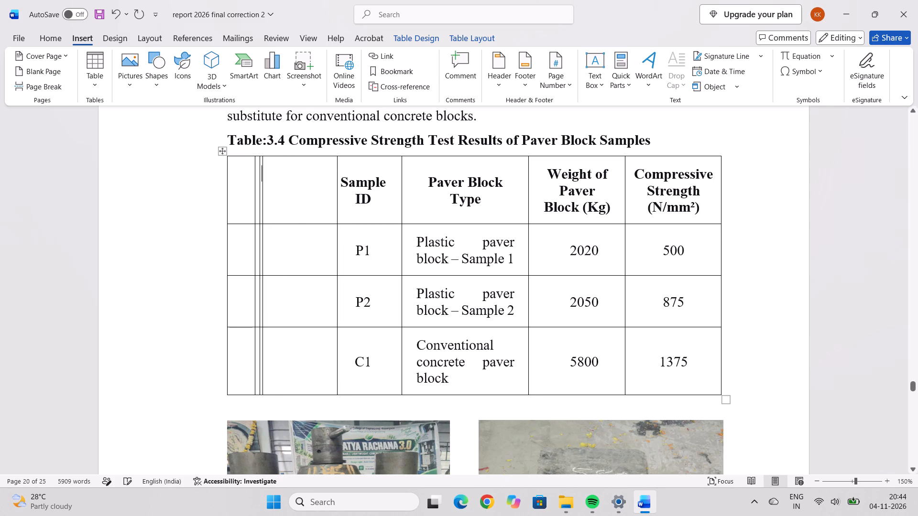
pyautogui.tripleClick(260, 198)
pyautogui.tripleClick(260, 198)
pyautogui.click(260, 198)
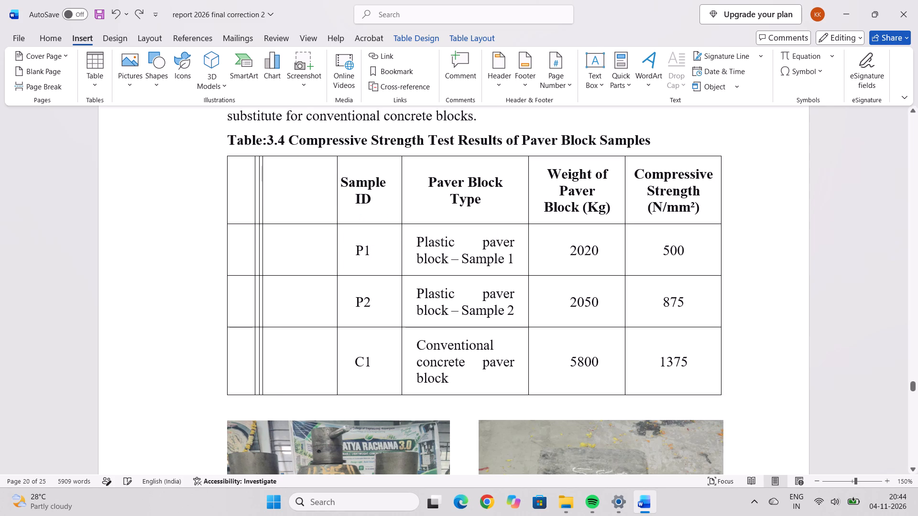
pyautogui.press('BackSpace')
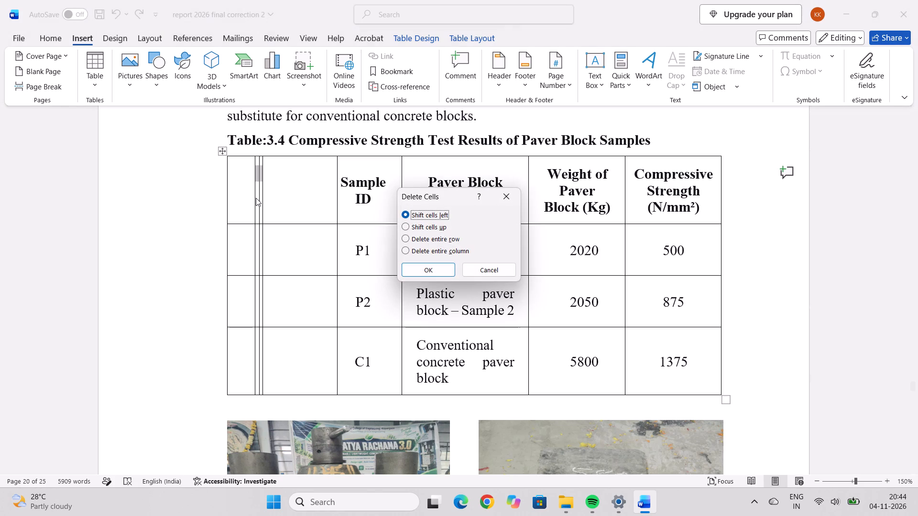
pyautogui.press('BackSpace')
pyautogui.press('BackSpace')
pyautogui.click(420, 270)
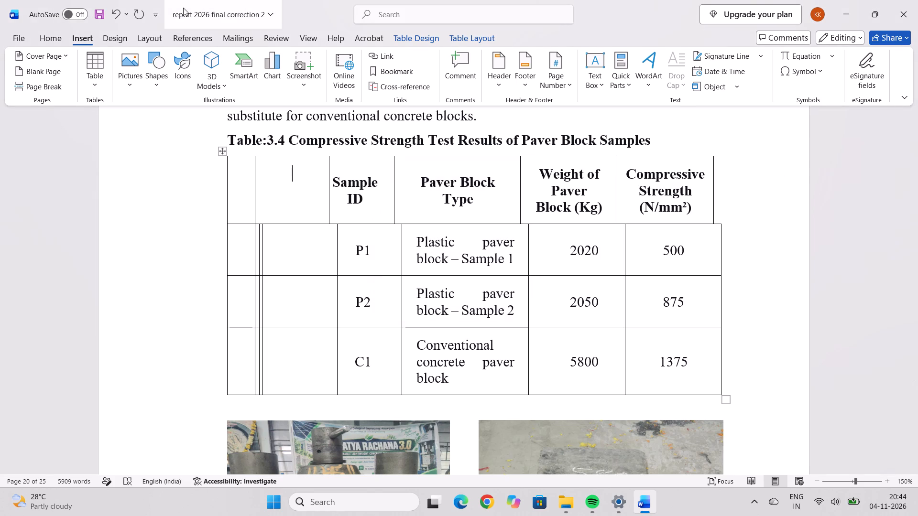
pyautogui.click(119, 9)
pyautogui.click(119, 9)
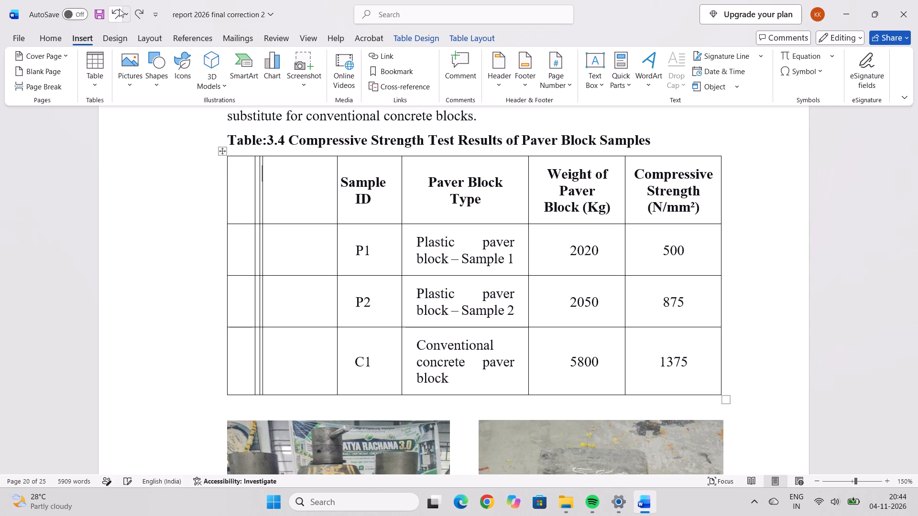
# Delete the two thin blank columns of Table 3.4 as entire columns.
pyautogui.moveTo(254, 193); pyautogui.dragTo(263, 193)
pyautogui.moveTo(256, 192); pyautogui.dragTo(262, 192)
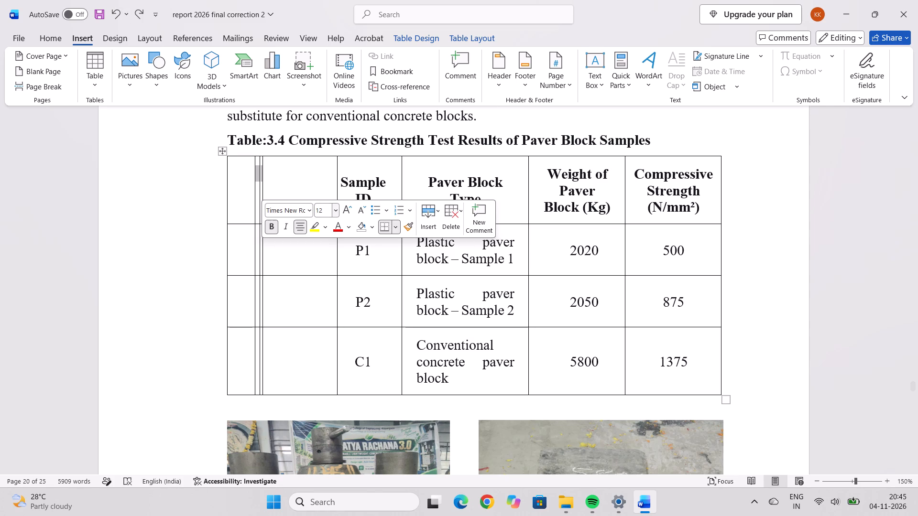
pyautogui.click(449, 218)
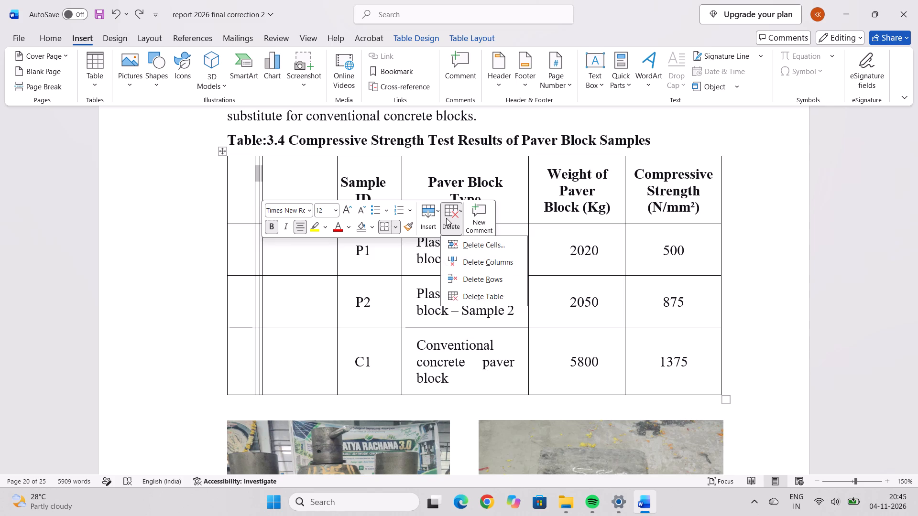
pyautogui.click(457, 255)
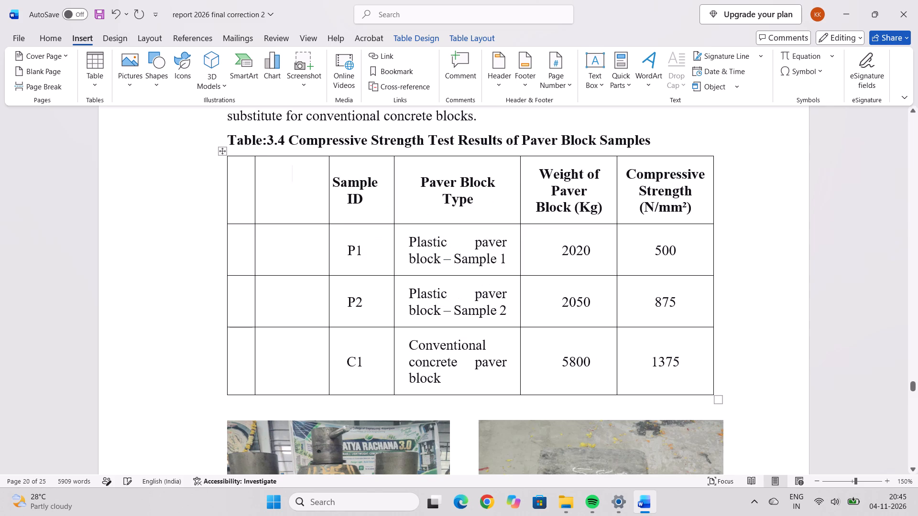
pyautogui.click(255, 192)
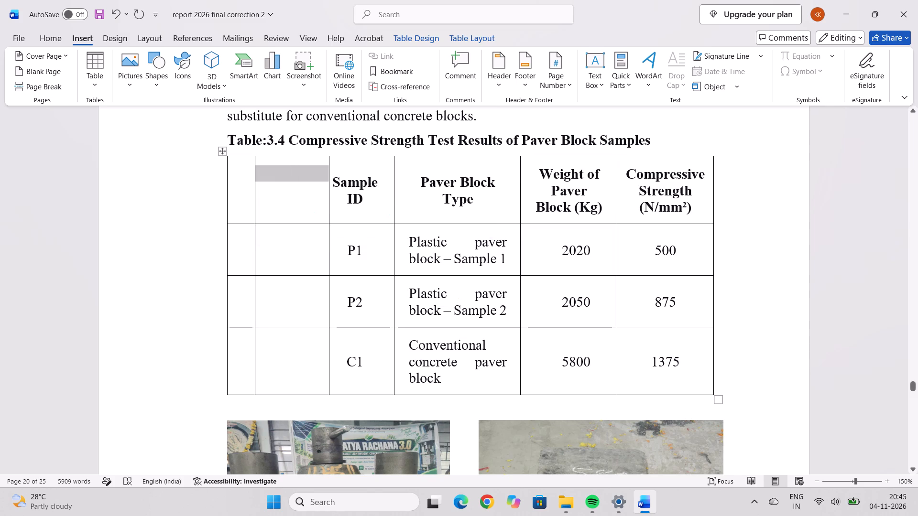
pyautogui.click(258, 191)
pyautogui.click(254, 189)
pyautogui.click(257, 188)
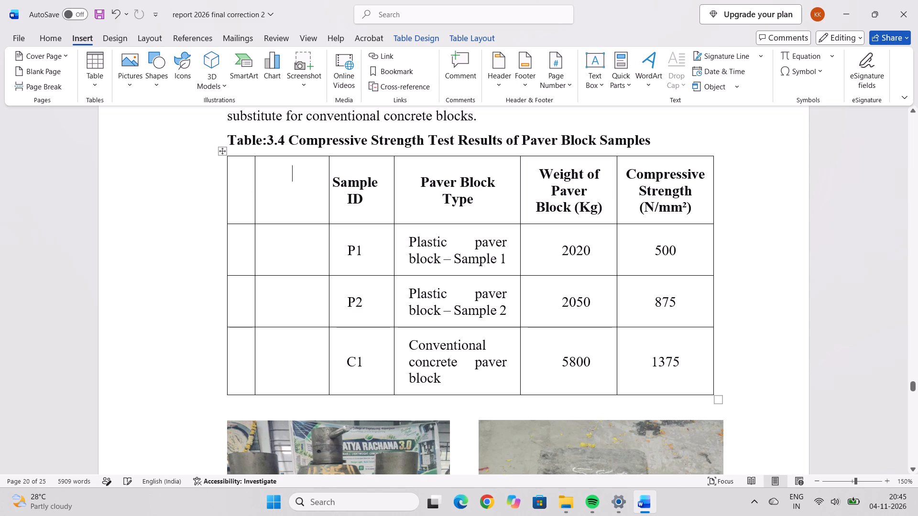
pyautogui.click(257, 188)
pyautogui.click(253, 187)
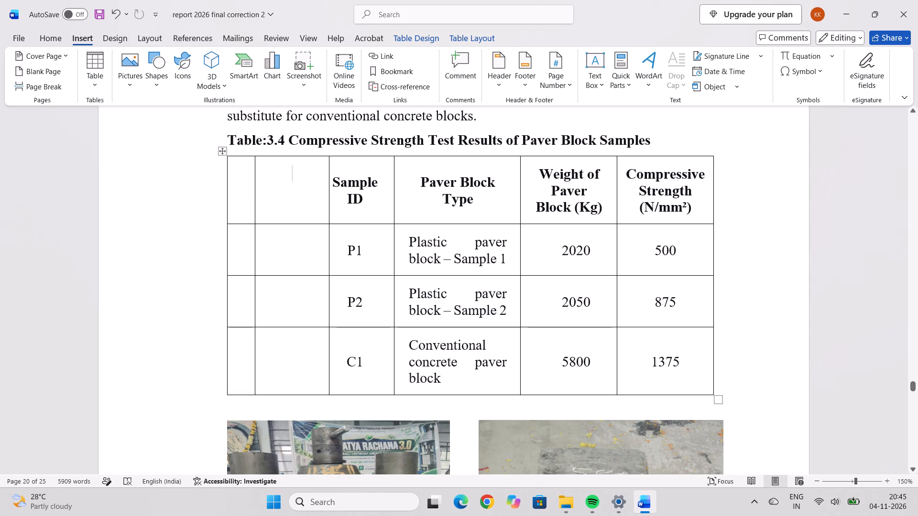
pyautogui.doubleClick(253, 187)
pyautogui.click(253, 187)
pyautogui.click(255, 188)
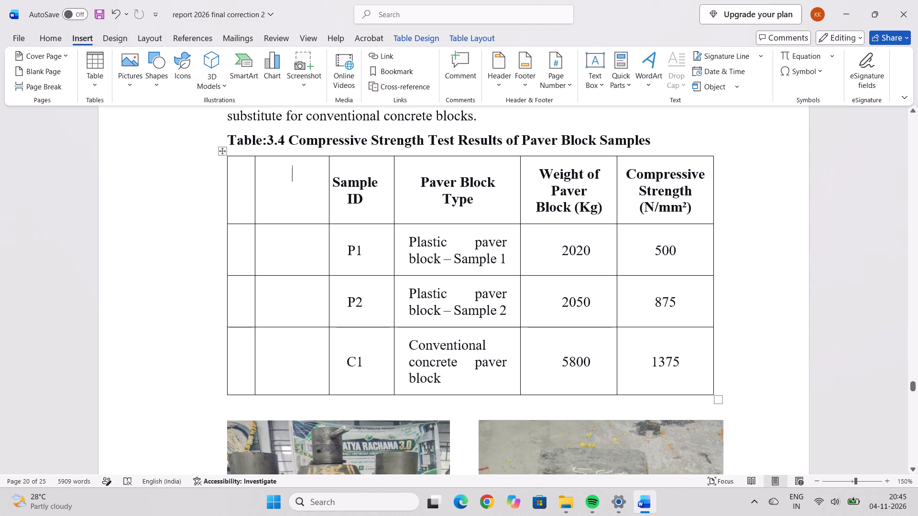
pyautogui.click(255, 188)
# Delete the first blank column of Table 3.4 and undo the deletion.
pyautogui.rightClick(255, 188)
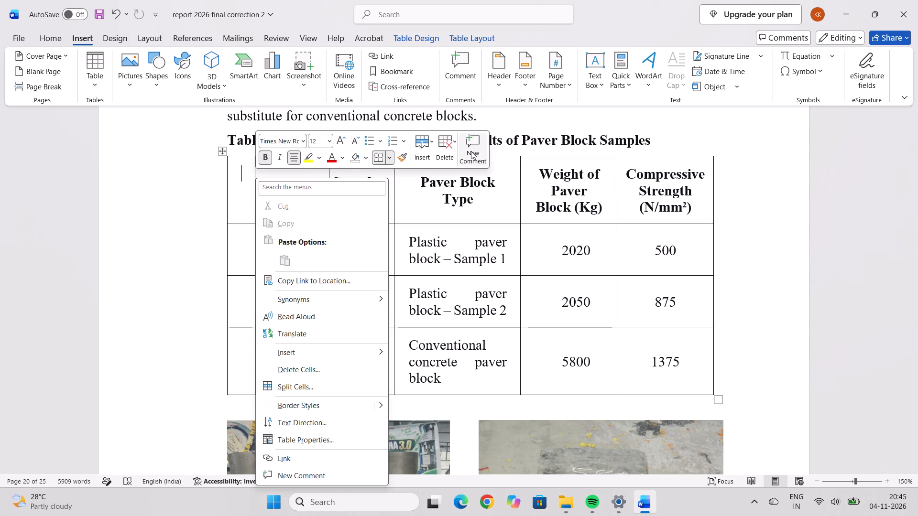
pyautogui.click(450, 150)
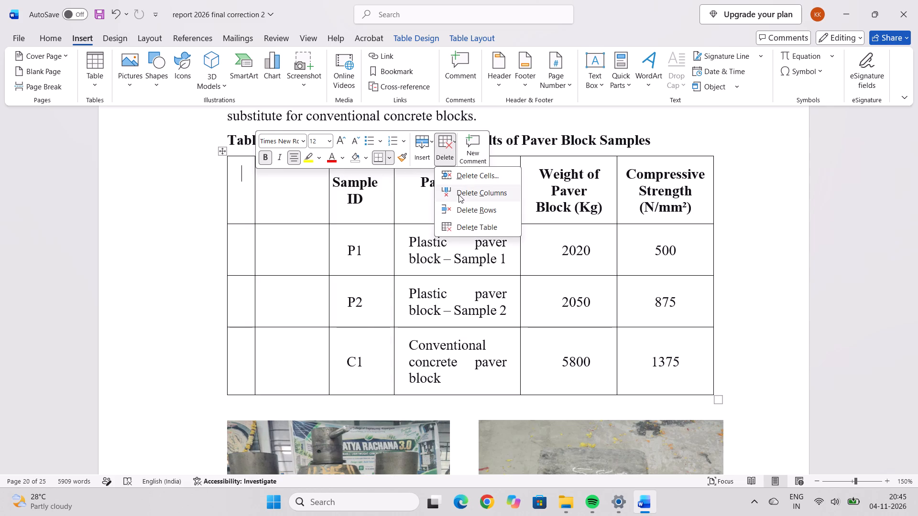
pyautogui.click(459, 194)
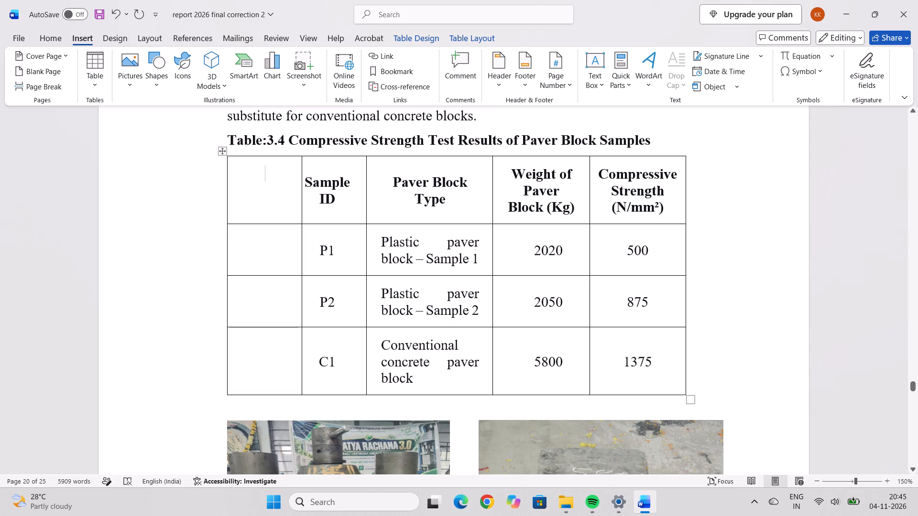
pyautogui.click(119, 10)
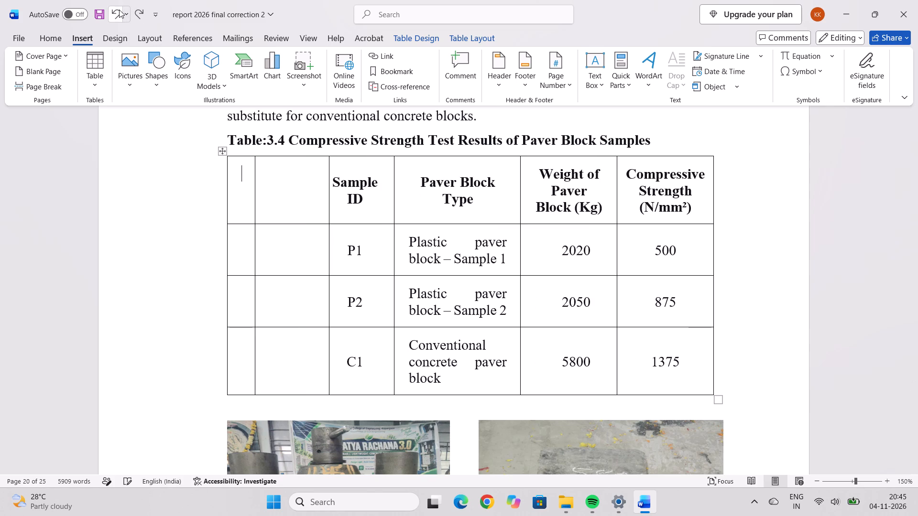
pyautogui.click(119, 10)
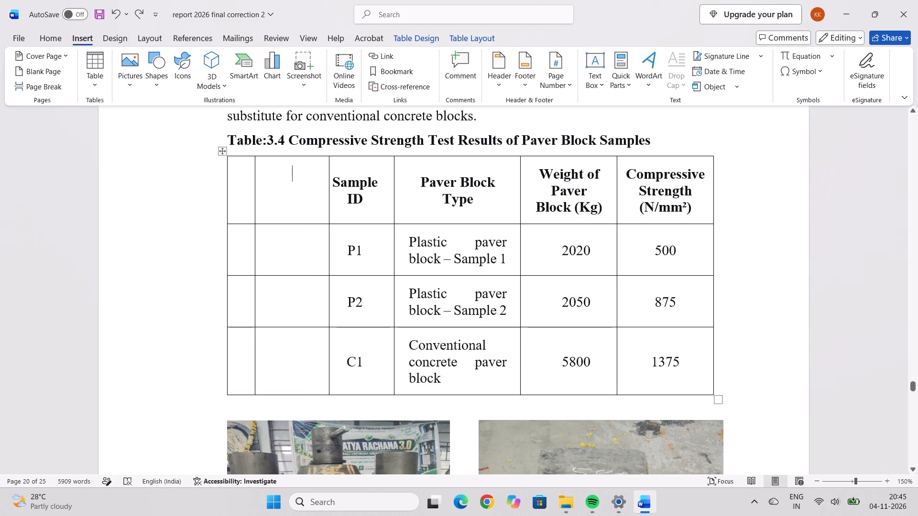
# Narrow the first blank column of Table 3.4 by moving the border it shares with the second blank column.
pyautogui.click(228, 181)
pyautogui.click(228, 181)
pyautogui.doubleClick(228, 181)
pyautogui.moveTo(255, 188); pyautogui.dragTo(269, 189)
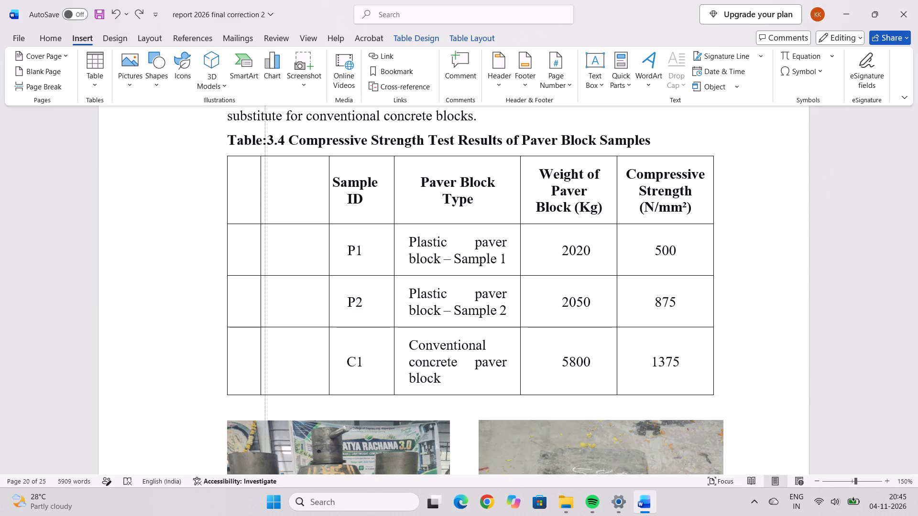
pyautogui.moveTo(269, 189); pyautogui.dragTo(222, 210)
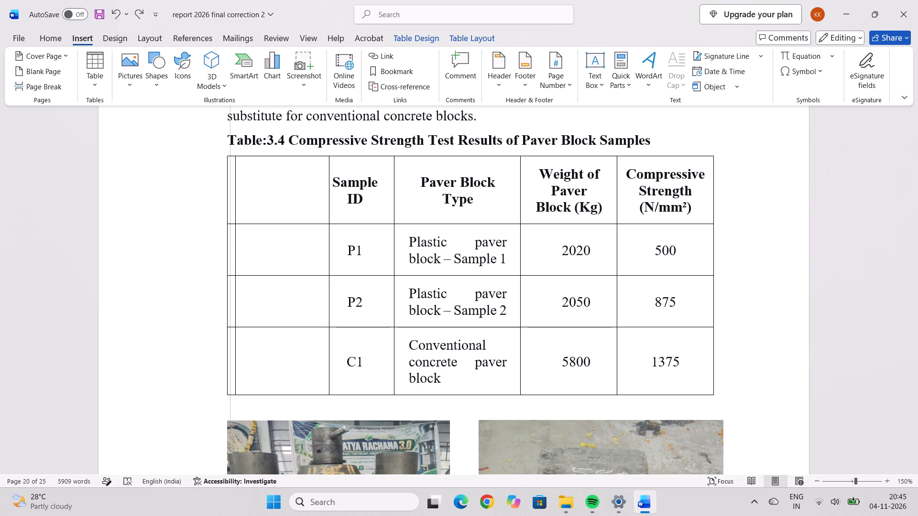
pyautogui.moveTo(222, 210); pyautogui.dragTo(248, 208)
# Delete the wider blank column directly before the Sample ID column of Table 3.4.
pyautogui.click(244, 205)
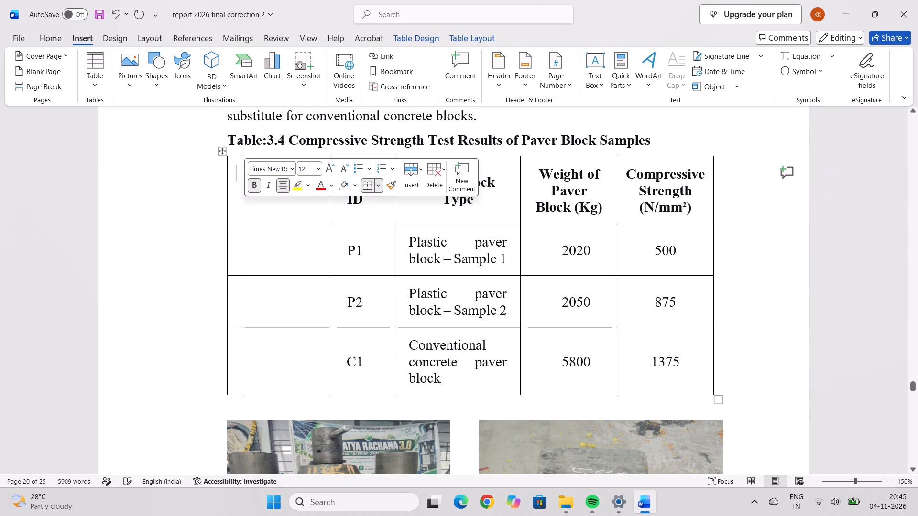
pyautogui.click(441, 172)
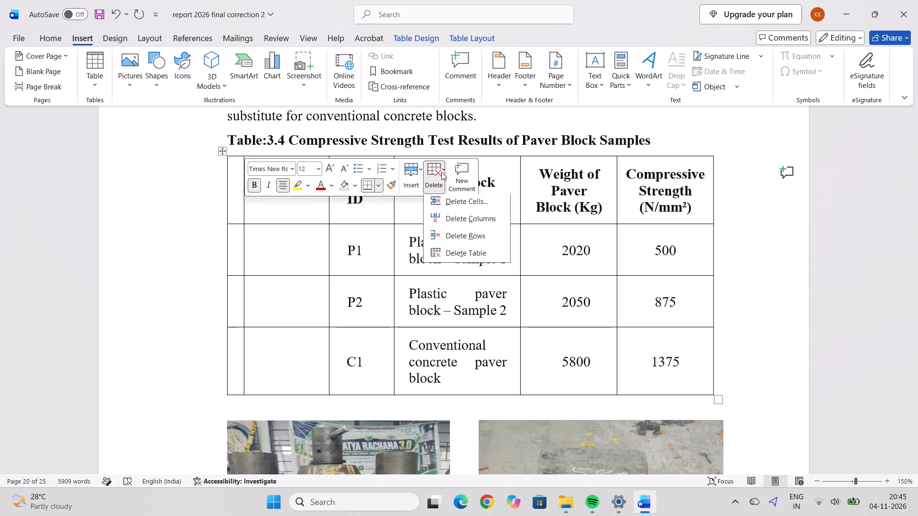
pyautogui.click(442, 223)
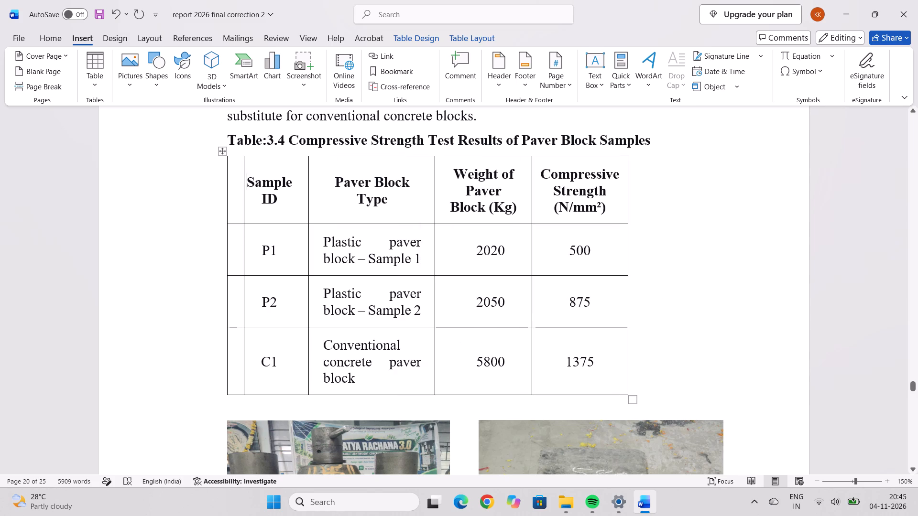
# Enter the heading "Sr.no" in the header cell of the remaining blank column in Table 3.4.
pyautogui.click(239, 171)
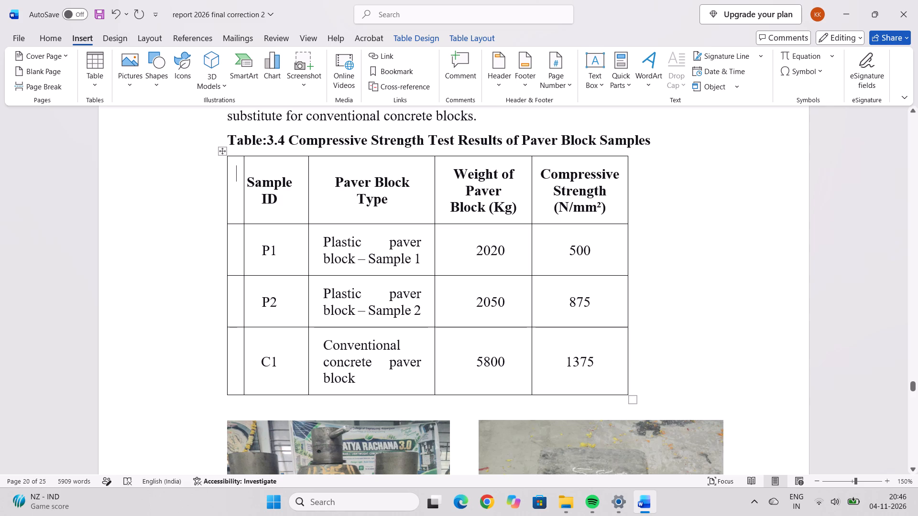
pyautogui.scroll(-4, 612, 323)
pyautogui.scroll(20, 612, 323)
pyautogui.scroll(2, 612, 323)
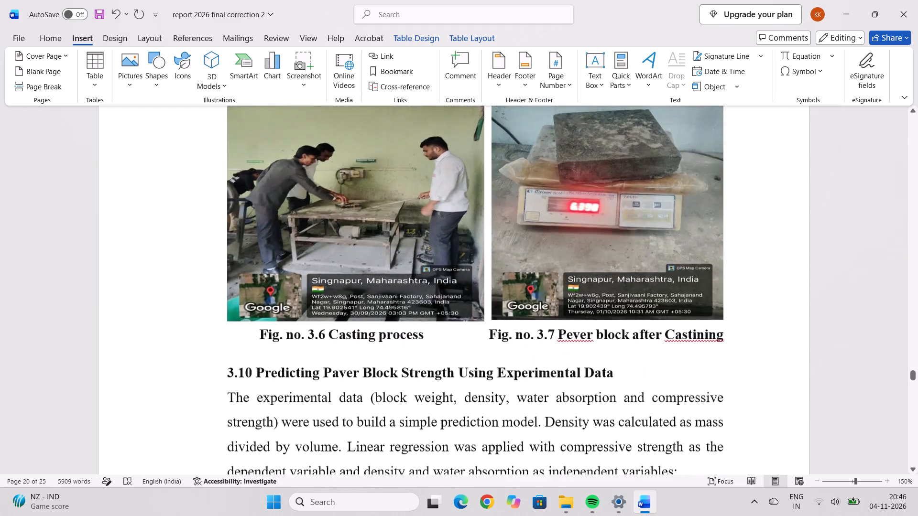
pyautogui.scroll(20, 612, 323)
pyautogui.scroll(7, 612, 323)
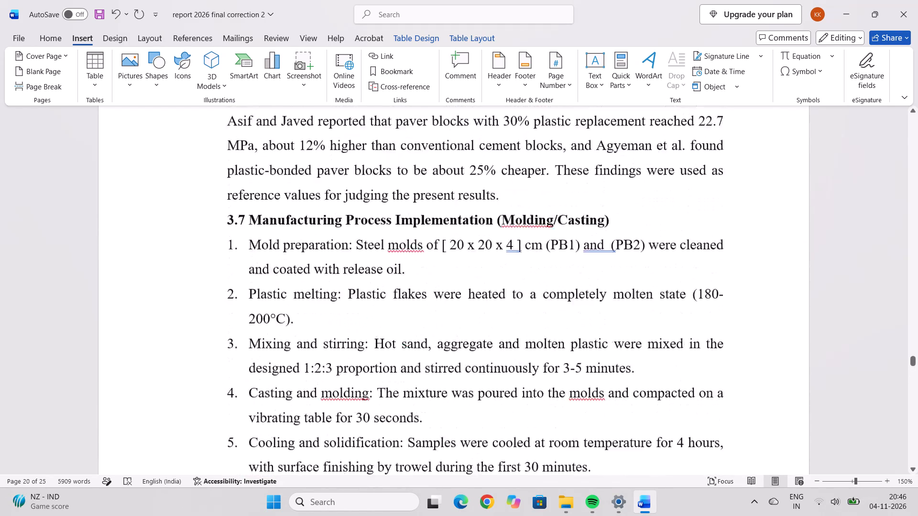
pyautogui.scroll(5, 612, 323)
pyautogui.scroll(-8, 612, 323)
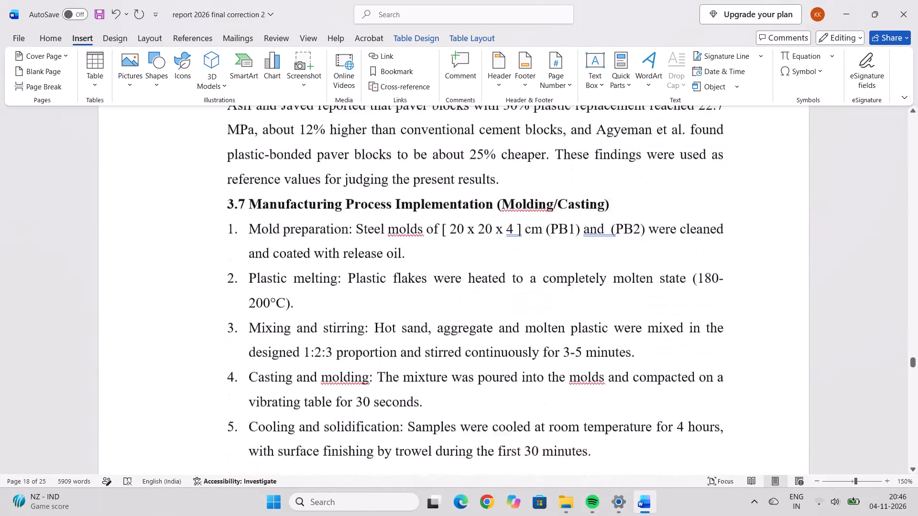
pyautogui.scroll(-20, 612, 323)
pyautogui.scroll(-10, 612, 323)
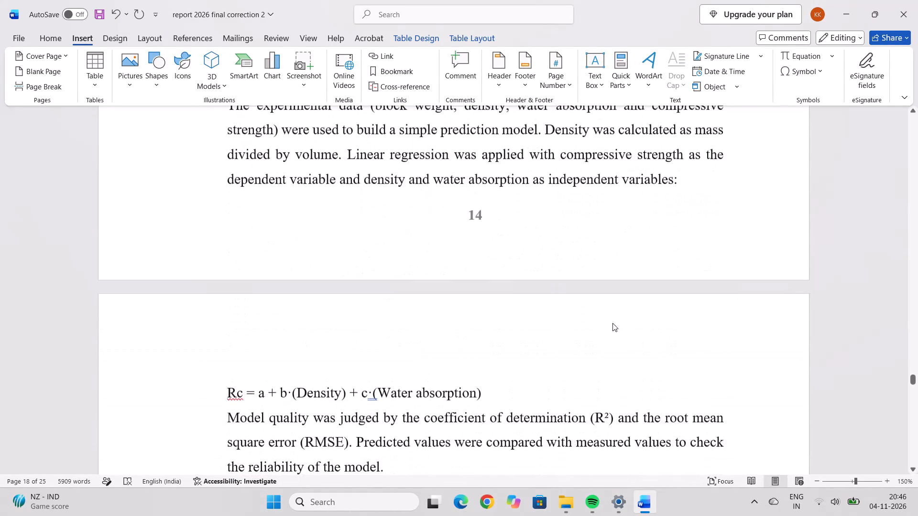
pyautogui.scroll(-14, 612, 323)
pyautogui.scroll(3, 612, 323)
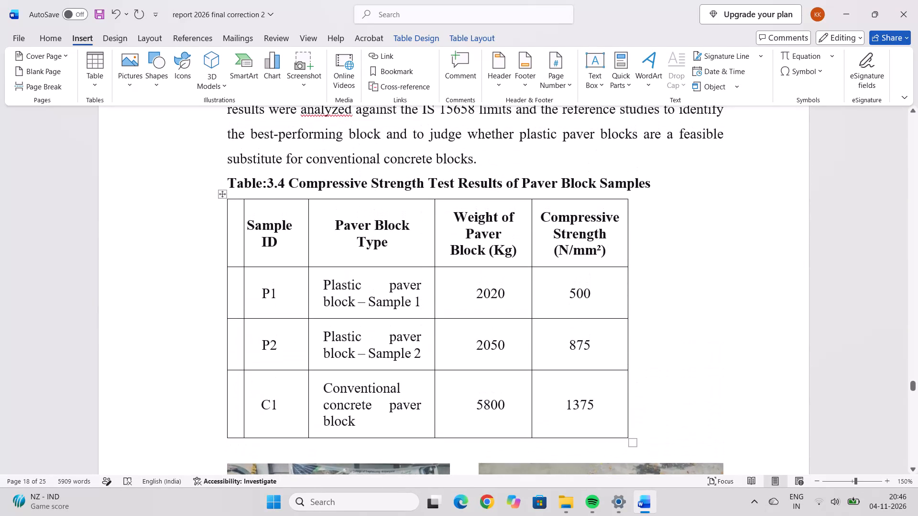
pyautogui.press('s')
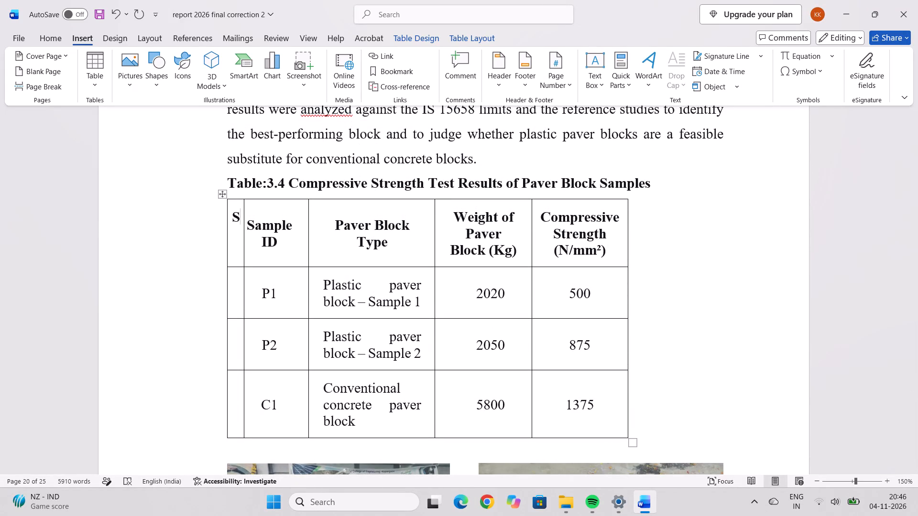
pyautogui.press('r')
pyautogui.press('.')
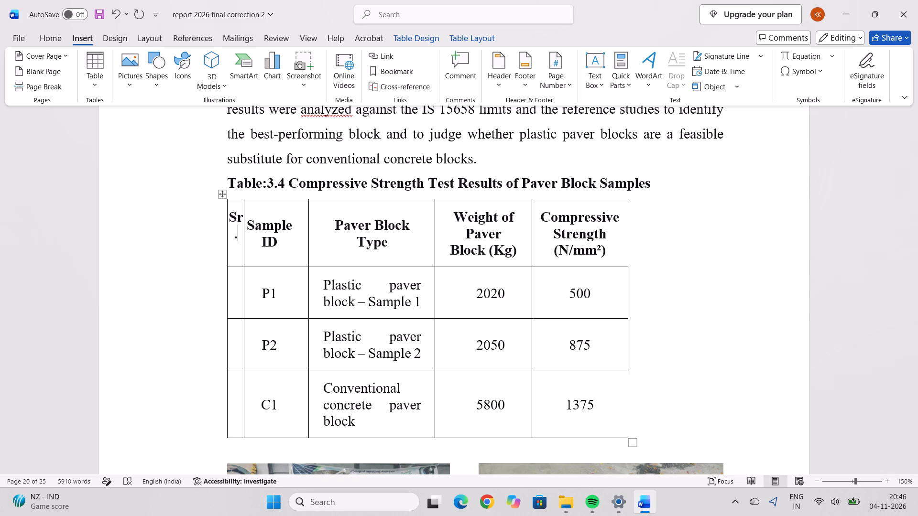
pyautogui.press('n')
pyautogui.press('o')
# Change the first column heading of Table 3.4 to "Sr.No".
pyautogui.press('BackSpace')
pyautogui.press('BackSpace')
pyautogui.press('BackSpace')
pyautogui.press('.')
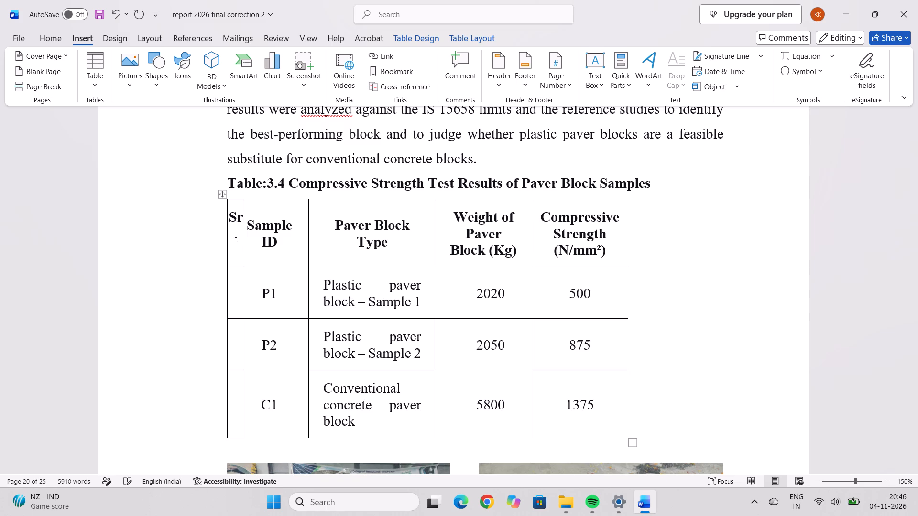
pyautogui.press('n')
pyautogui.press('o')
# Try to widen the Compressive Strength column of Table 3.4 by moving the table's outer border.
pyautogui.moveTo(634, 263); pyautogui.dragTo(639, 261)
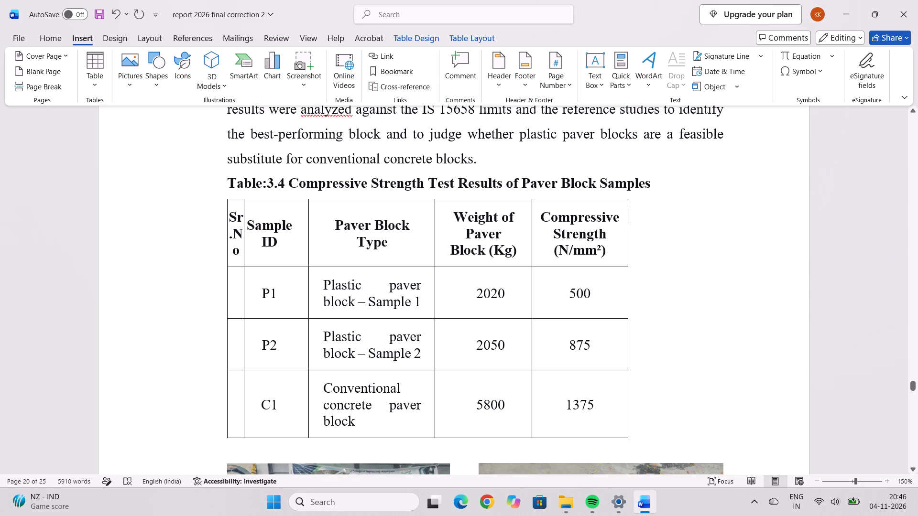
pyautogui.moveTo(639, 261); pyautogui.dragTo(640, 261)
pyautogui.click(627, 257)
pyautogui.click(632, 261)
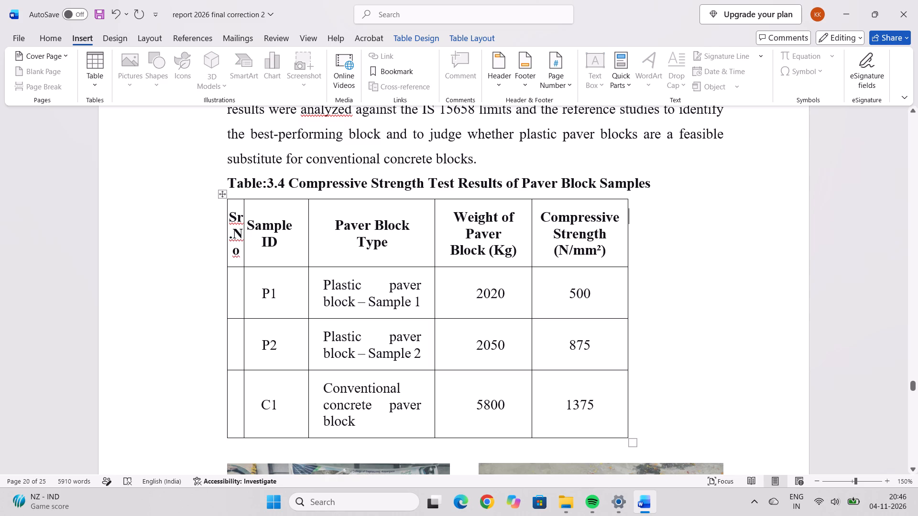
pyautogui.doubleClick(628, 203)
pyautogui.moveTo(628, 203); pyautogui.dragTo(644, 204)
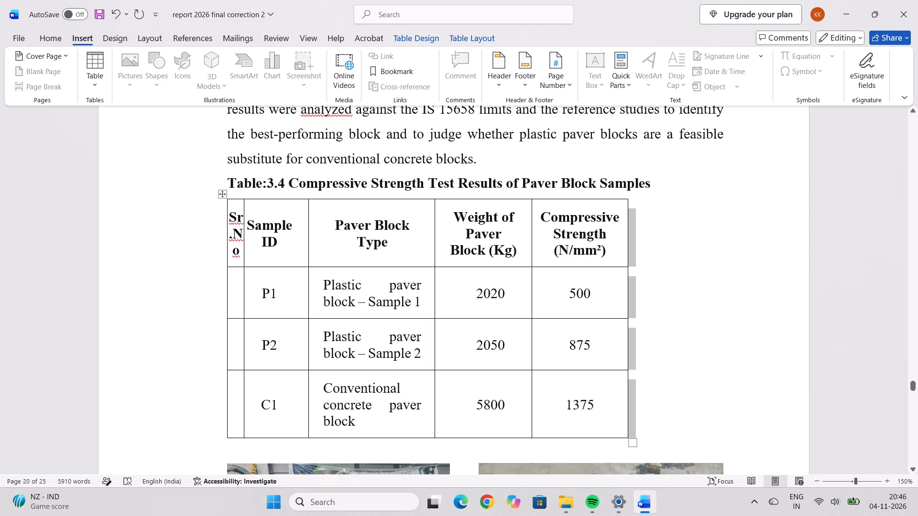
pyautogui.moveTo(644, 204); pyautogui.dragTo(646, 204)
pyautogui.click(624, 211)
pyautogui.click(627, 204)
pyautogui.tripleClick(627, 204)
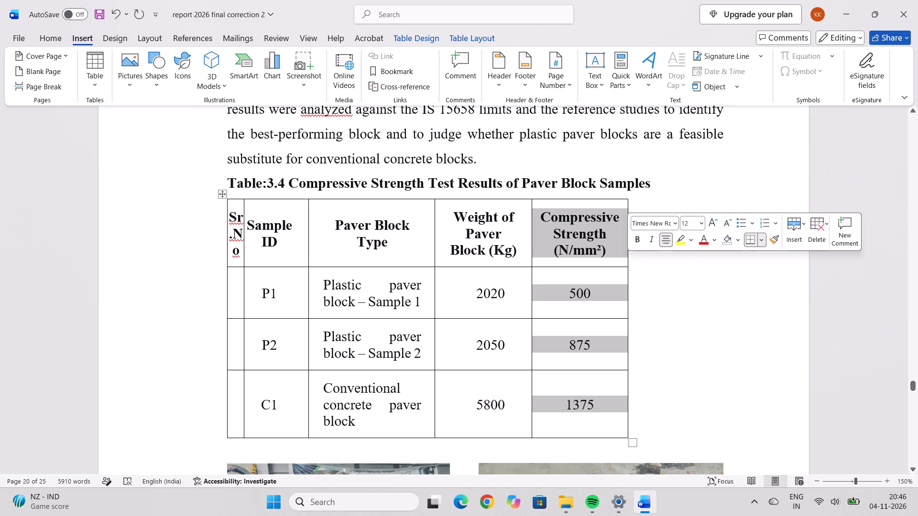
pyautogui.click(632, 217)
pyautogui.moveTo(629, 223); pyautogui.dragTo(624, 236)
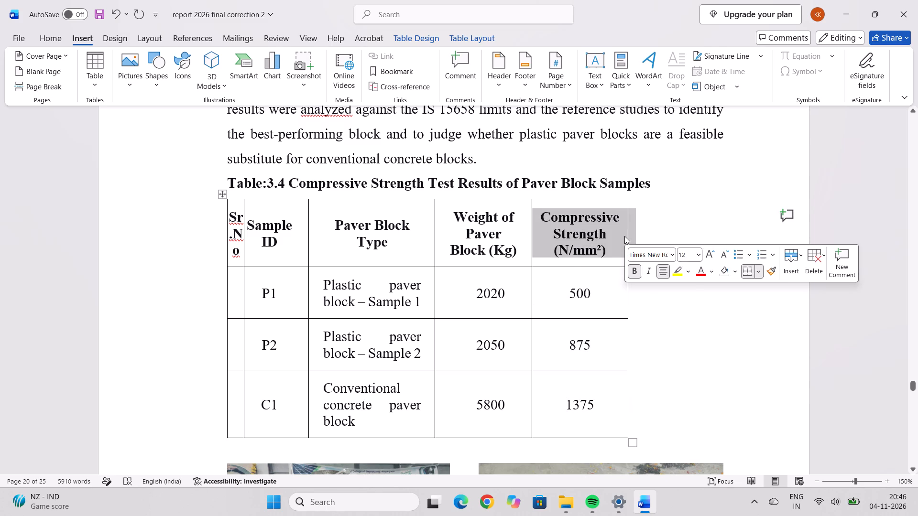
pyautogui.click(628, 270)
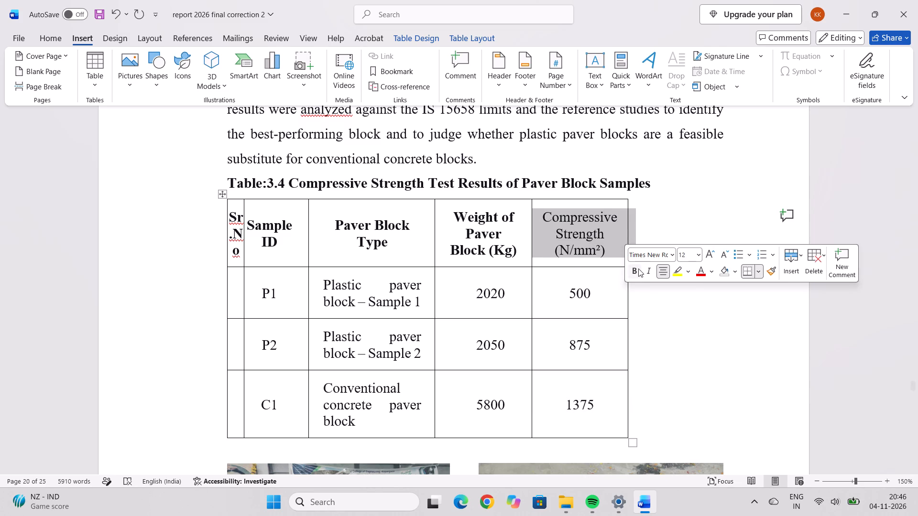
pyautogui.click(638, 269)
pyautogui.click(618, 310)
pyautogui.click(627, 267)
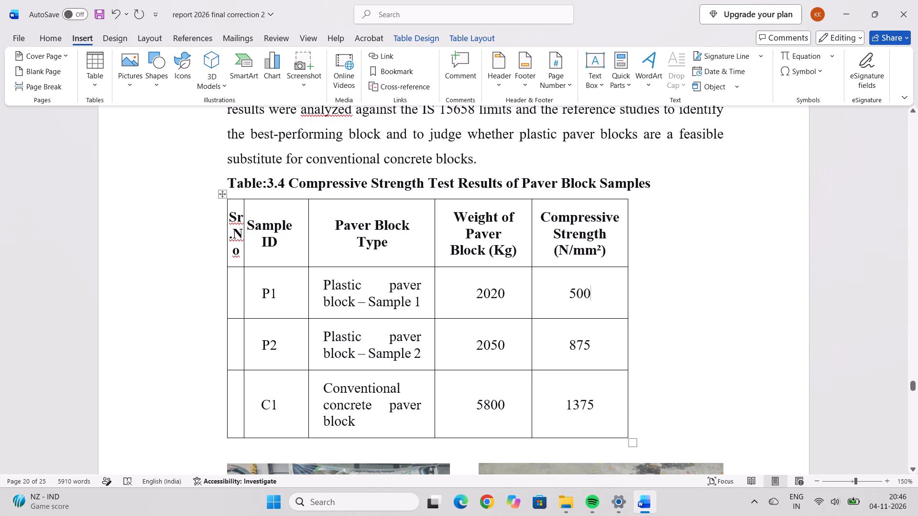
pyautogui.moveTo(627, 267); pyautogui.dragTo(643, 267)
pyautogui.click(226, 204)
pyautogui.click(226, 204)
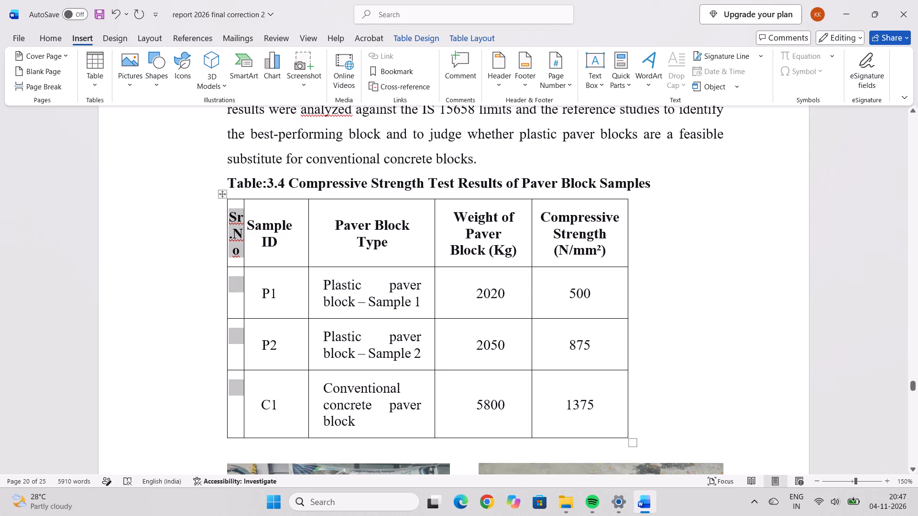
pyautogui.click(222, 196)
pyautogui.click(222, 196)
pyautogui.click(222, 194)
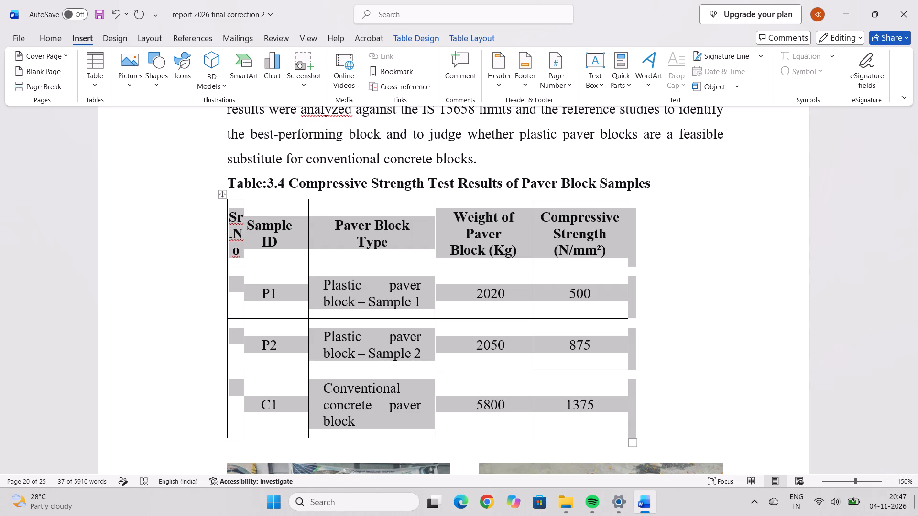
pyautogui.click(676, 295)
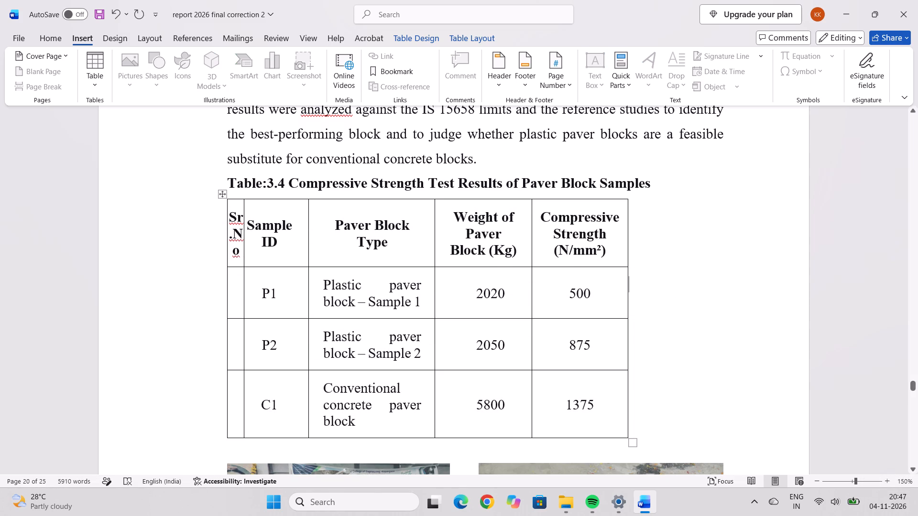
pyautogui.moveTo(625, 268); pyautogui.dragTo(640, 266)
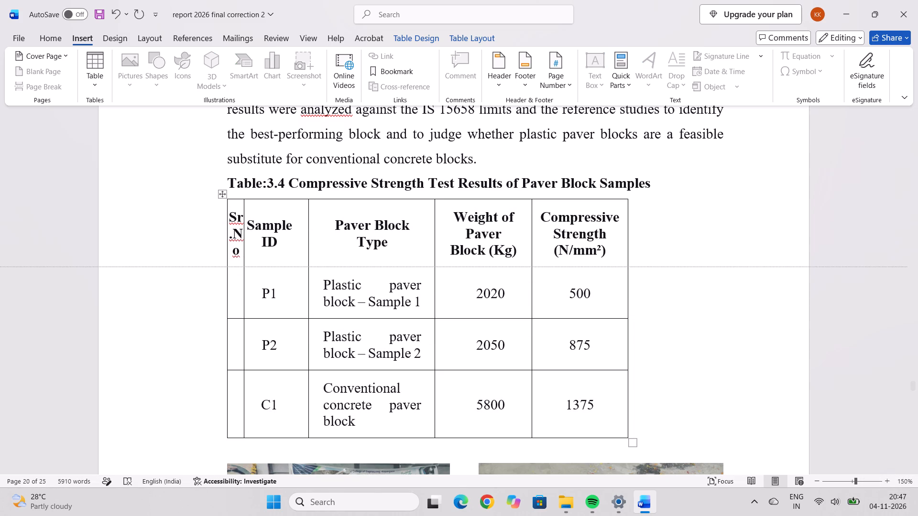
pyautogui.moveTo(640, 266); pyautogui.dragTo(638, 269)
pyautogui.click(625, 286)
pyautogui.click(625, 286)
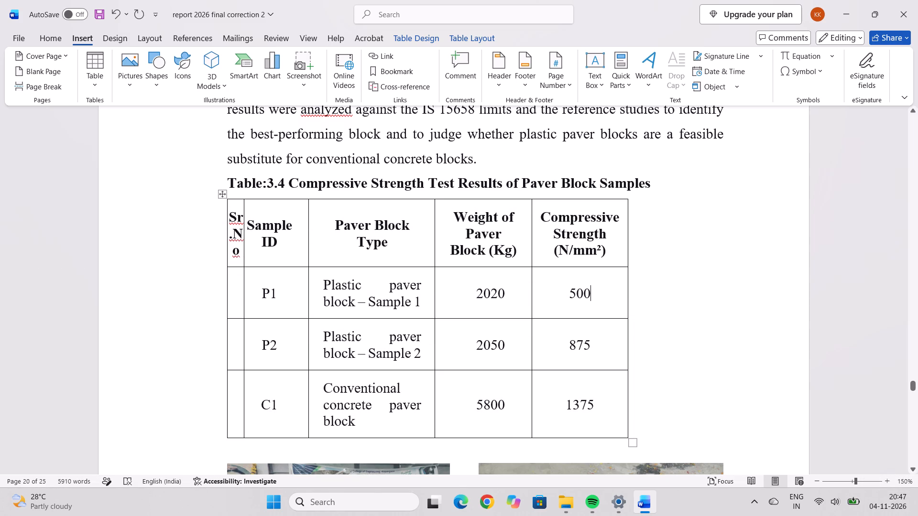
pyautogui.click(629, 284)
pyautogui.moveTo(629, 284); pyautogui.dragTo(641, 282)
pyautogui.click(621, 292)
# Widen the Compressive Strength column of Table 3.4 outward until its heading fits on two lines.
pyautogui.doubleClick(629, 280)
pyautogui.moveTo(628, 281); pyautogui.dragTo(633, 279)
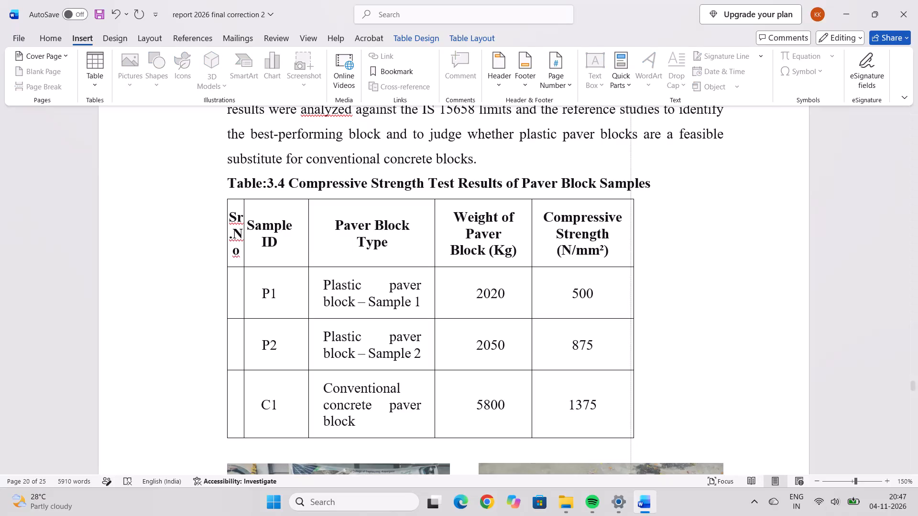
pyautogui.moveTo(633, 279); pyautogui.dragTo(649, 279)
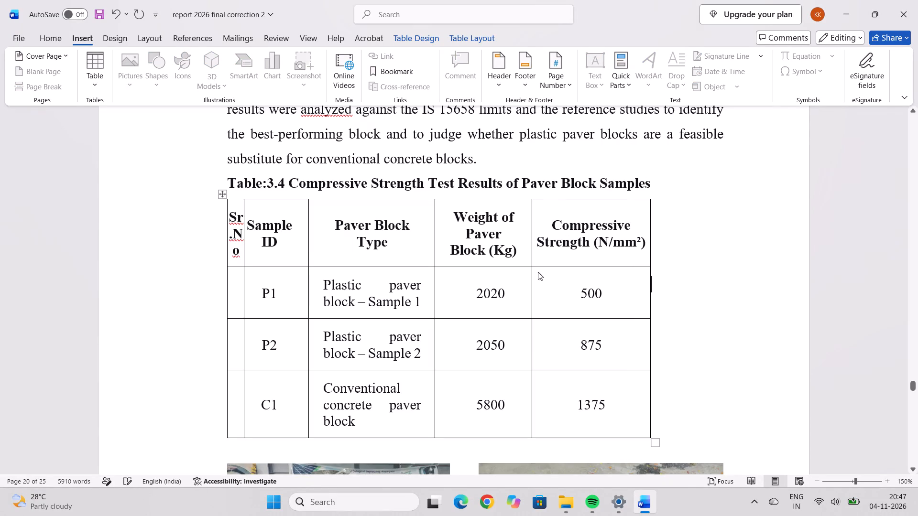
# Widen the Sr.No column of Table 3.4 until its heading fits on one line.
pyautogui.doubleClick(242, 265)
pyautogui.click(244, 264)
pyautogui.moveTo(244, 264); pyautogui.dragTo(260, 263)
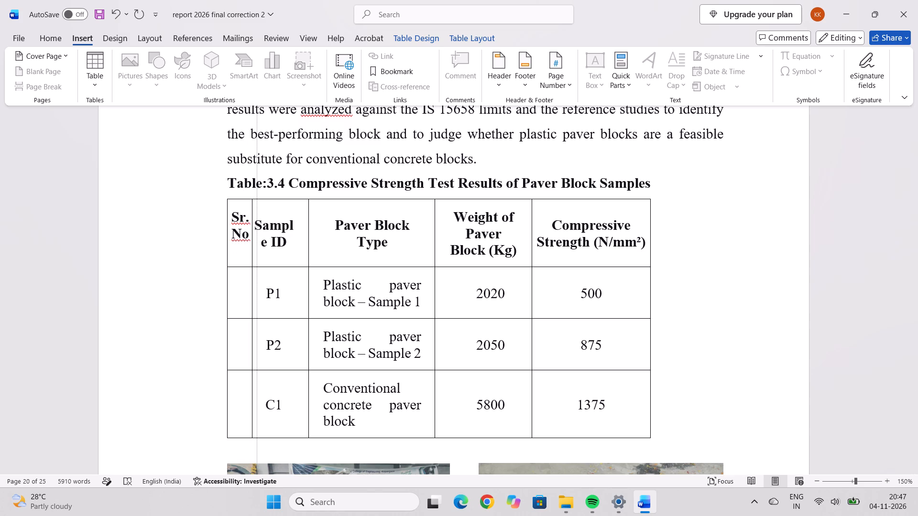
pyautogui.moveTo(260, 263); pyautogui.dragTo(267, 263)
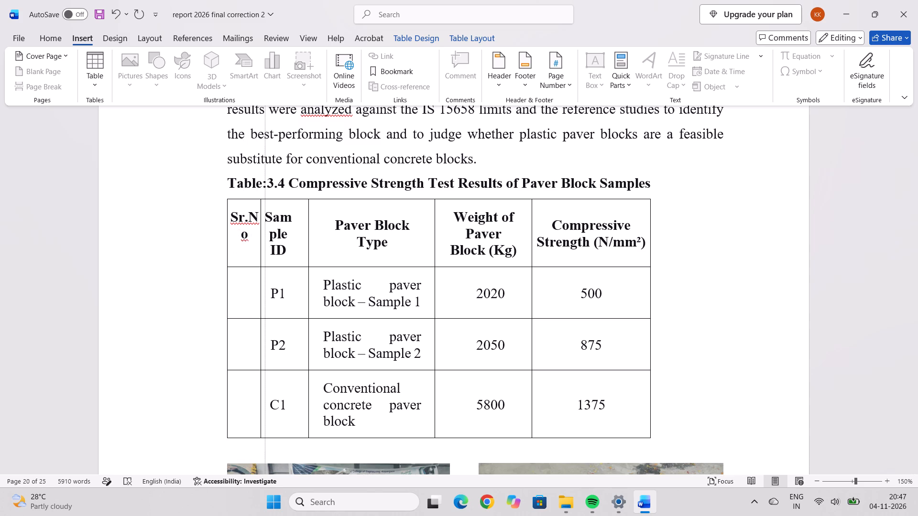
pyautogui.moveTo(267, 263); pyautogui.dragTo(265, 263)
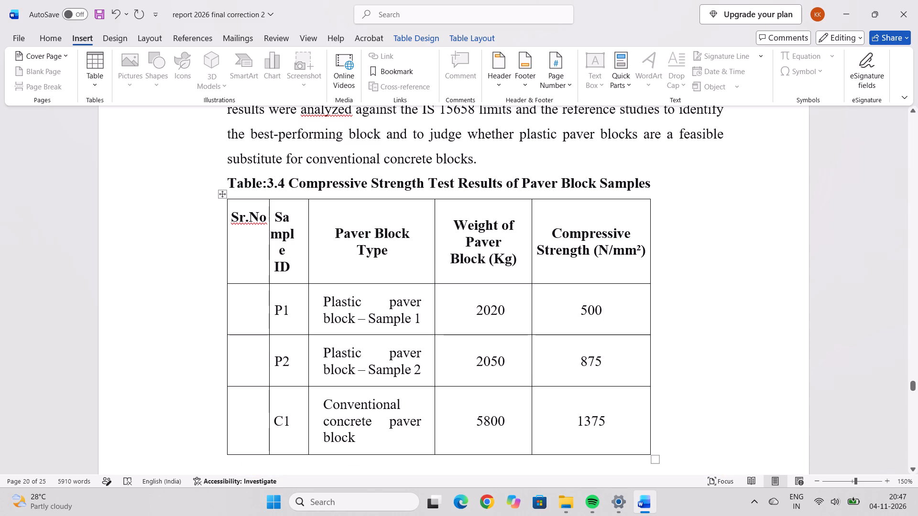
# Auto-fit the Sample ID column of Table 3.4 to its contents so the word "Sample" is not broken.
pyautogui.doubleClick(308, 281)
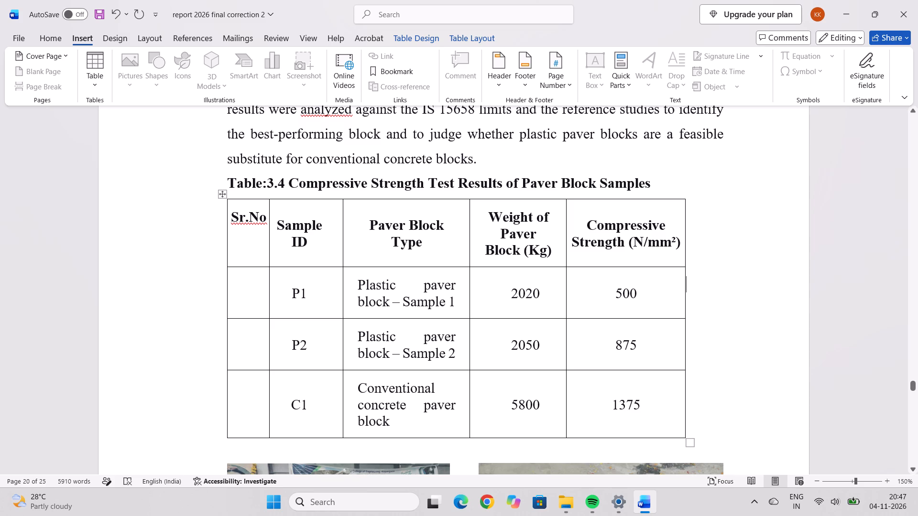
# Enter serial numbers 1, 2 and 3 in the Sr.No column for rows P1, P2 and C1 of Table 3.4.
pyautogui.click(245, 298)
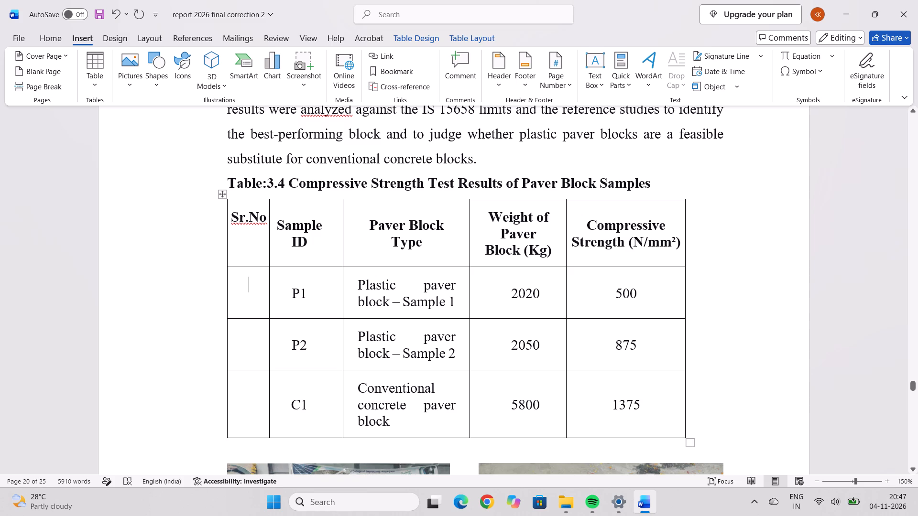
pyautogui.press('1')
pyautogui.scroll(2, 245, 301)
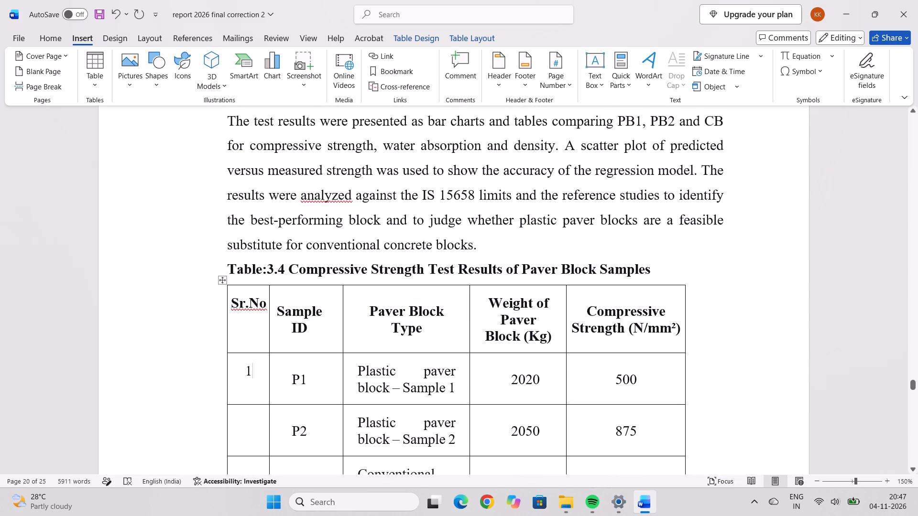
pyautogui.click(251, 423)
pyautogui.press('2')
pyautogui.scroll(-3, 243, 429)
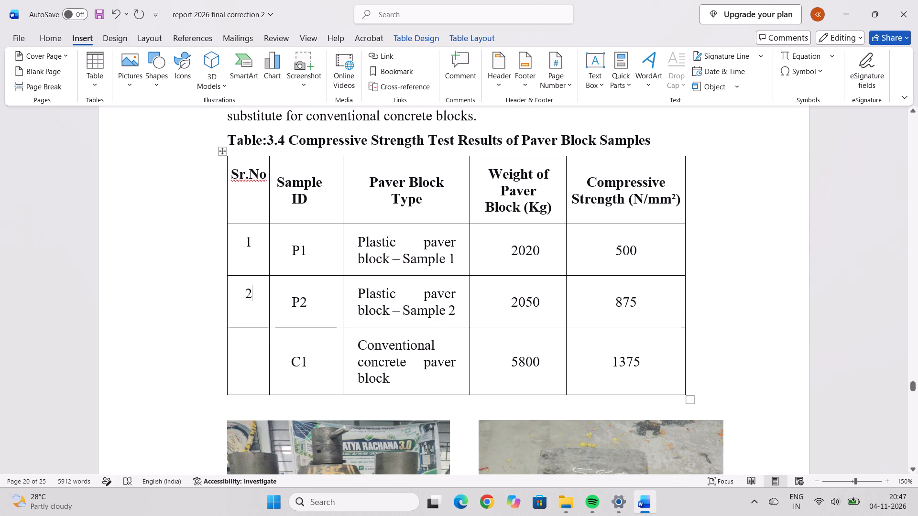
pyautogui.click(242, 358)
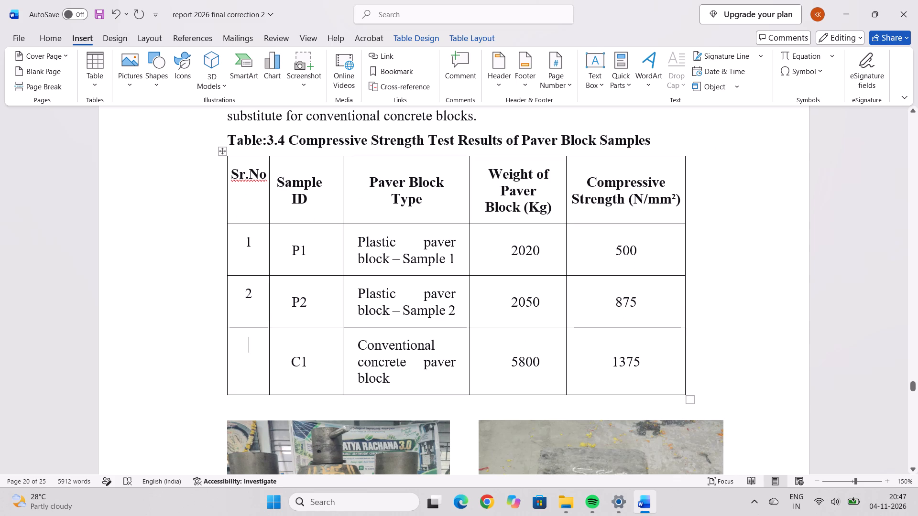
pyautogui.press('3')
# Widen the Compressive Strength column of Table 3.4 outward until "Compressive Strength" fits on one line and the table nearly reaches the text margin.
pyautogui.scroll(-2, 180, 305)
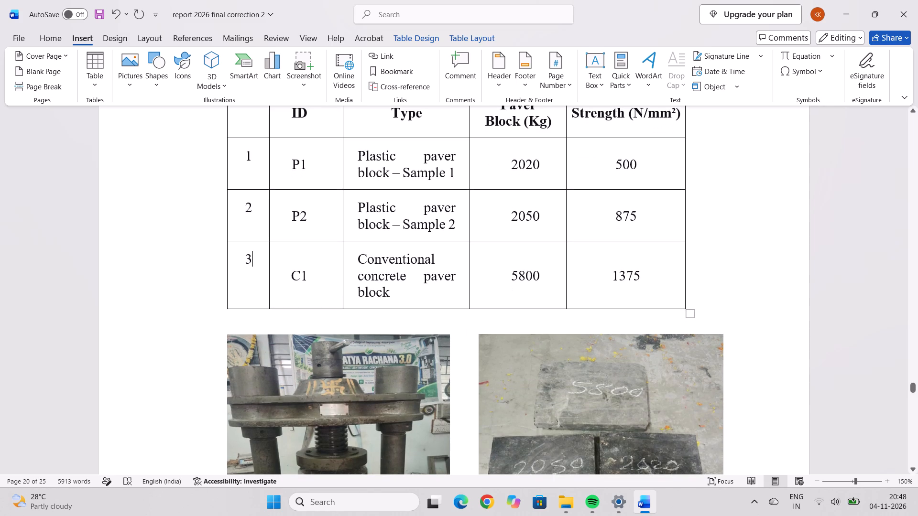
pyautogui.scroll(3, 180, 305)
pyautogui.scroll(-1, 180, 305)
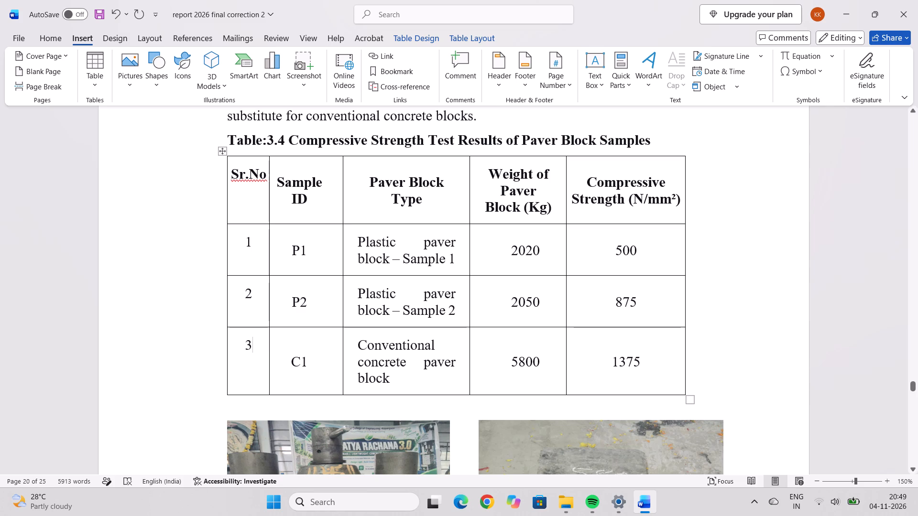
pyautogui.moveTo(684, 222); pyautogui.dragTo(694, 224)
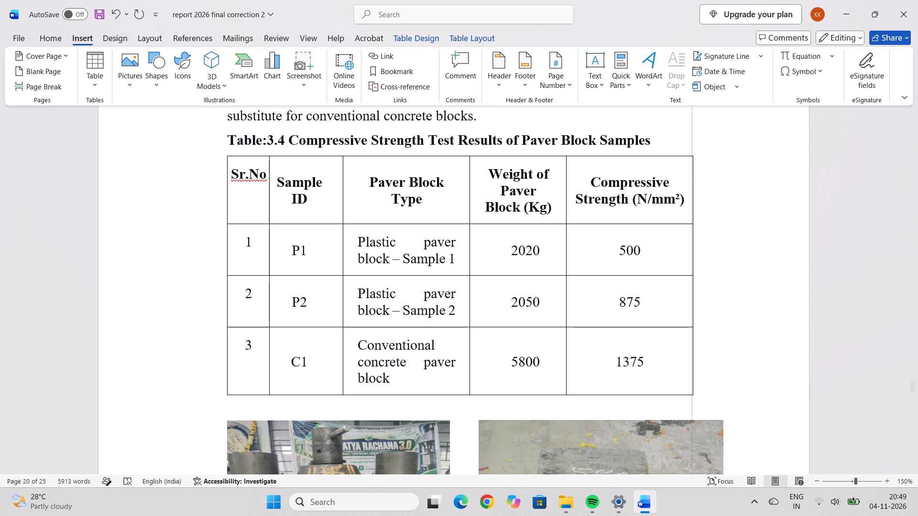
pyautogui.moveTo(694, 224); pyautogui.dragTo(709, 226)
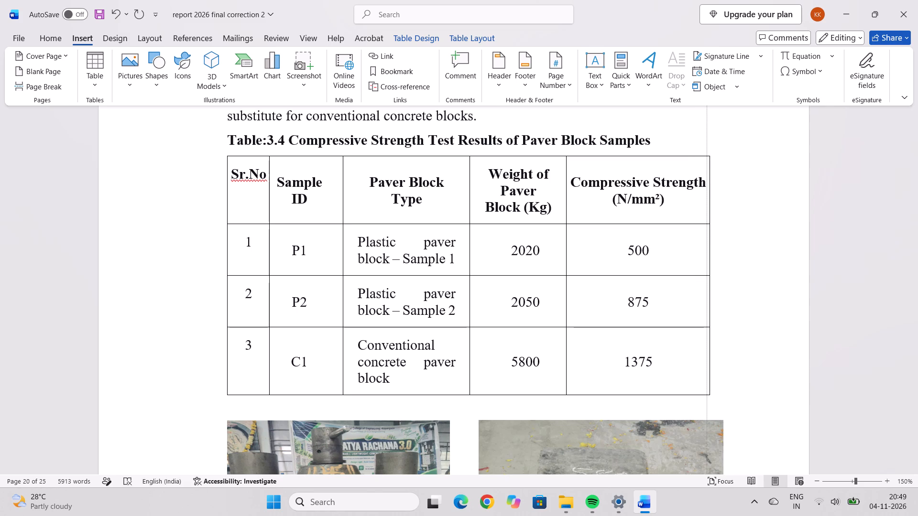
pyautogui.moveTo(709, 226); pyautogui.dragTo(718, 235)
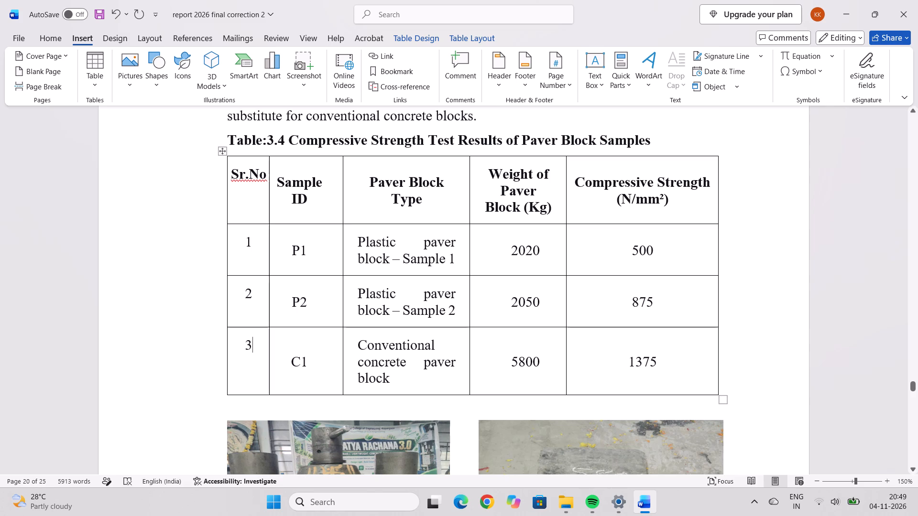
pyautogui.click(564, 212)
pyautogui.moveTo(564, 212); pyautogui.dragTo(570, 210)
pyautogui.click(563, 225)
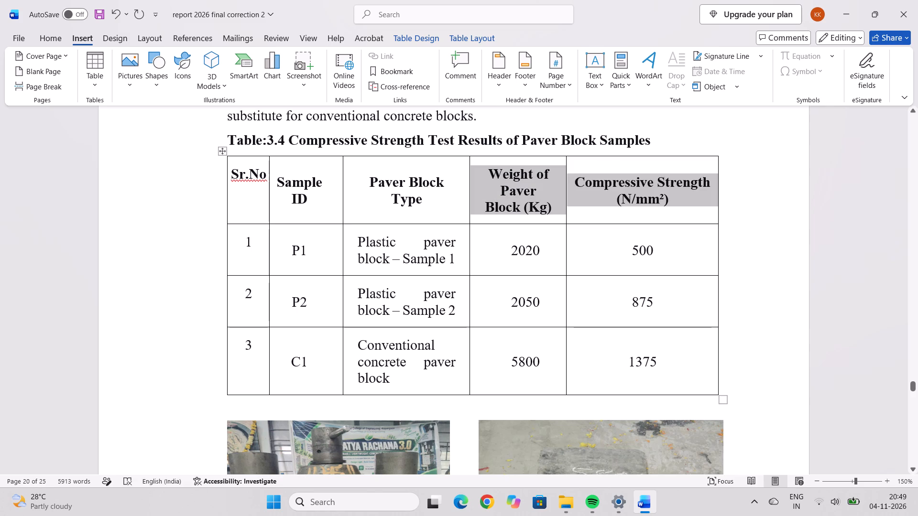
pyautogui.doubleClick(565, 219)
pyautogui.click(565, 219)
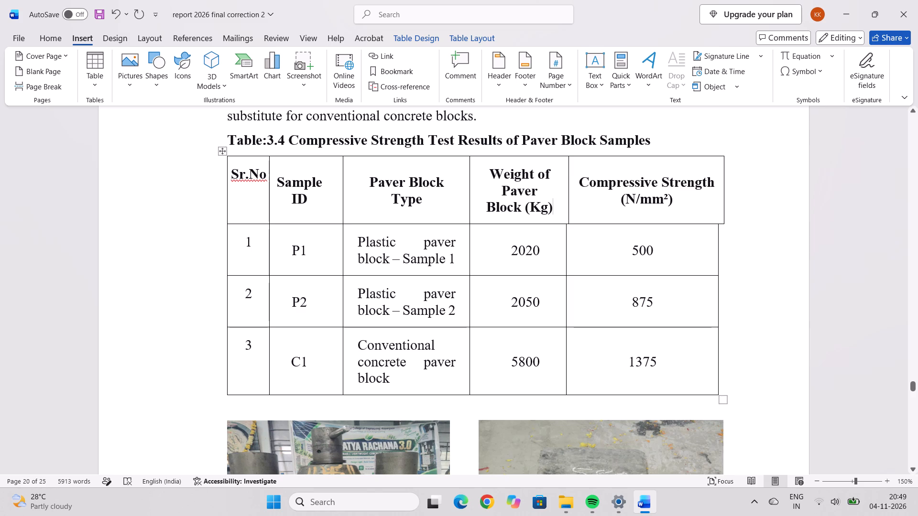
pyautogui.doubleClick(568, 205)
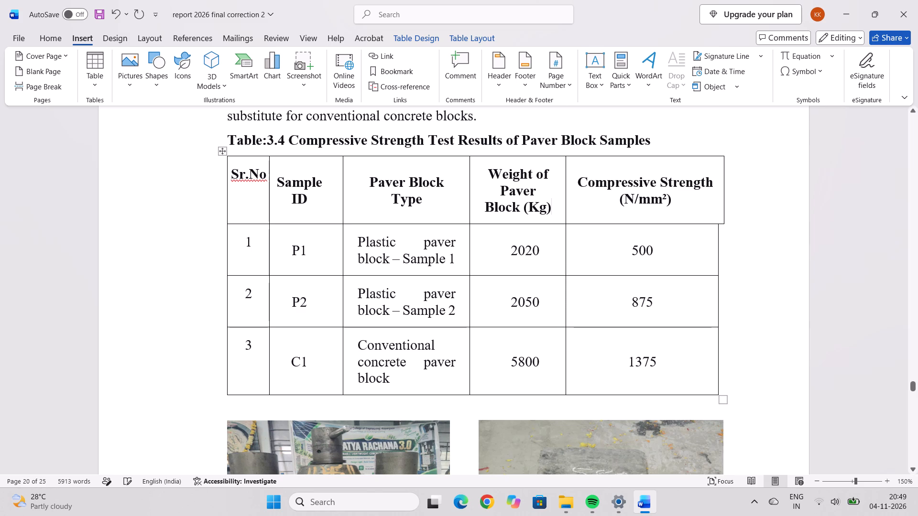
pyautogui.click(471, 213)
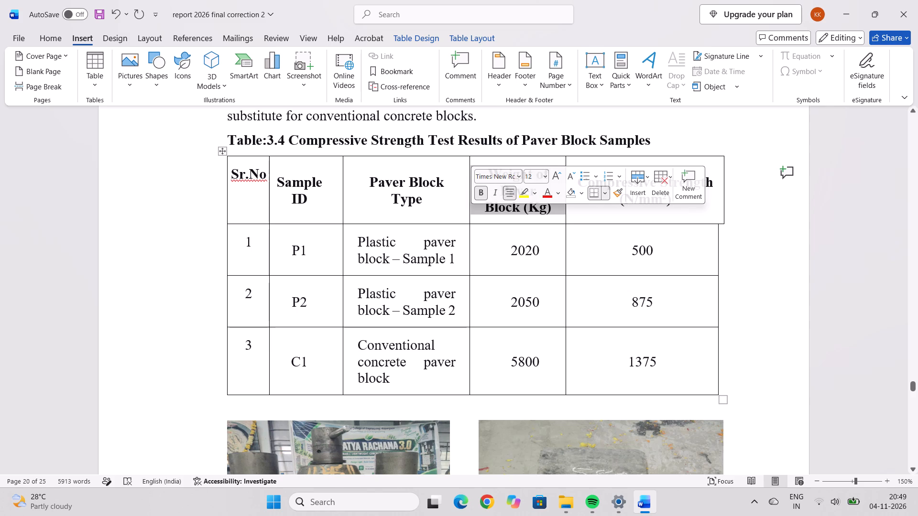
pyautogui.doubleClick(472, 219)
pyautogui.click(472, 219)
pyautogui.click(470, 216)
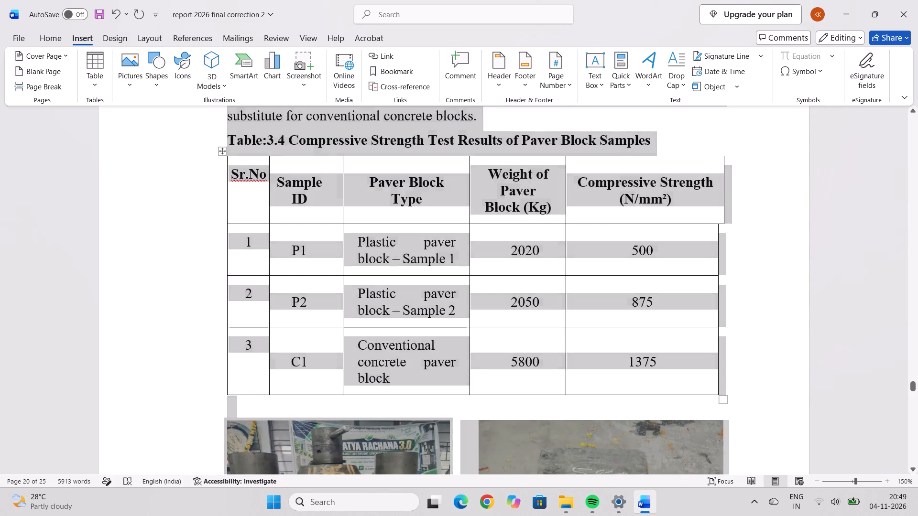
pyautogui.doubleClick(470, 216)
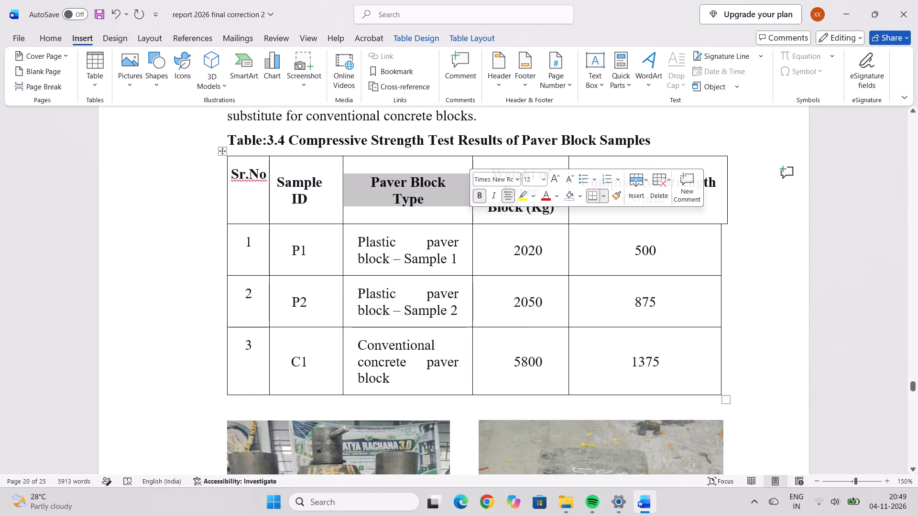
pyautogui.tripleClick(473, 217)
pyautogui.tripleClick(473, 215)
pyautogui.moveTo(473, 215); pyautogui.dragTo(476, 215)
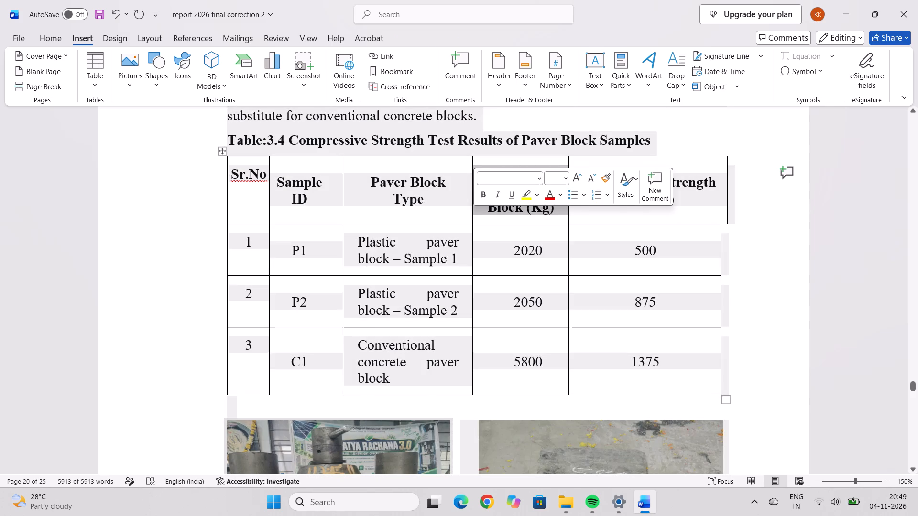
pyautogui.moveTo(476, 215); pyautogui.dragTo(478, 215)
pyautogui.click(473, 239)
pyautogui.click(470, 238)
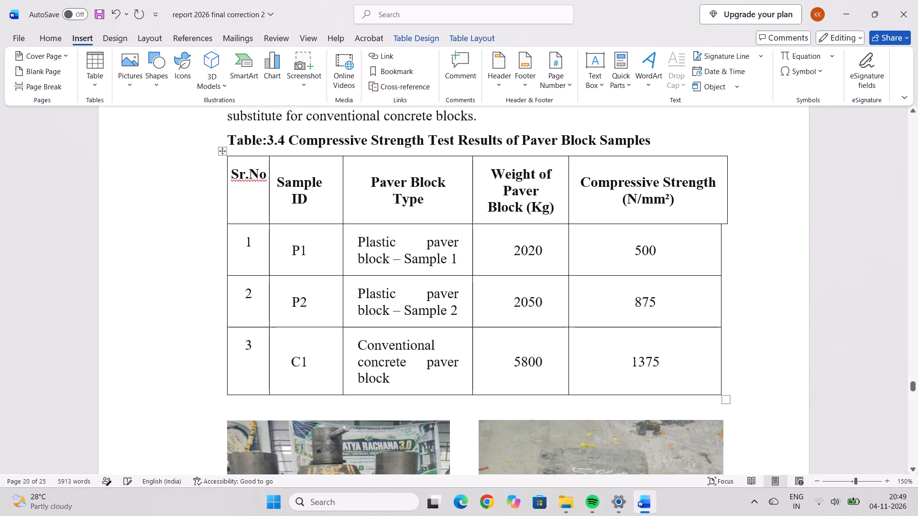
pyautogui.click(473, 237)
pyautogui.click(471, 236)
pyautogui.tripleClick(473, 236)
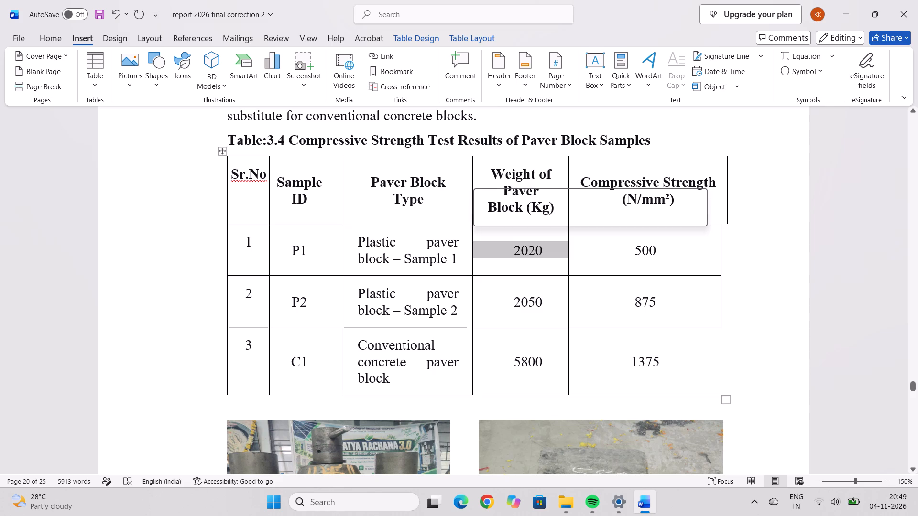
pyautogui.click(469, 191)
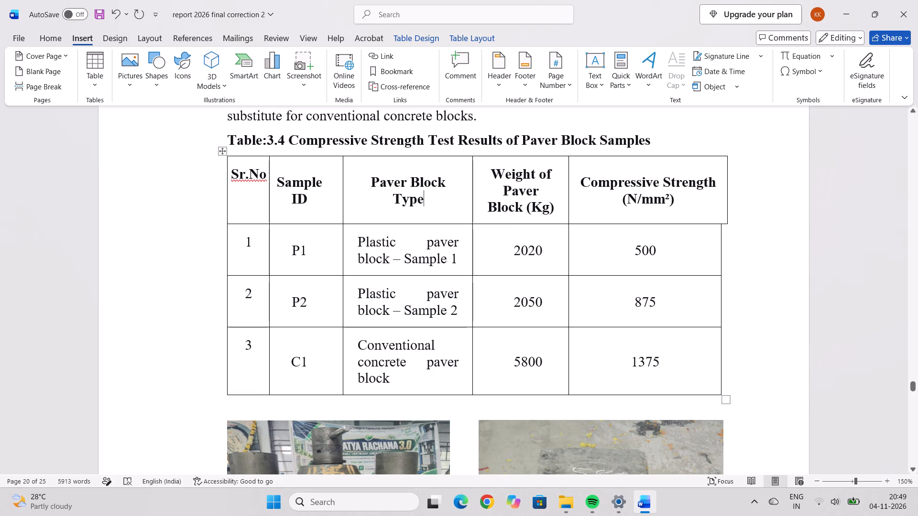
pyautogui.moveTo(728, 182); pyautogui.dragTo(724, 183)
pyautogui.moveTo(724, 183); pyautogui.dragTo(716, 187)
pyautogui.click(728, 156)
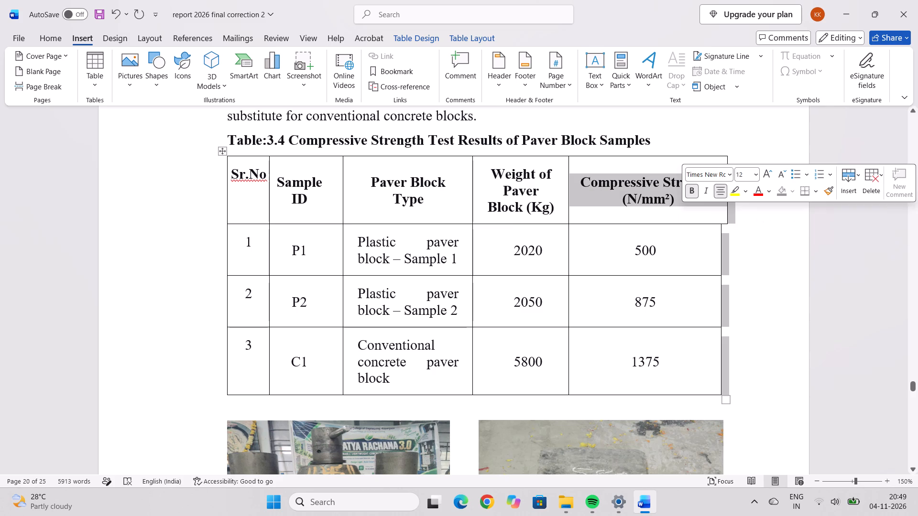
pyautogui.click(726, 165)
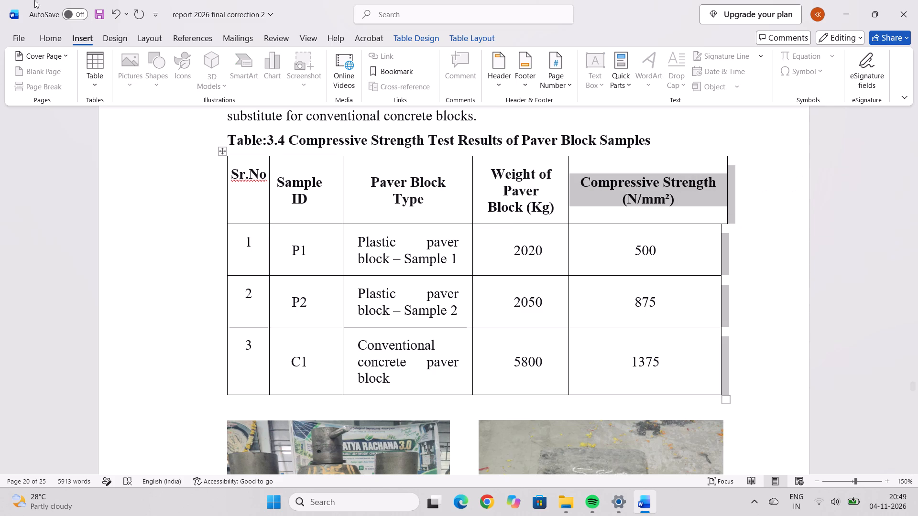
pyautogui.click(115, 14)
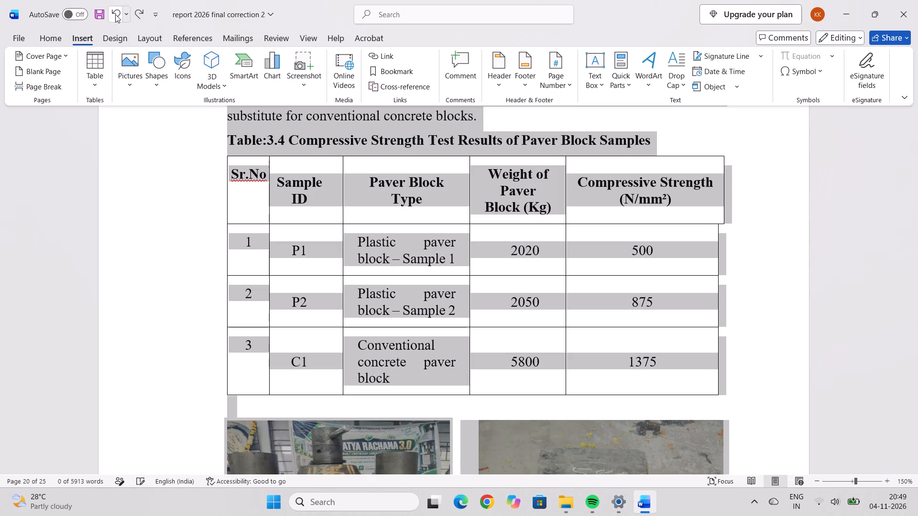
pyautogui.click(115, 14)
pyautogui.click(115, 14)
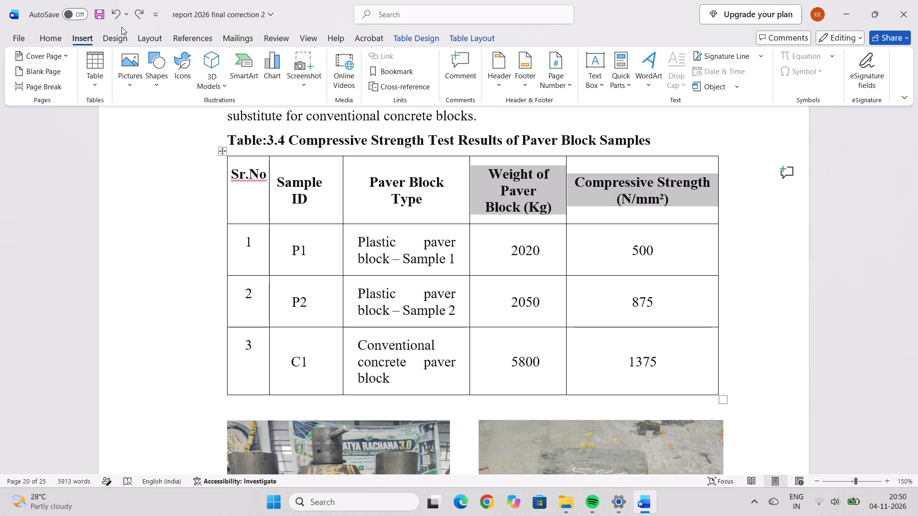
# Shift the border between the Weight and Compressive Strength columns of Table 3.4 outward until the Weight of Paver Block heading fits on two lines.
pyautogui.click(578, 200)
pyautogui.click(566, 204)
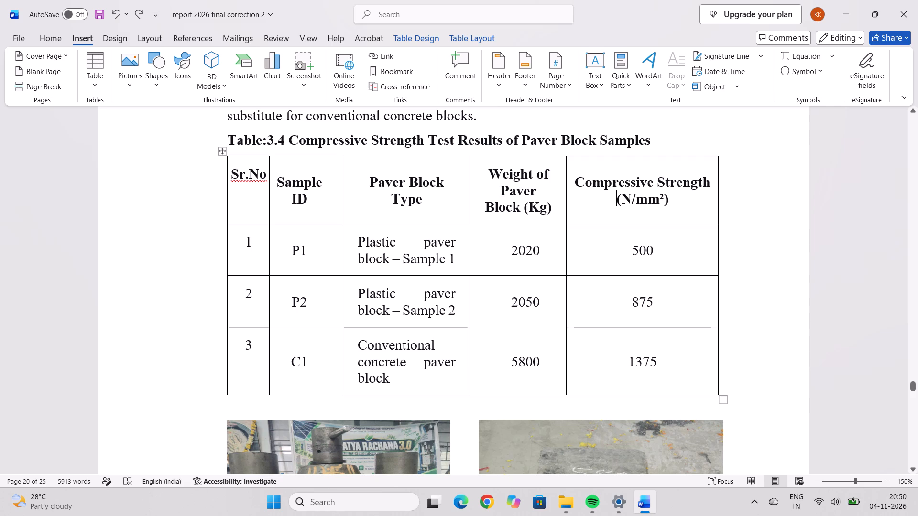
pyautogui.click(568, 203)
pyautogui.moveTo(566, 202); pyautogui.dragTo(568, 201)
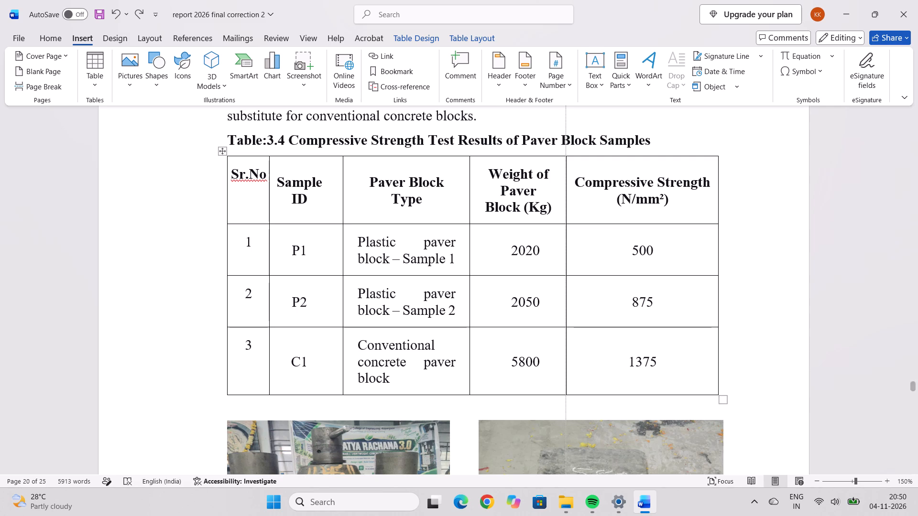
pyautogui.moveTo(568, 201); pyautogui.dragTo(583, 200)
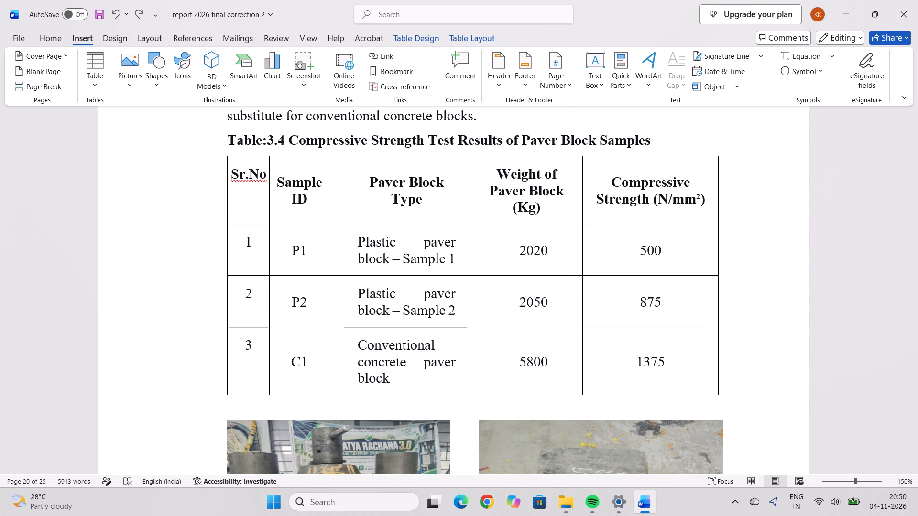
pyautogui.moveTo(583, 200); pyautogui.dragTo(591, 200)
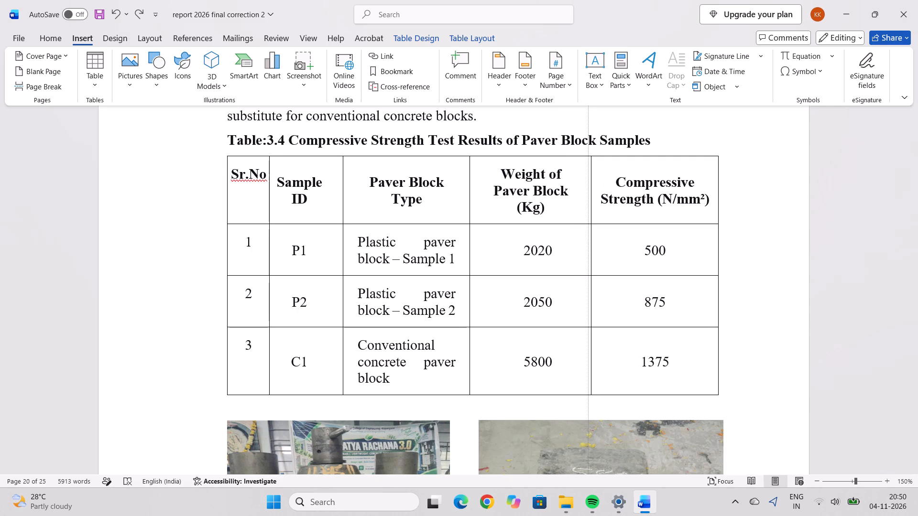
pyautogui.moveTo(591, 200); pyautogui.dragTo(595, 200)
pyautogui.moveTo(595, 200); pyautogui.dragTo(603, 200)
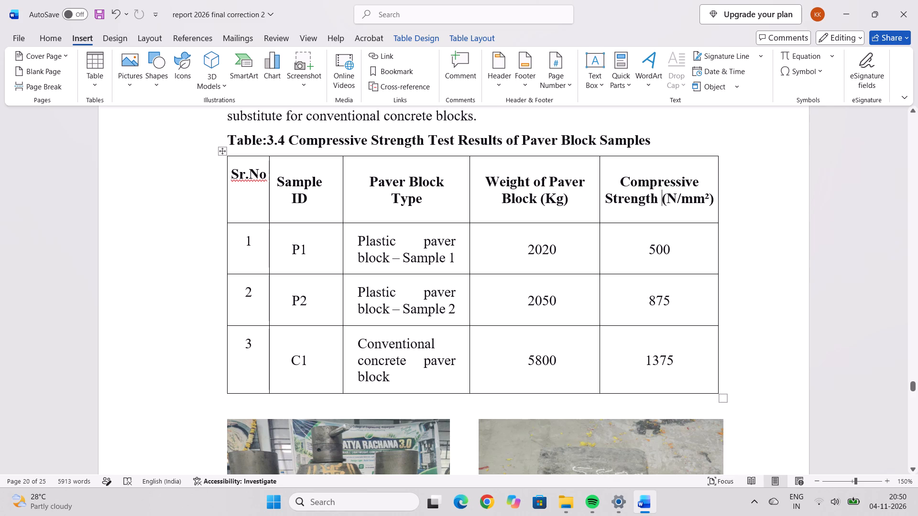
# Widen the Paver Block Type column of Table 3.4 into the Weight column until its heading fits on one line.
pyautogui.moveTo(470, 214); pyautogui.dragTo(475, 212)
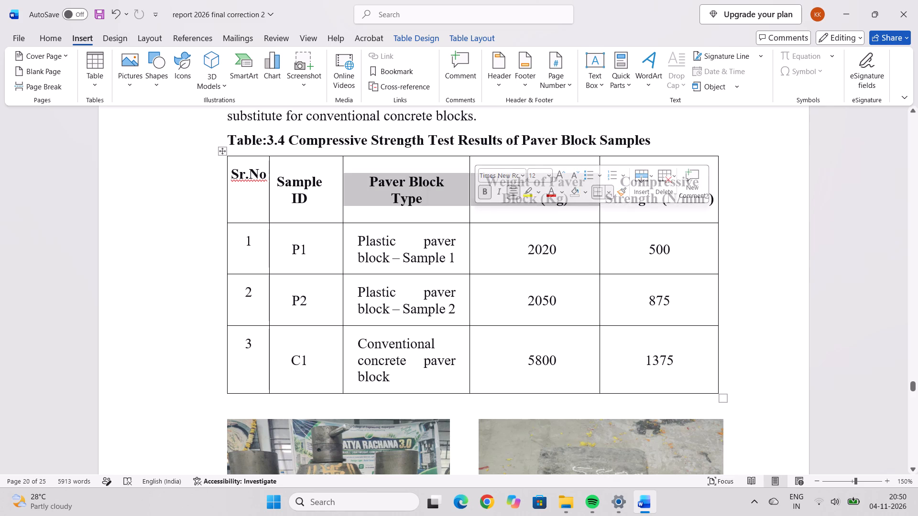
pyautogui.click(472, 215)
pyautogui.click(471, 210)
pyautogui.click(470, 220)
pyautogui.click(471, 214)
pyautogui.moveTo(471, 214); pyautogui.dragTo(475, 212)
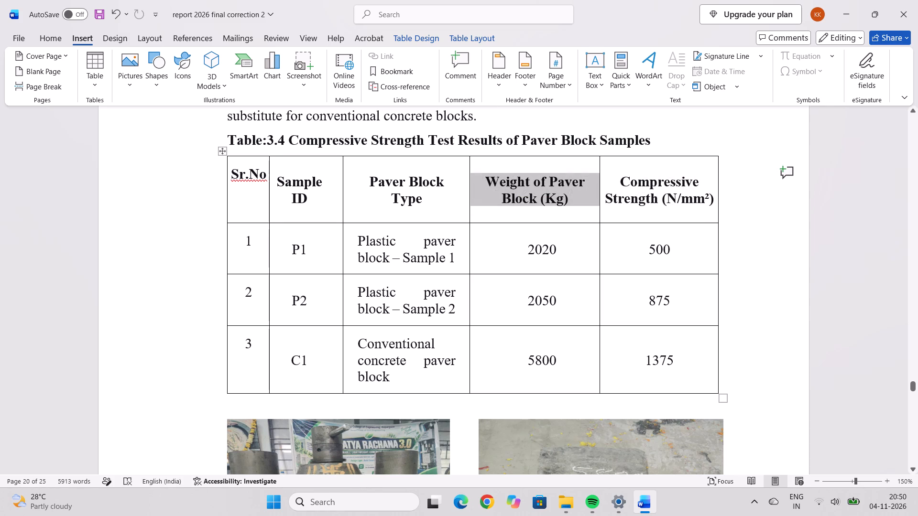
pyautogui.moveTo(470, 237); pyautogui.dragTo(477, 237)
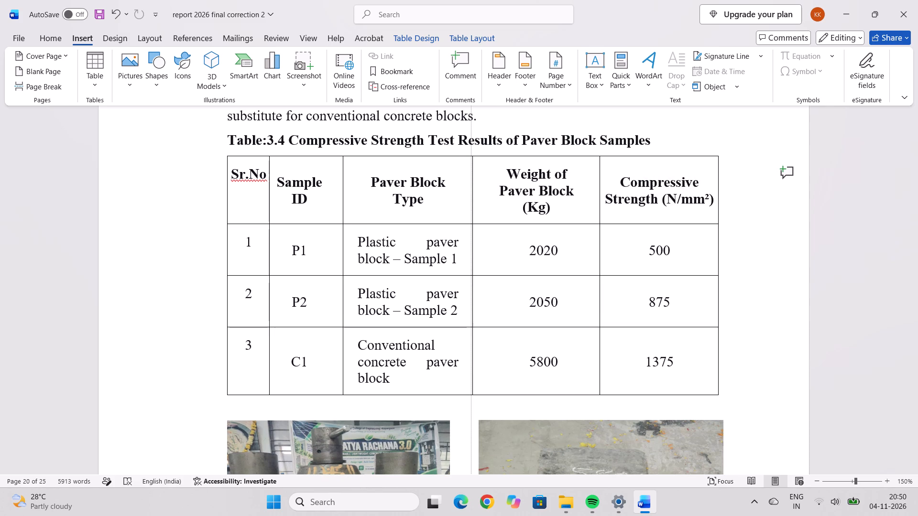
pyautogui.moveTo(477, 237); pyautogui.dragTo(478, 237)
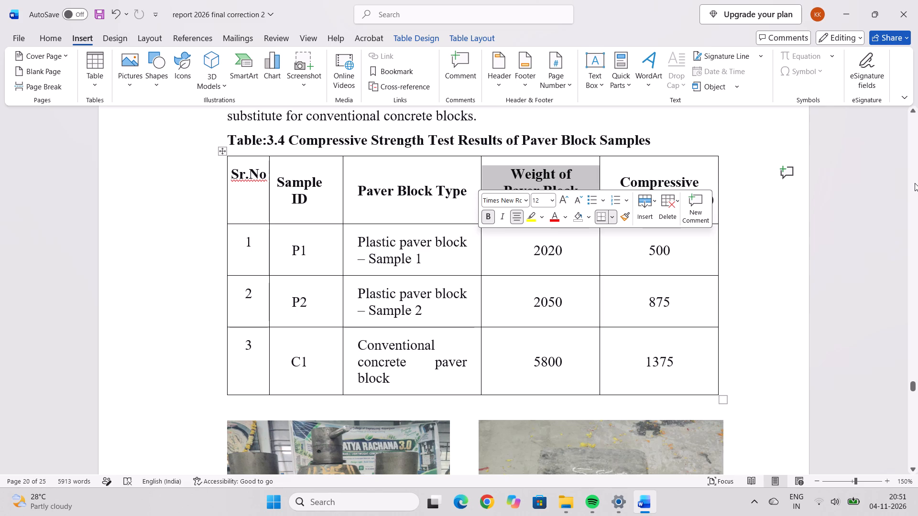
pyautogui.click(751, 257)
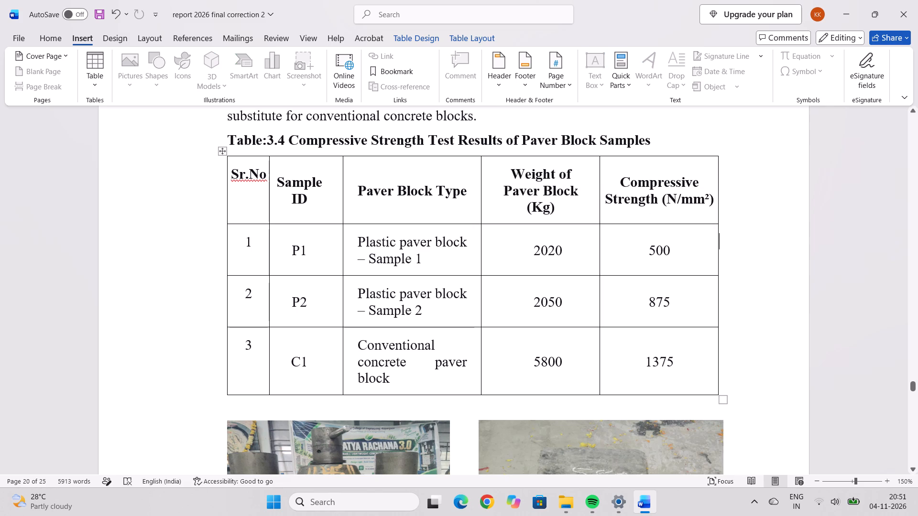
# Widen the Paver Block Type column of Table 3.4 further until "Conventional concrete paver block" fits on two lines.
pyautogui.scroll(2, 756, 256)
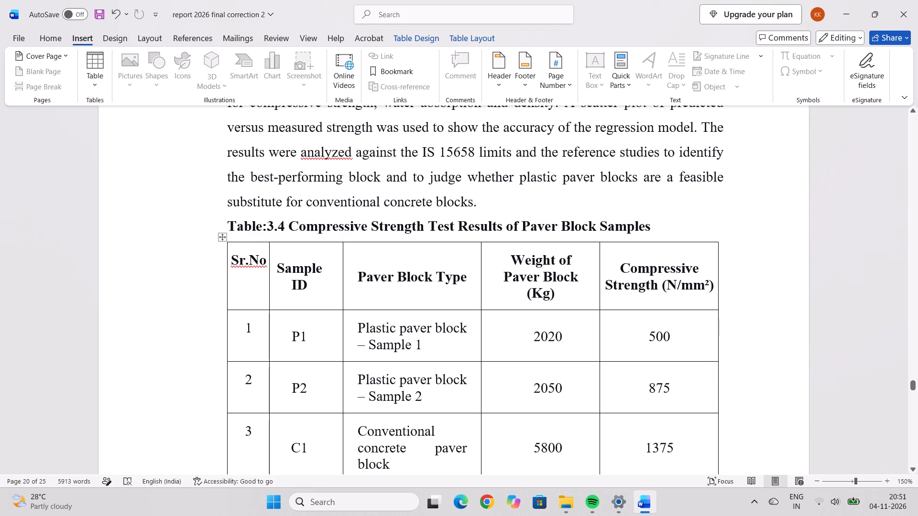
pyautogui.moveTo(481, 283); pyautogui.dragTo(483, 282)
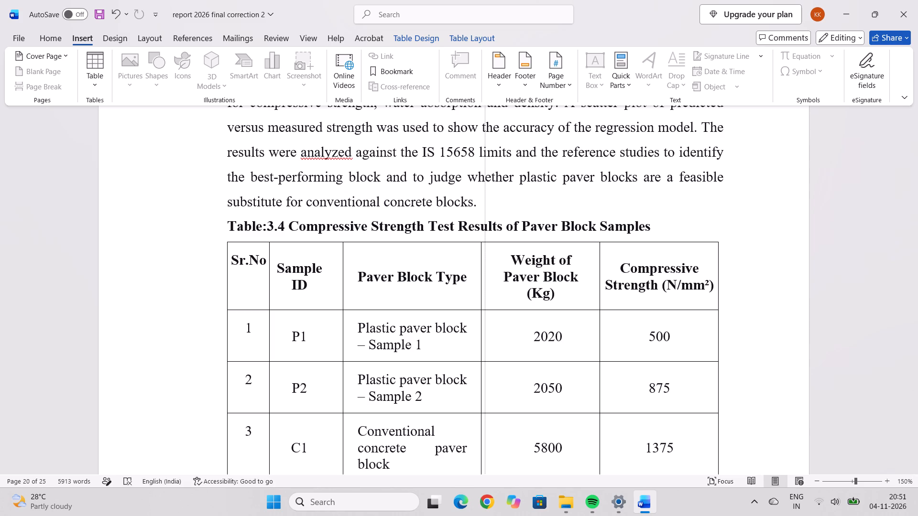
pyautogui.moveTo(483, 282); pyautogui.dragTo(497, 280)
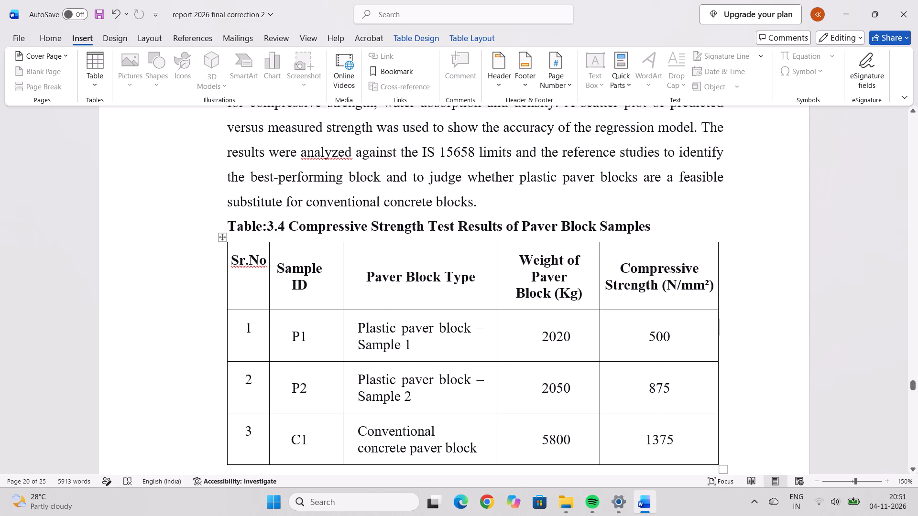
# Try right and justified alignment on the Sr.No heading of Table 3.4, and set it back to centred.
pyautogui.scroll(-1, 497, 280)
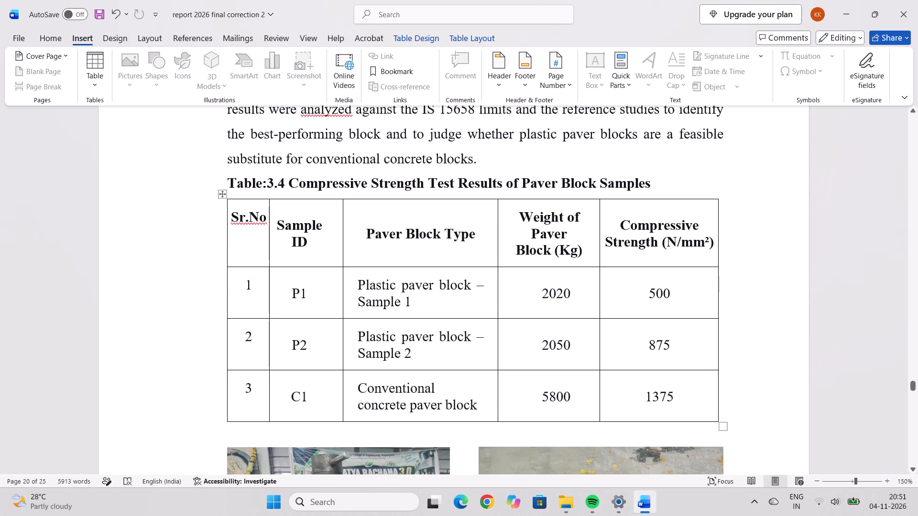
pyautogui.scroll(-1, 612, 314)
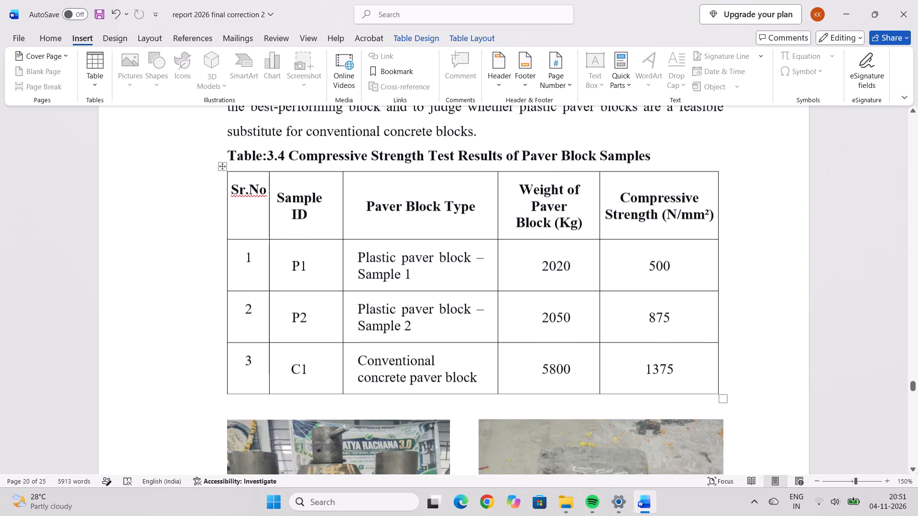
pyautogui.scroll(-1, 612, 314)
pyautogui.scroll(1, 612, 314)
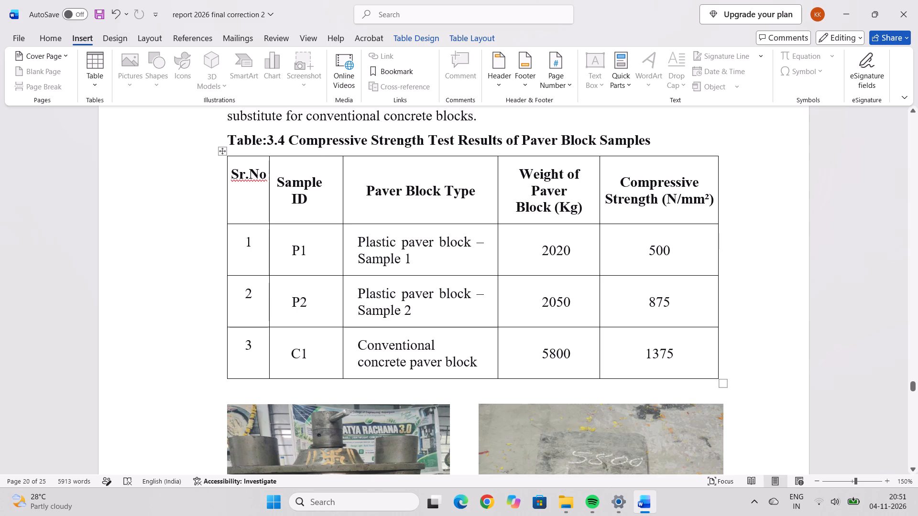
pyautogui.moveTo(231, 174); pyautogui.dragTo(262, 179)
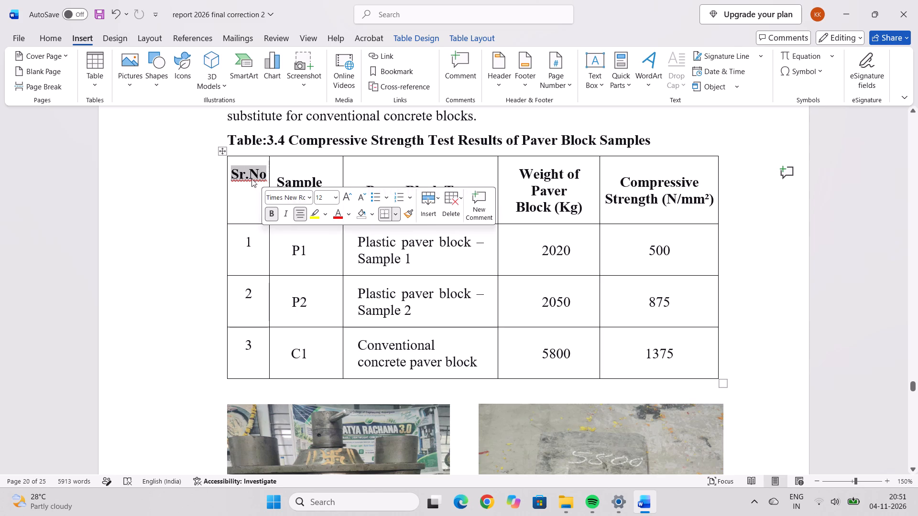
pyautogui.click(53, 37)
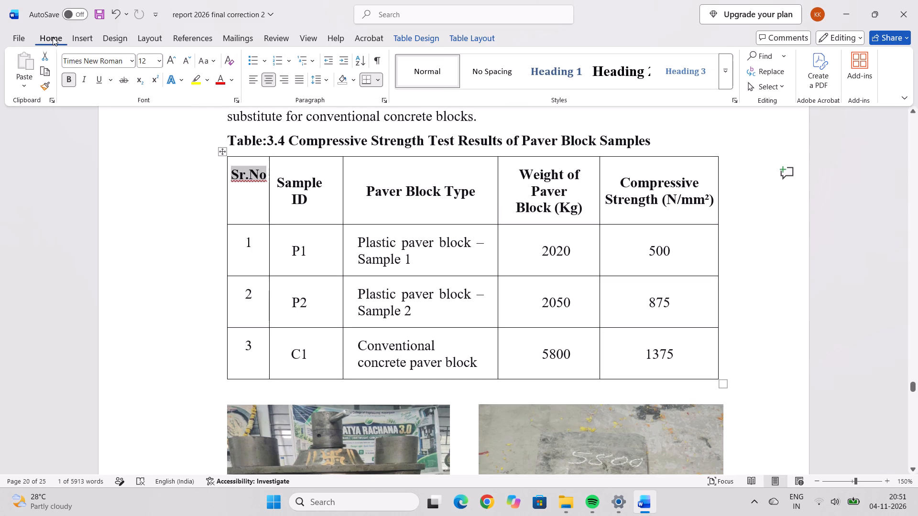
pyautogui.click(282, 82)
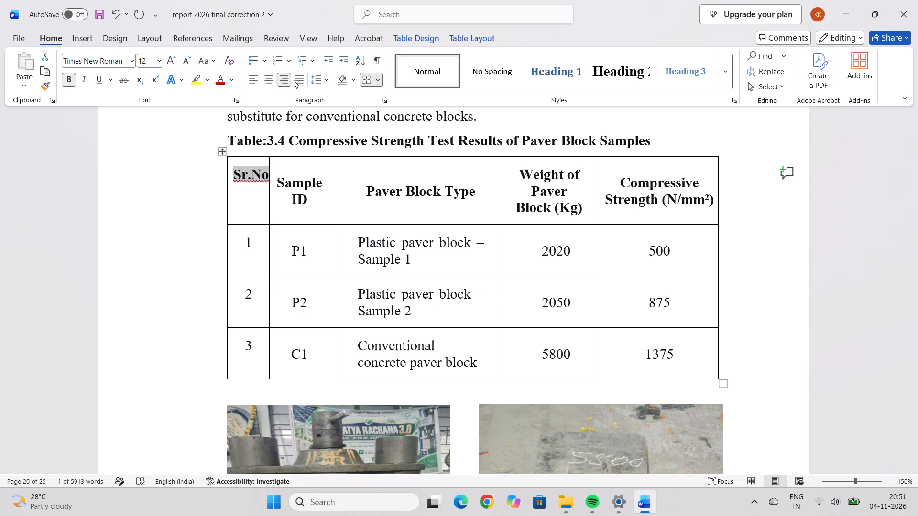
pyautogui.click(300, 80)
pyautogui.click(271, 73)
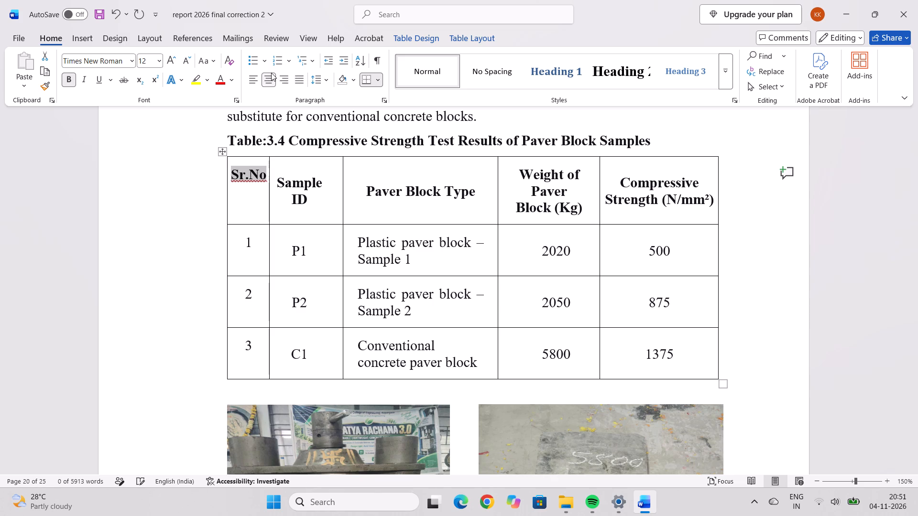
# Add space before the paragraph of the Sr.No heading in Table 3.4 to lower it within its cell.
pyautogui.click(320, 83)
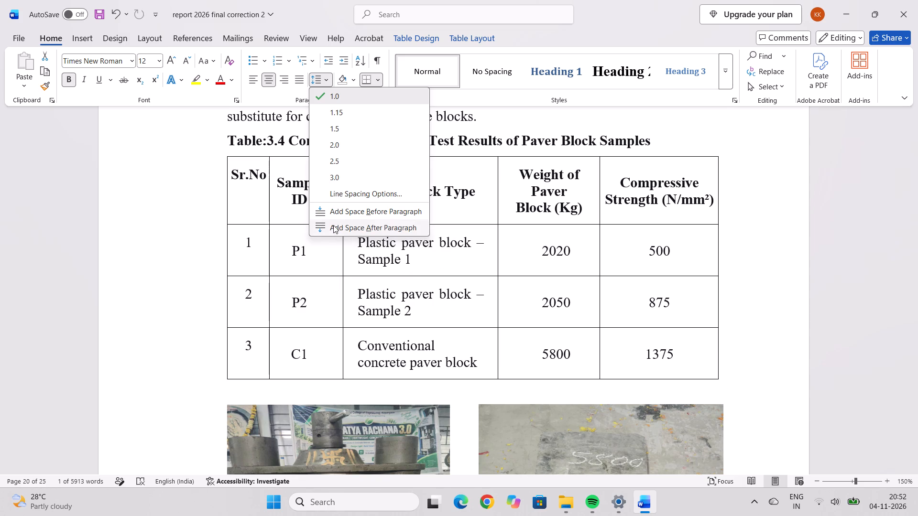
pyautogui.click(335, 211)
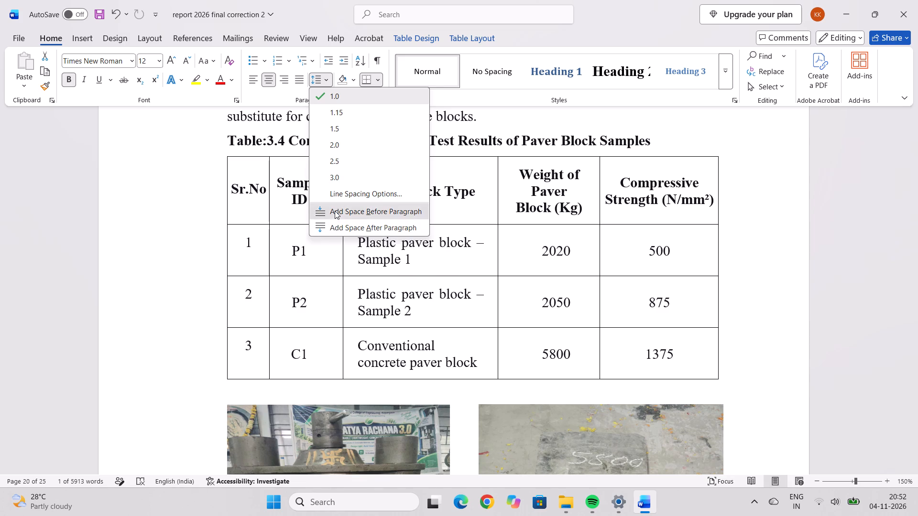
pyautogui.click(207, 175)
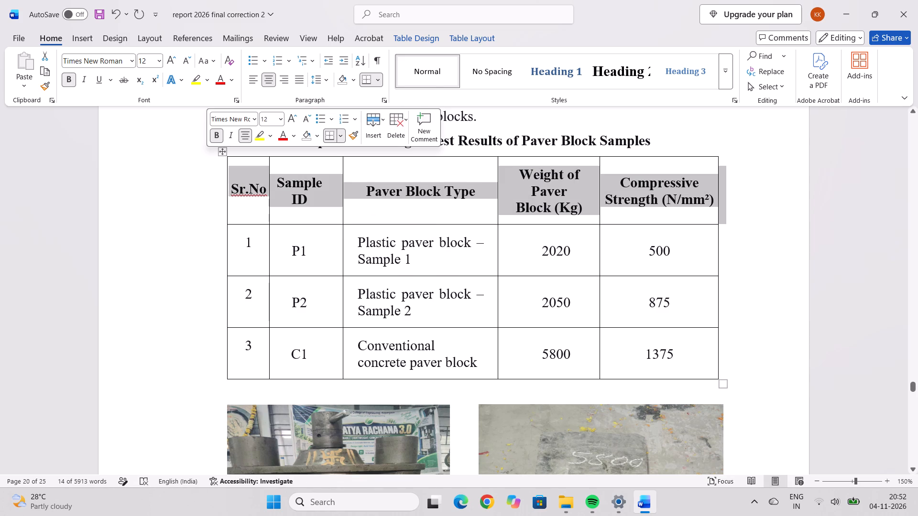
pyautogui.press('Escape')
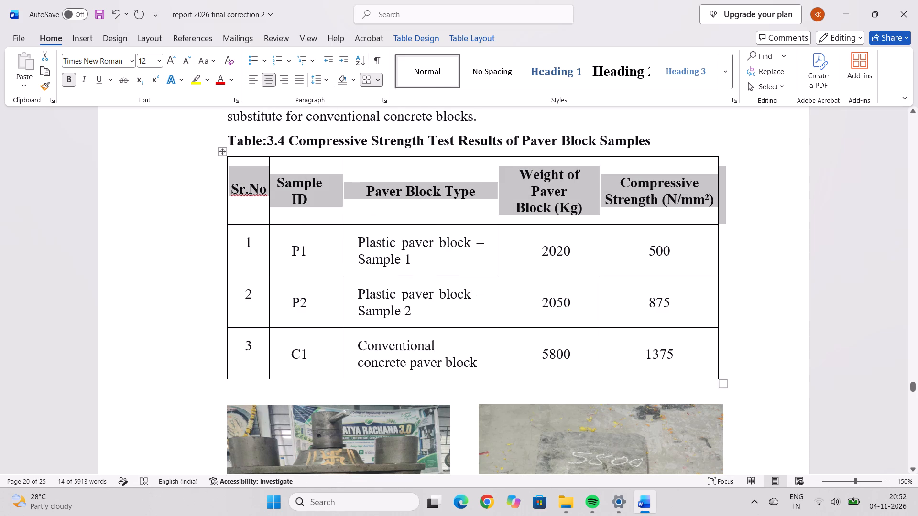
pyautogui.press('Escape')
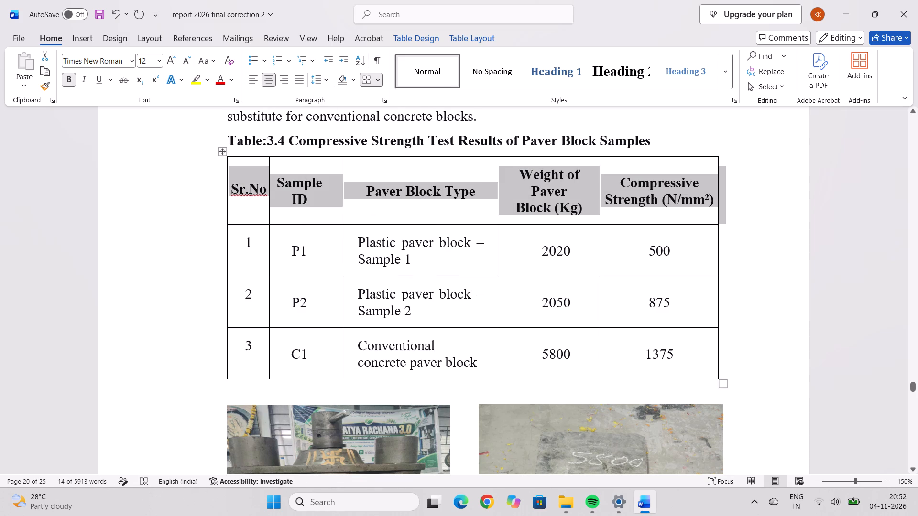
pyautogui.click(219, 204)
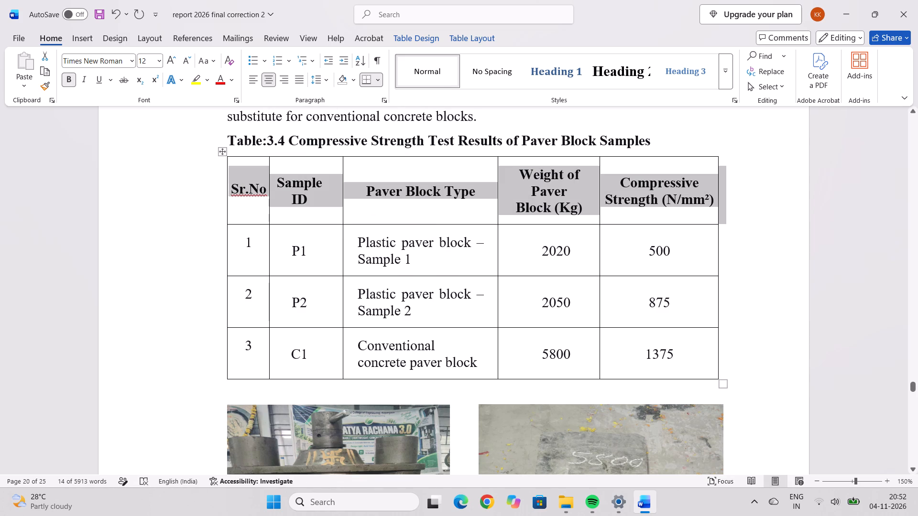
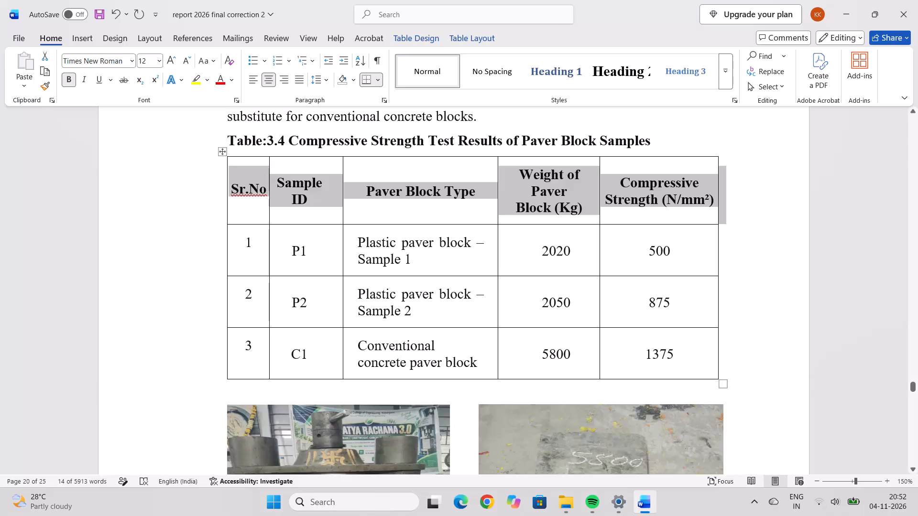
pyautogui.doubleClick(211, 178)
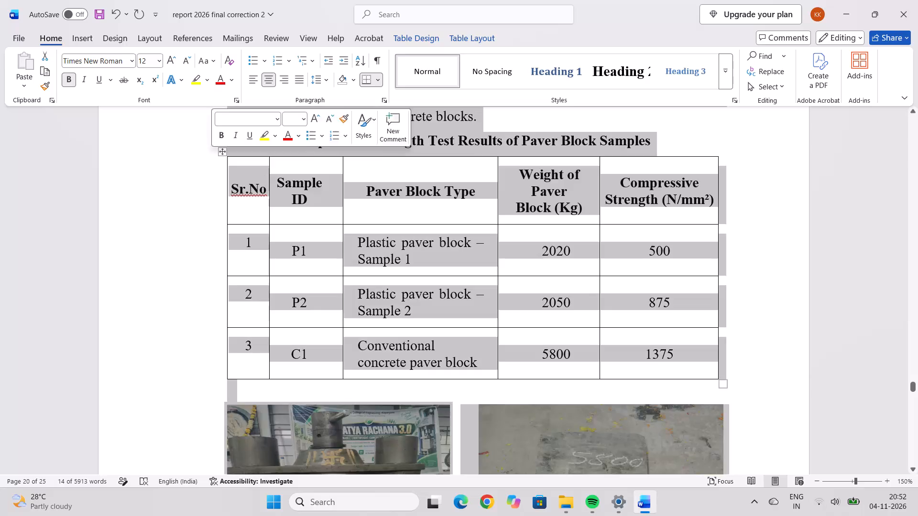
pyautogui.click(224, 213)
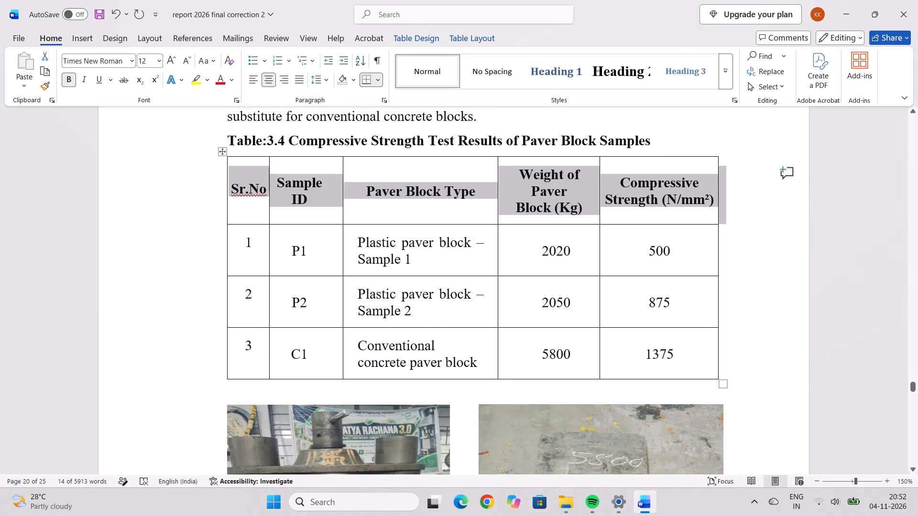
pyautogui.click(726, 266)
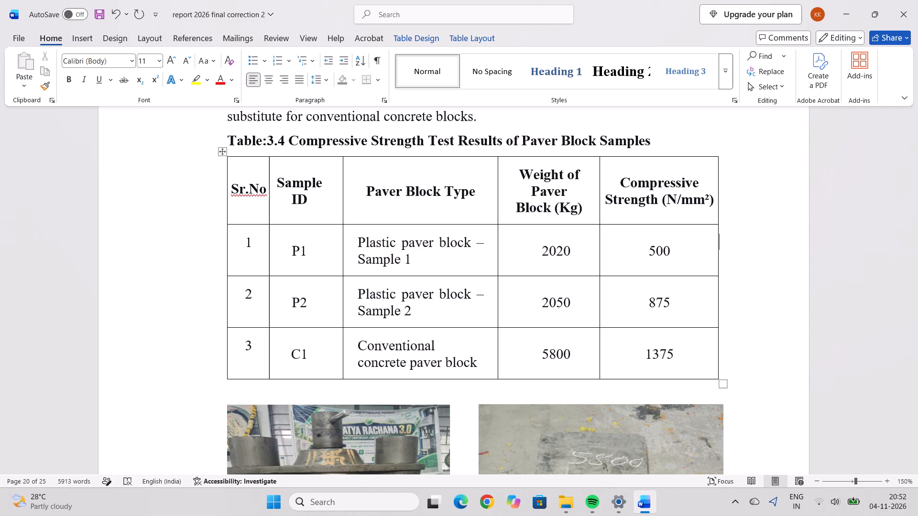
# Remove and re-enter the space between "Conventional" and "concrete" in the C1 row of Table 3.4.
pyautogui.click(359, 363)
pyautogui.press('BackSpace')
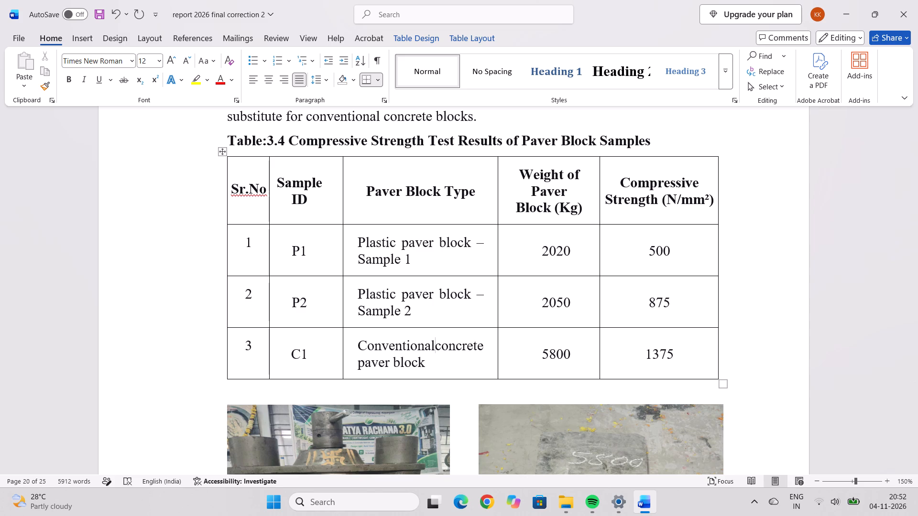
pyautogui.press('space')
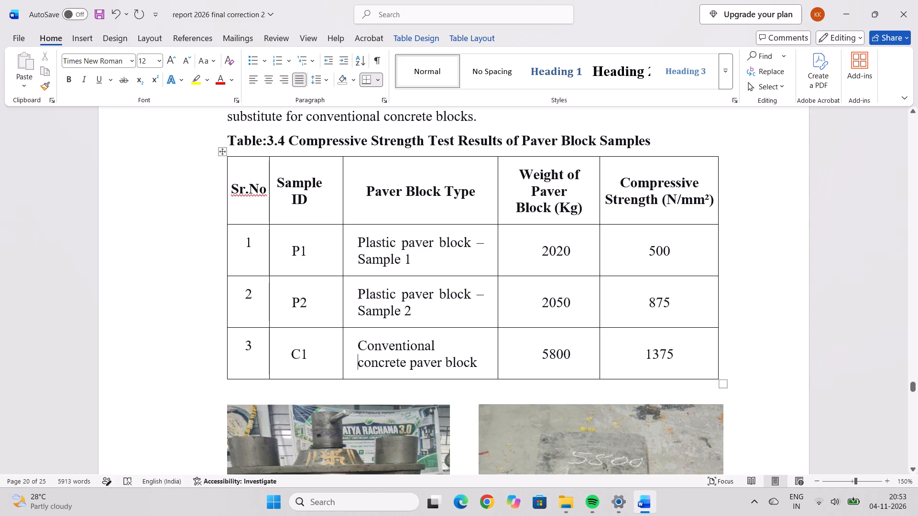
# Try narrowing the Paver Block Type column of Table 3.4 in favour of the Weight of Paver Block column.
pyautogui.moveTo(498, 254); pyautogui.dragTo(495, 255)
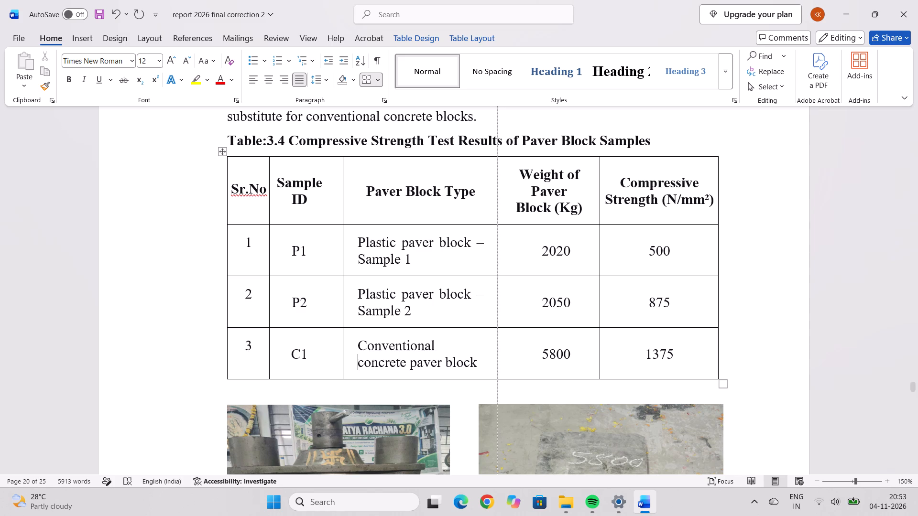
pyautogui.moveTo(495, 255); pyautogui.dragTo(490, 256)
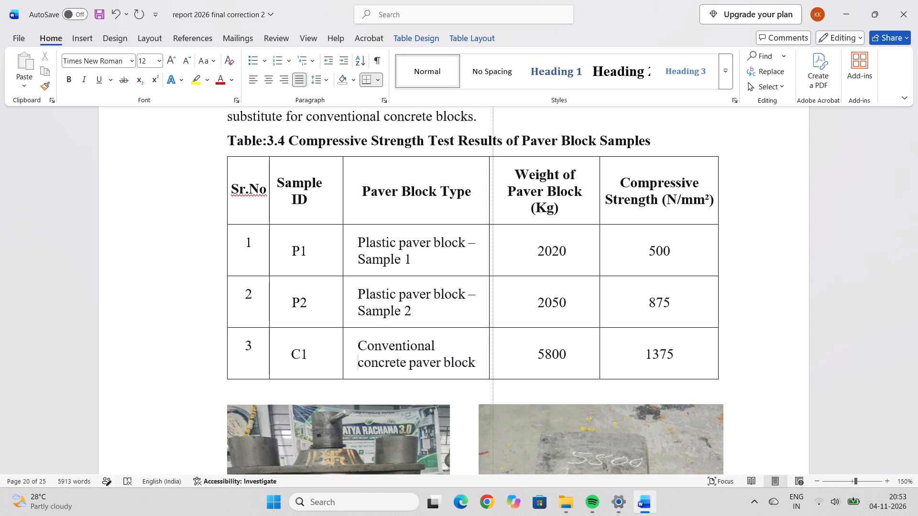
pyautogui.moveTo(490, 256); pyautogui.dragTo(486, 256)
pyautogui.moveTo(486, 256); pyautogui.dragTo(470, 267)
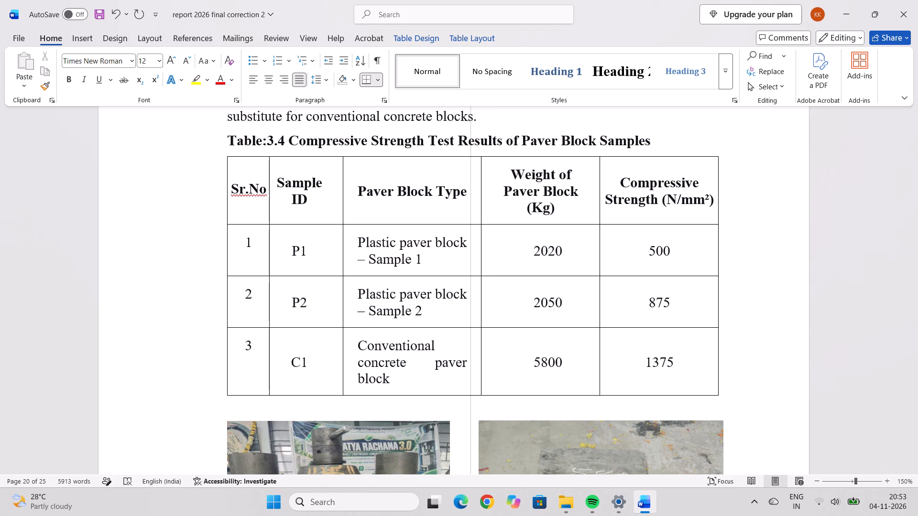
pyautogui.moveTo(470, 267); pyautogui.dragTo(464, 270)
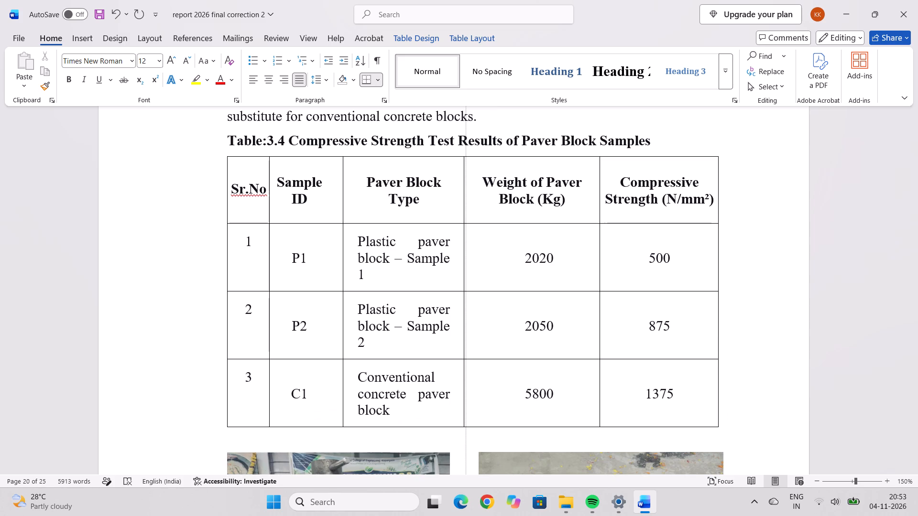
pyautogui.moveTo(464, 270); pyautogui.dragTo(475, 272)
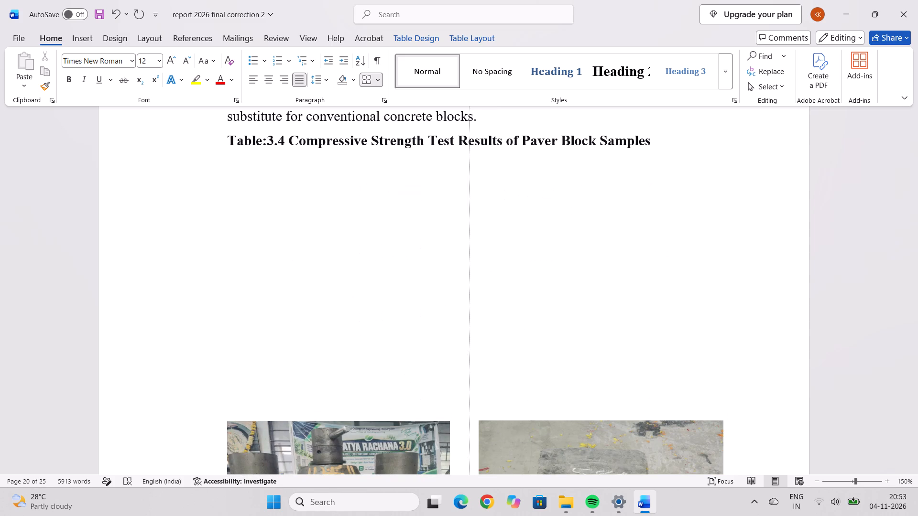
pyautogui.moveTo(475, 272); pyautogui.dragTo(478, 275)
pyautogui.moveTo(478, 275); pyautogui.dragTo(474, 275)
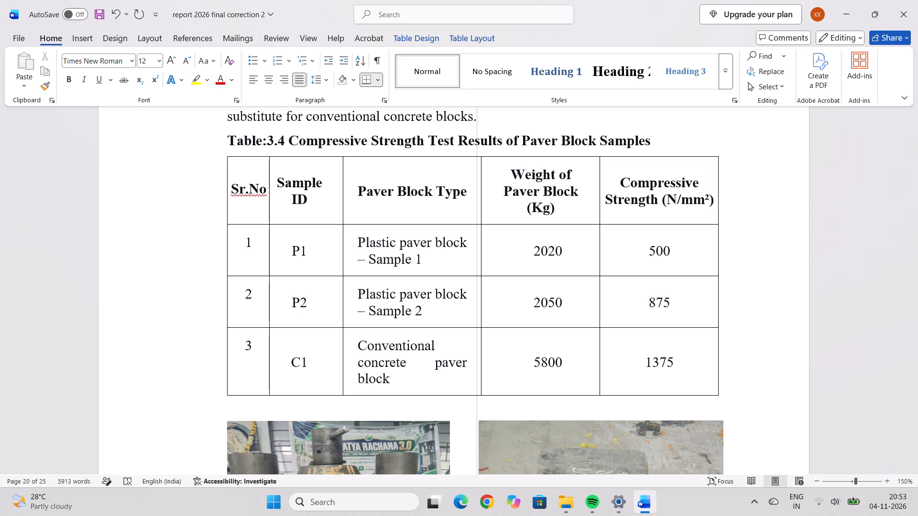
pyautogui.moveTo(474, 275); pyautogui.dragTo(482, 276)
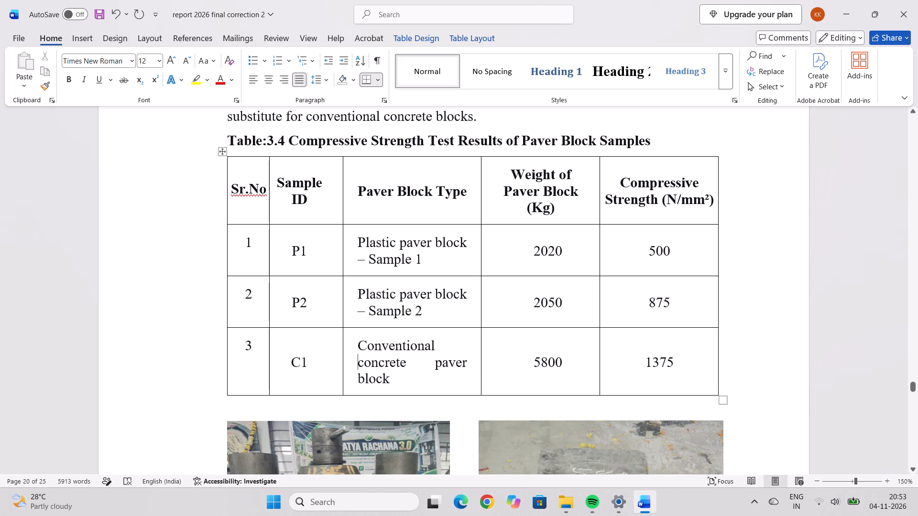
# Narrow the Sample ID column of Table 3.4 slightly, keeping "Sample" whole on one line, to give Paver Block Type more width.
pyautogui.moveTo(343, 264); pyautogui.dragTo(347, 265)
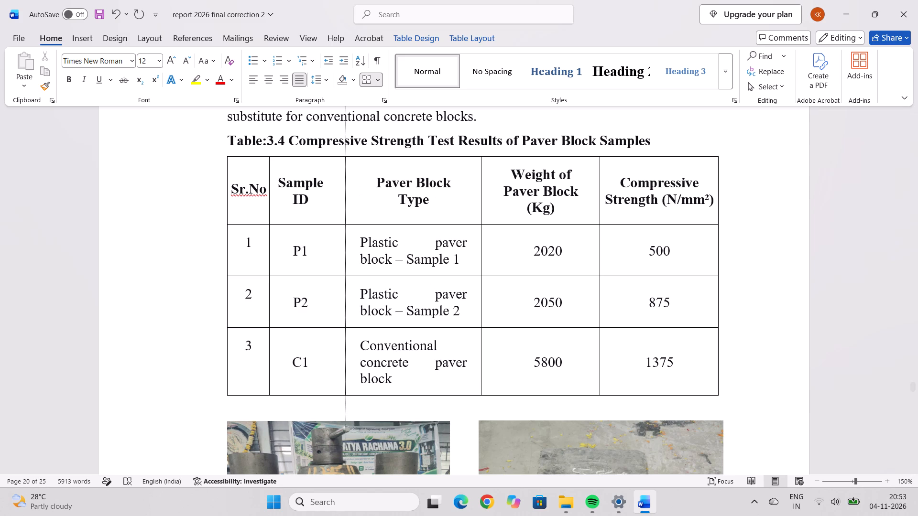
pyautogui.moveTo(347, 265); pyautogui.dragTo(371, 272)
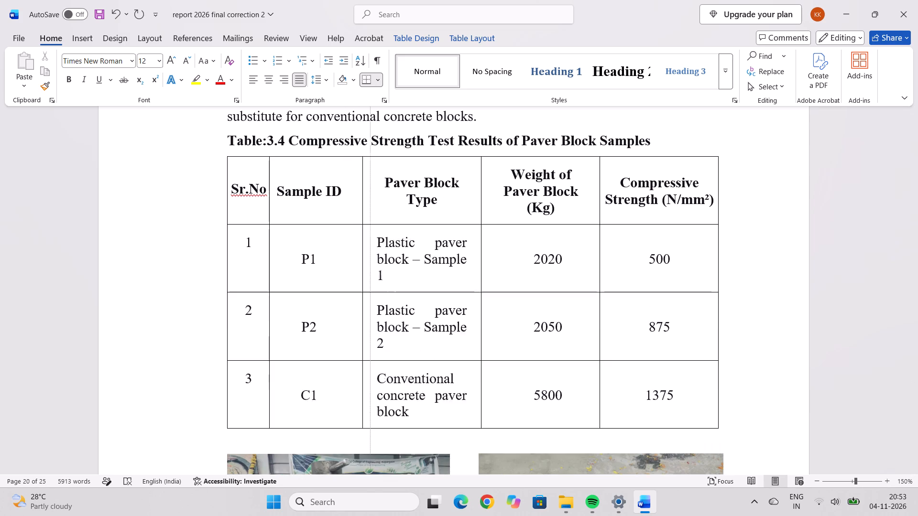
pyautogui.moveTo(371, 272); pyautogui.dragTo(319, 278)
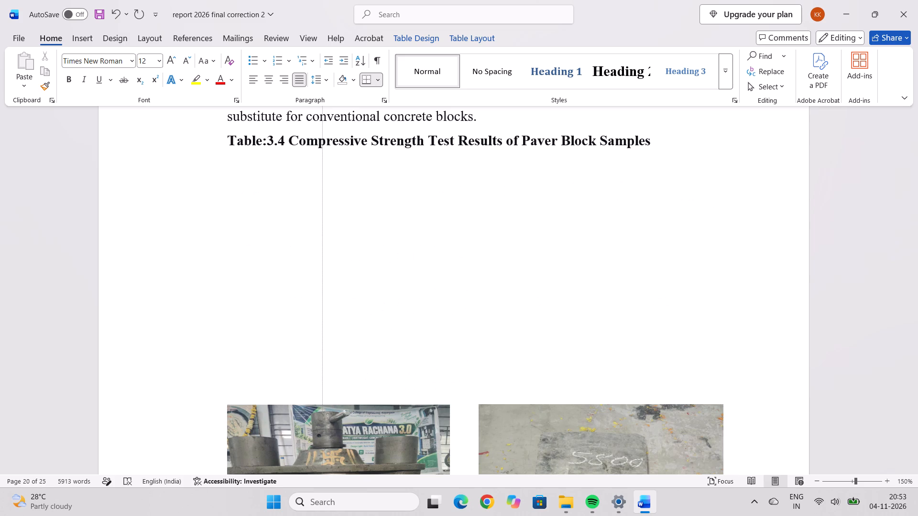
pyautogui.moveTo(319, 278); pyautogui.dragTo(296, 287)
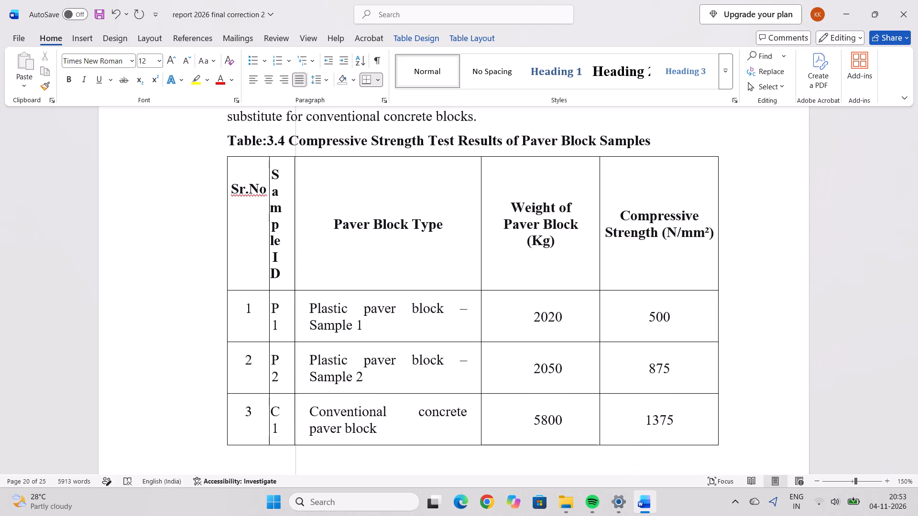
pyautogui.moveTo(296, 287); pyautogui.dragTo(315, 284)
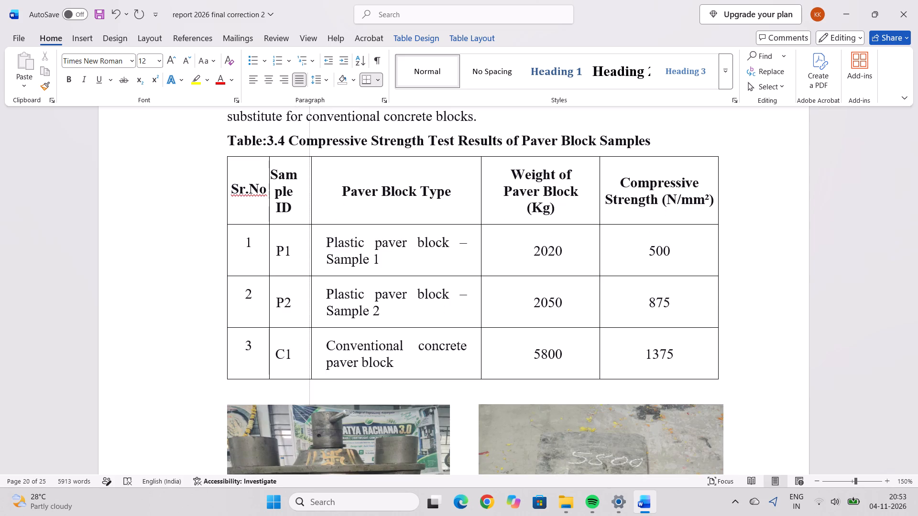
pyautogui.moveTo(315, 284); pyautogui.dragTo(322, 286)
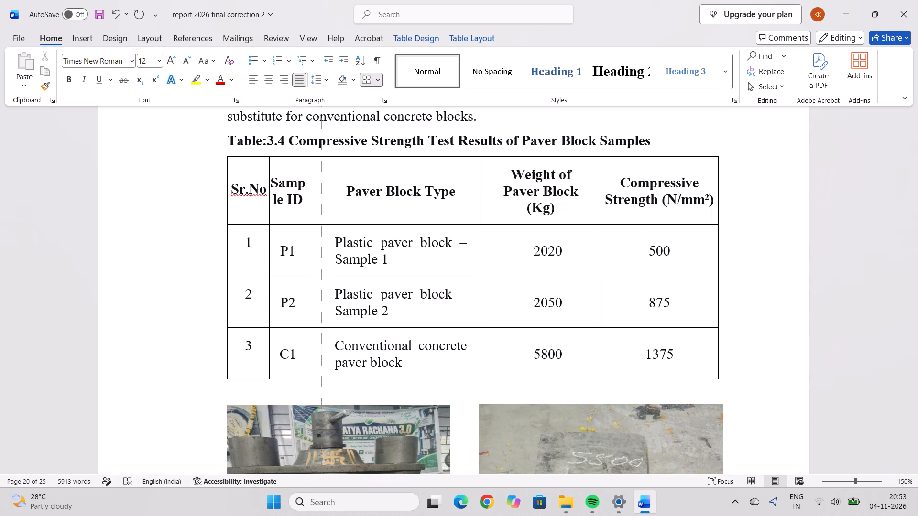
pyautogui.moveTo(322, 286); pyautogui.dragTo(332, 288)
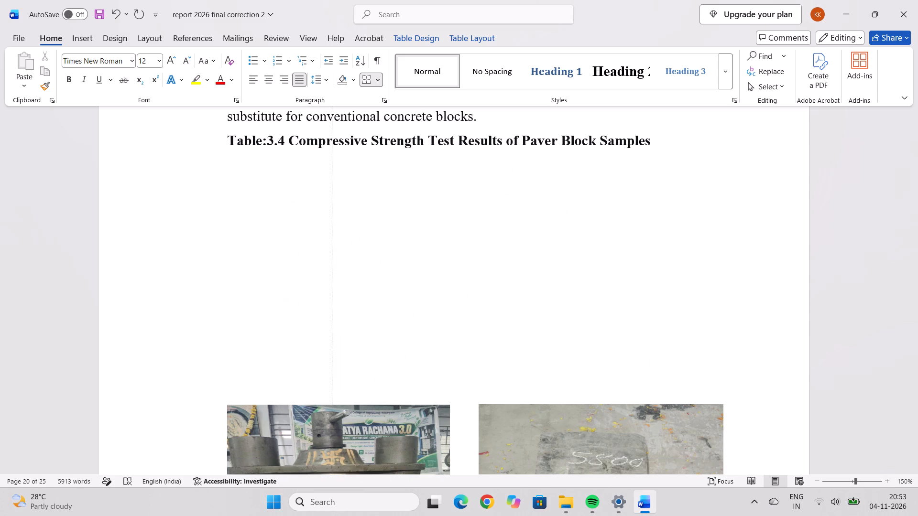
pyautogui.moveTo(332, 288); pyautogui.dragTo(336, 287)
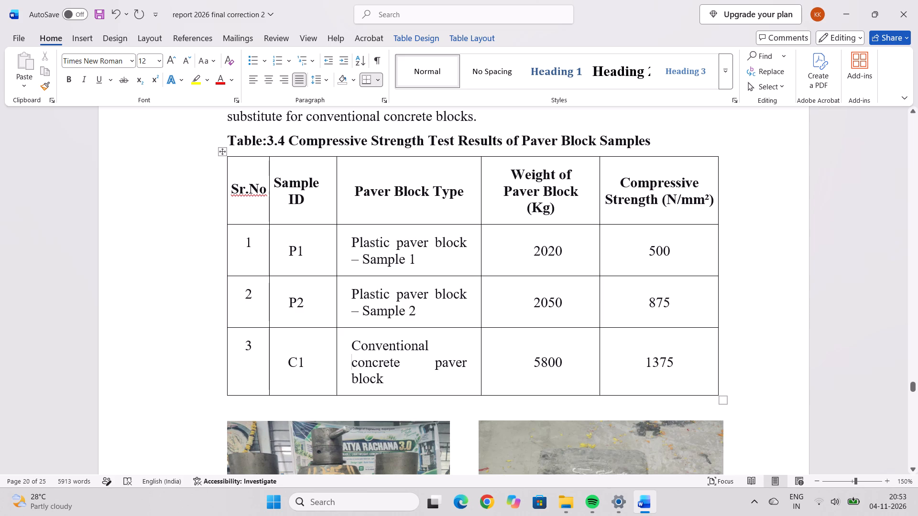
# Widen the Paver Block Type column of Table 3.4 into the Weight column until "Conventional concrete" fits on one line.
pyautogui.moveTo(481, 274); pyautogui.dragTo(486, 274)
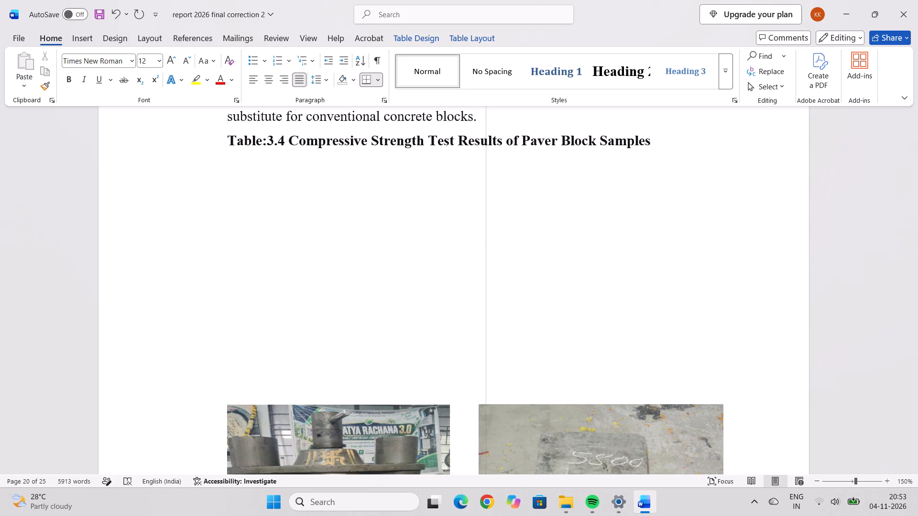
pyautogui.moveTo(486, 274); pyautogui.dragTo(484, 260)
pyautogui.moveTo(484, 260); pyautogui.dragTo(501, 258)
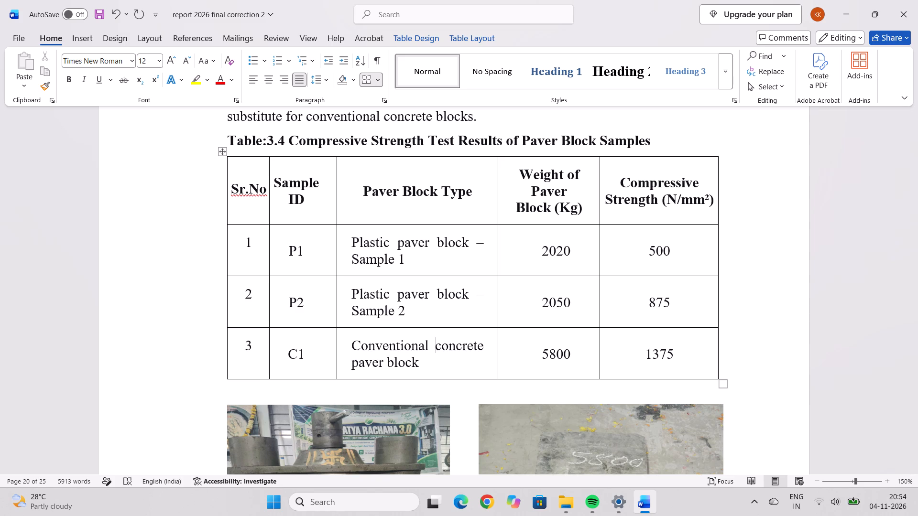
# Review the pages after Table 3.4, from the test photos and graphs to the Chapter 4 Conclusion and Future Scope.
pyautogui.scroll(-2, 365, 342)
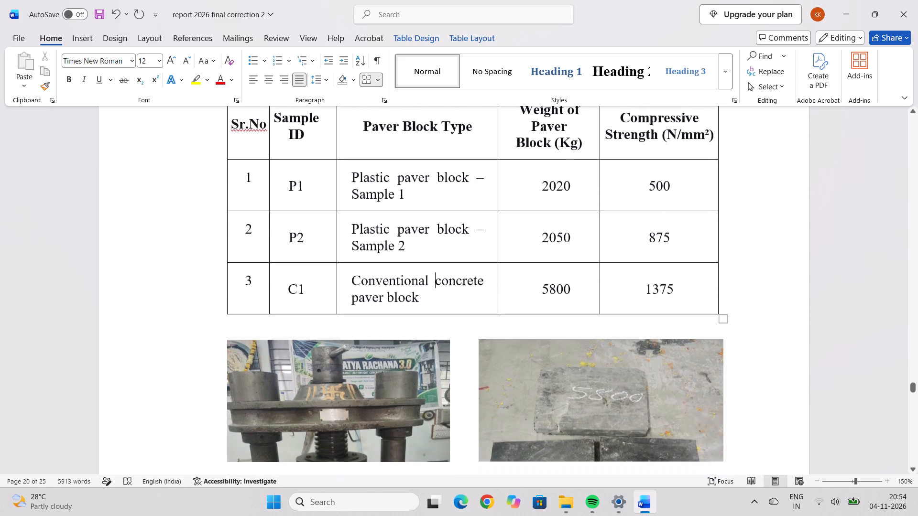
pyautogui.scroll(-3, 365, 342)
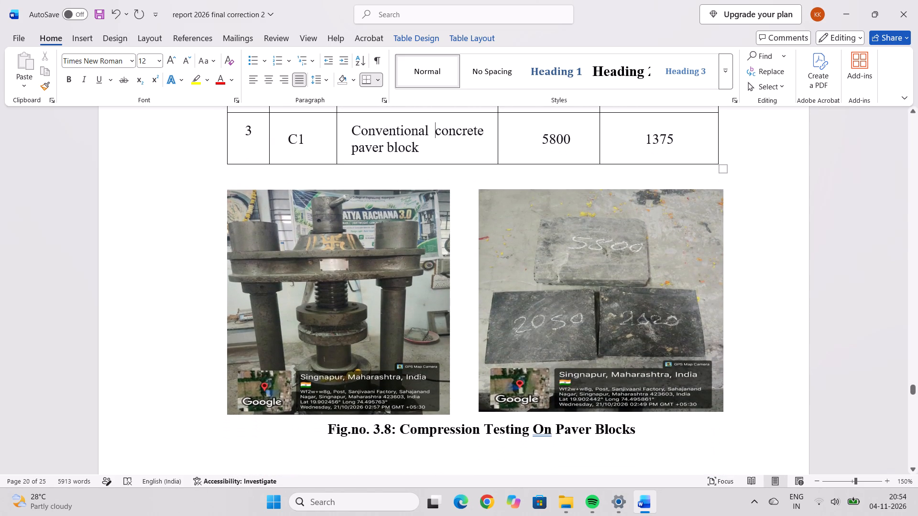
pyautogui.scroll(-2, 365, 342)
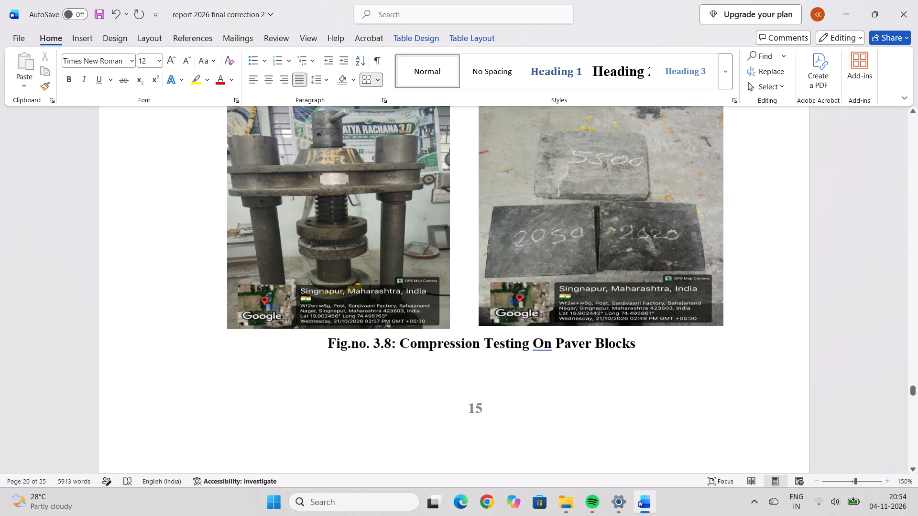
pyautogui.scroll(-1, 365, 342)
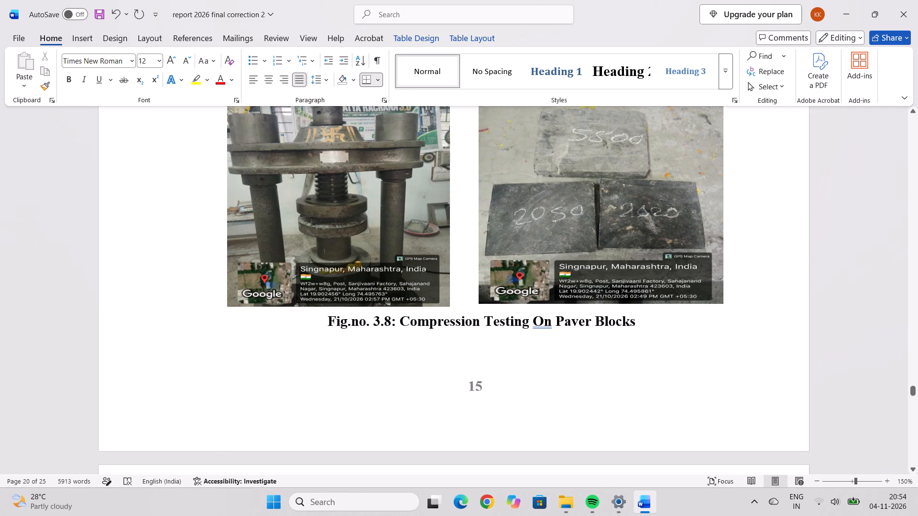
pyautogui.scroll(-11, 365, 342)
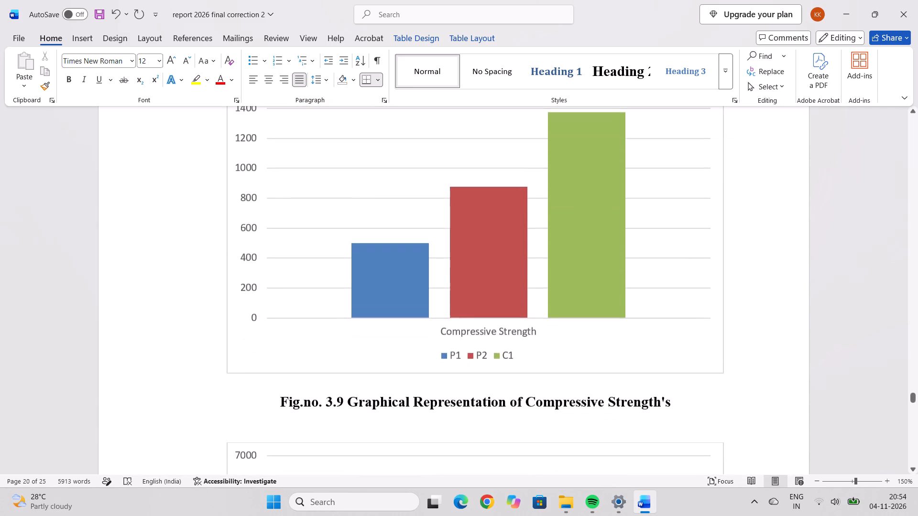
pyautogui.scroll(-17, 365, 342)
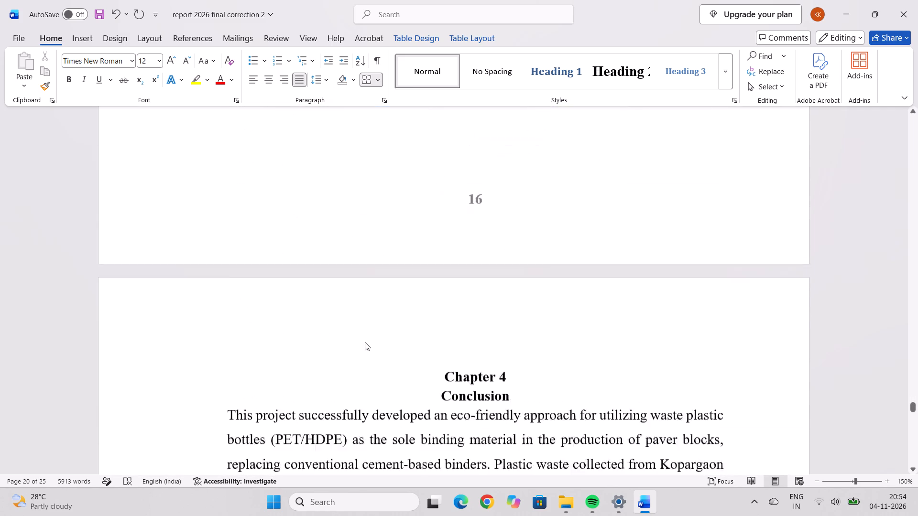
pyautogui.scroll(-6, 365, 342)
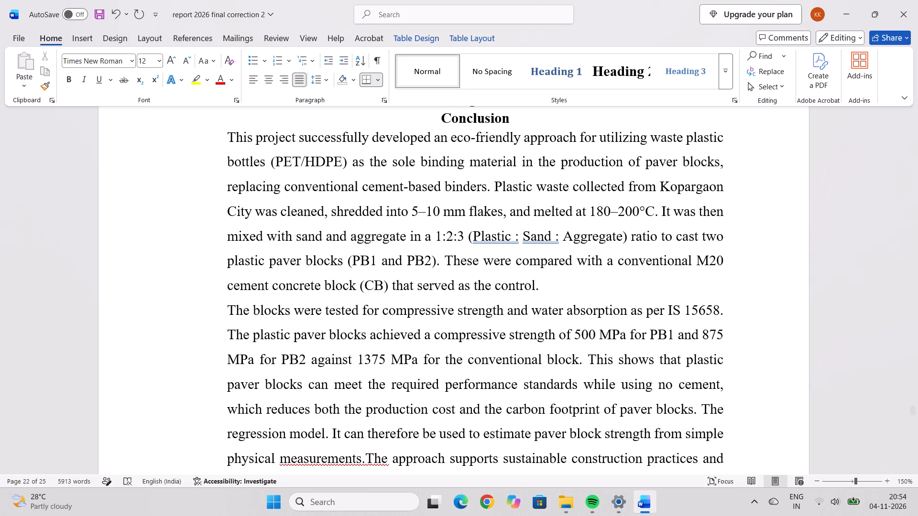
pyautogui.scroll(-1, 365, 342)
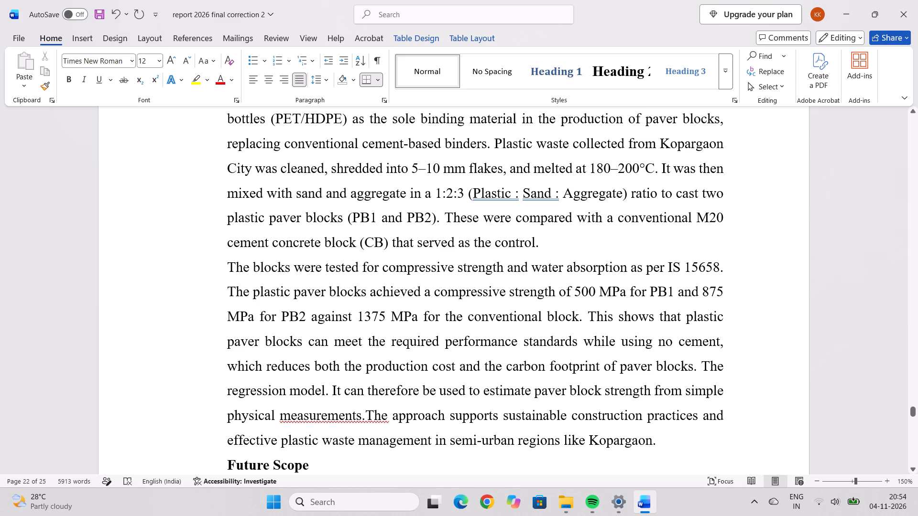
pyautogui.scroll(-1, 538, 239)
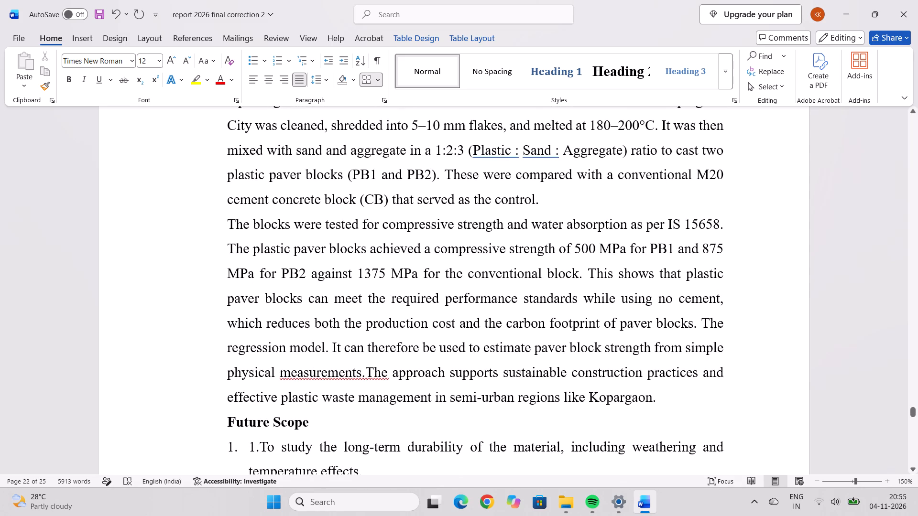
pyautogui.scroll(-1, 362, 226)
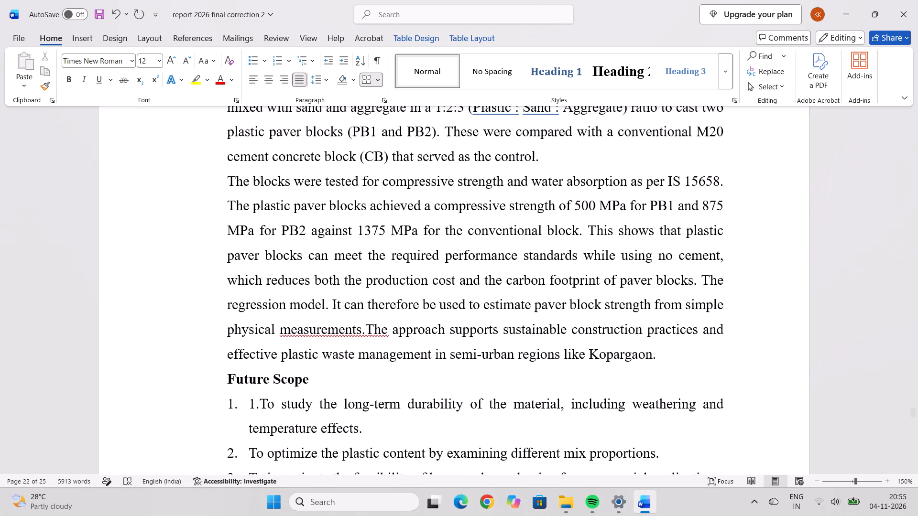
# Review the rest of the report, from the Future Scope list through Table 4.1 on Sustainable Development Goals to the References.
pyautogui.scroll(-1, 362, 226)
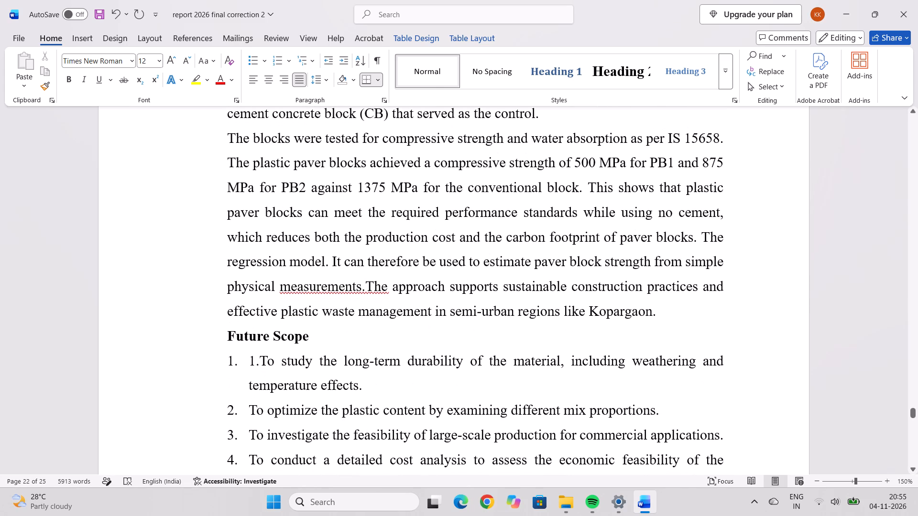
pyautogui.scroll(-5, 362, 226)
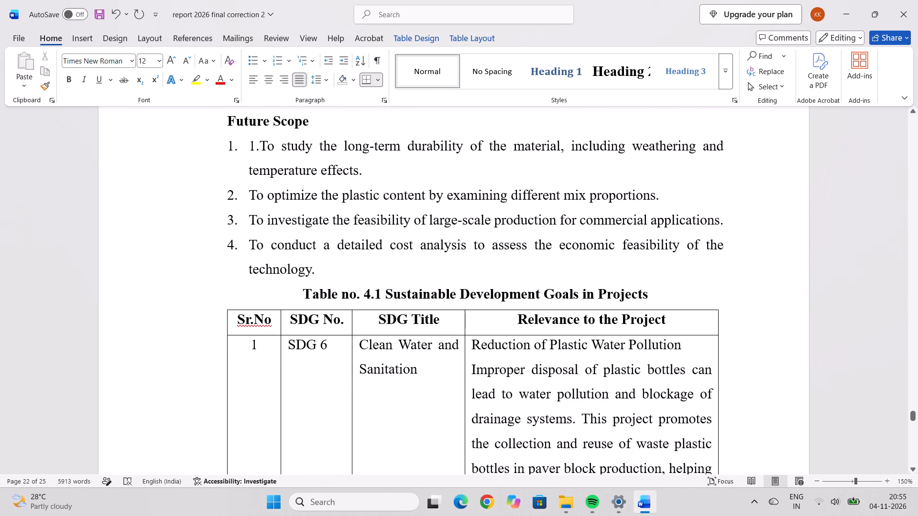
pyautogui.scroll(-4, 362, 226)
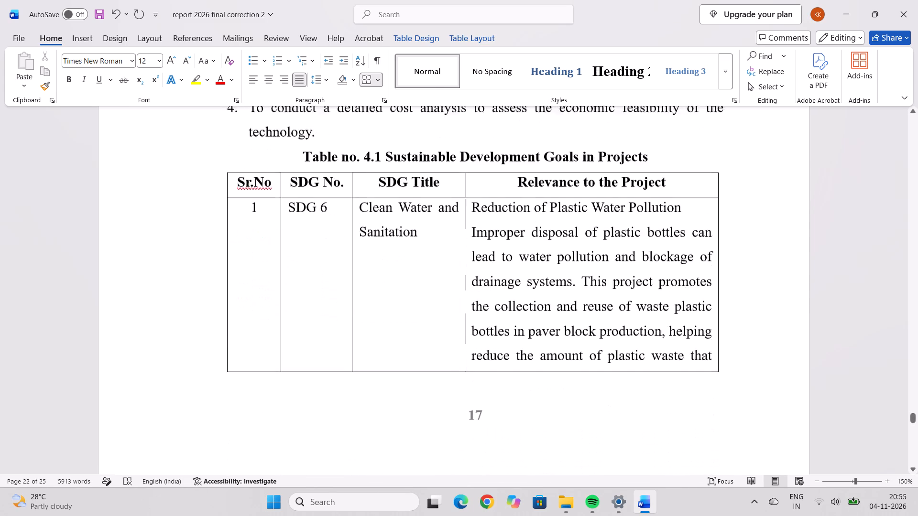
pyautogui.scroll(-13, 362, 226)
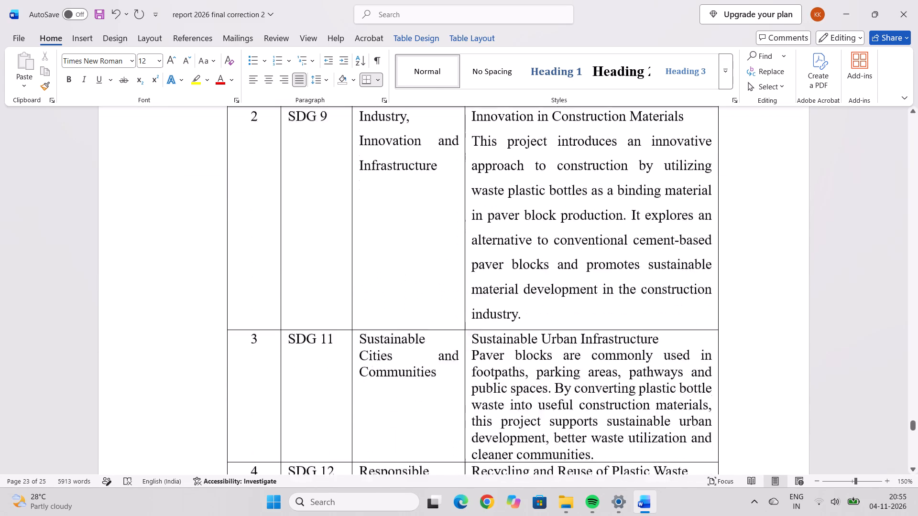
pyautogui.scroll(-16, 362, 226)
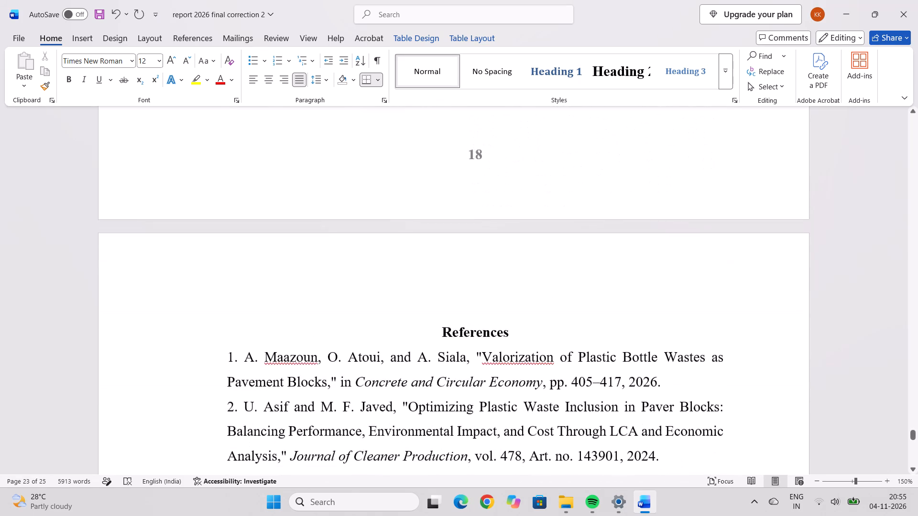
pyautogui.scroll(-3, 362, 226)
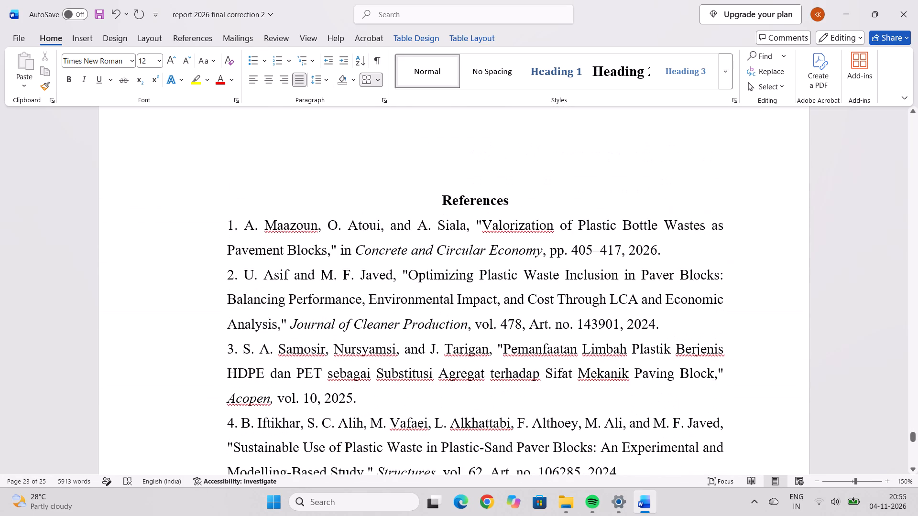
pyautogui.scroll(-3, 362, 226)
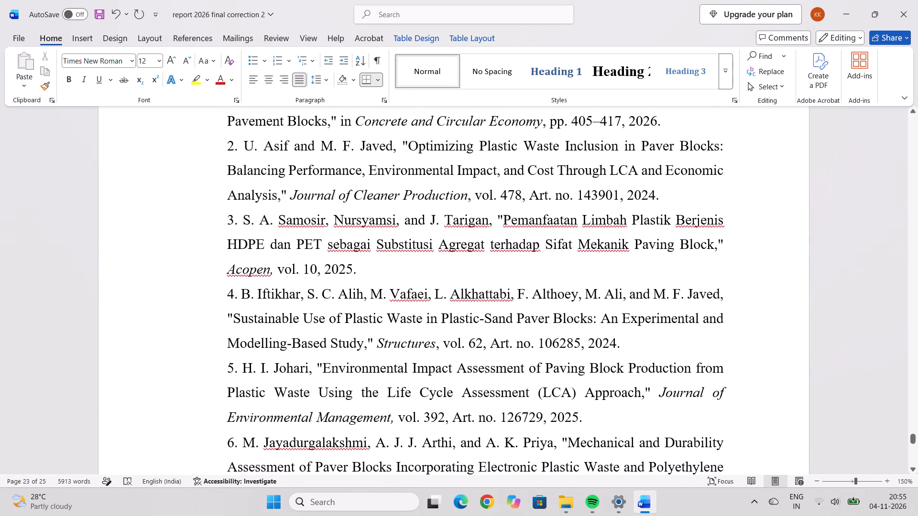
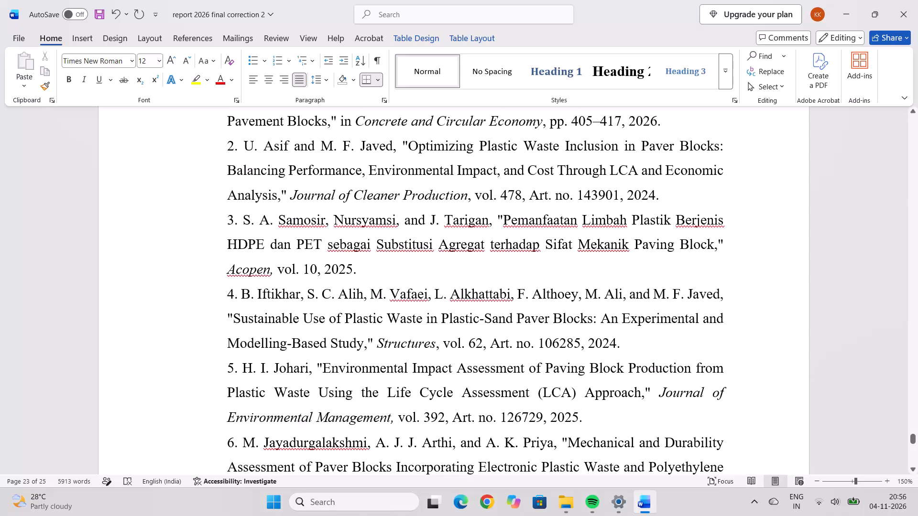
# Review the remaining entries of the References list through to the last page of the report.
pyautogui.scroll(-15, 432, 268)
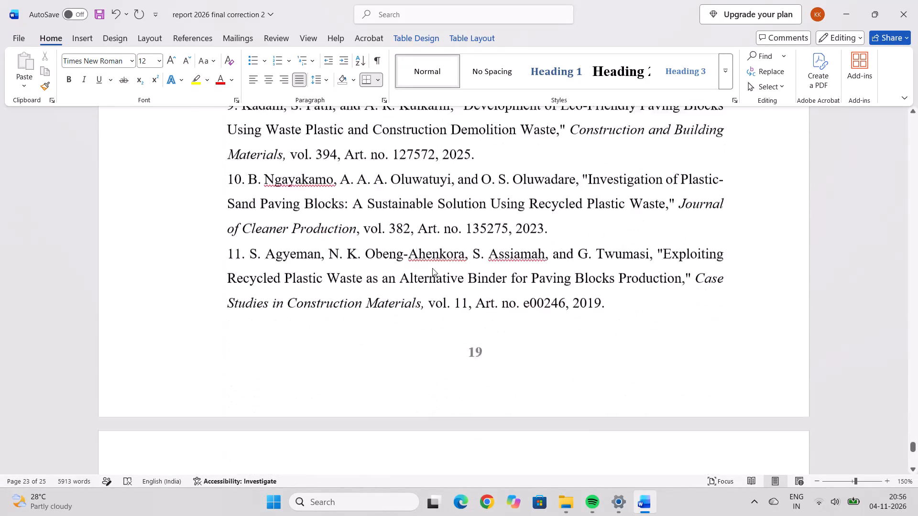
pyautogui.scroll(-17, 432, 268)
pyautogui.scroll(-5, 432, 268)
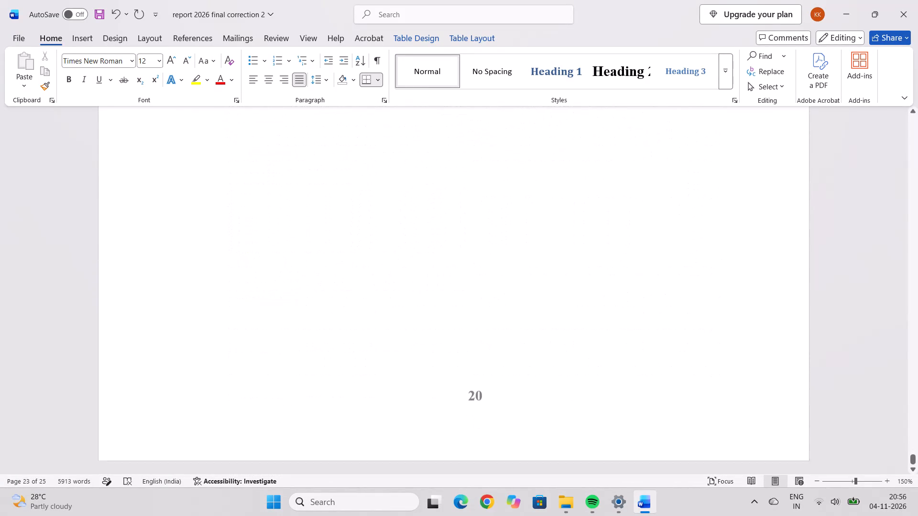
pyautogui.scroll(-5, 432, 268)
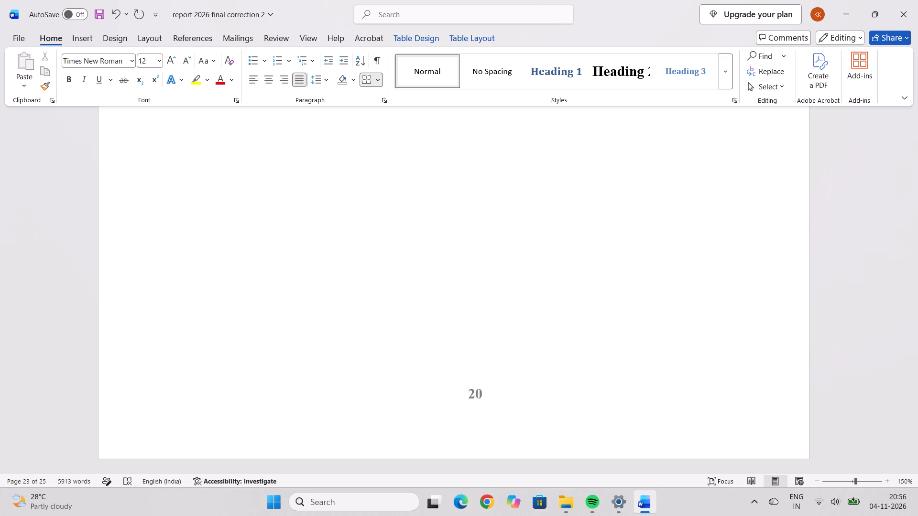
# Recheck the report backwards from the References through Table 4.1, the Conclusion and the result graphs to section 3.10.
pyautogui.scroll(12, 432, 268)
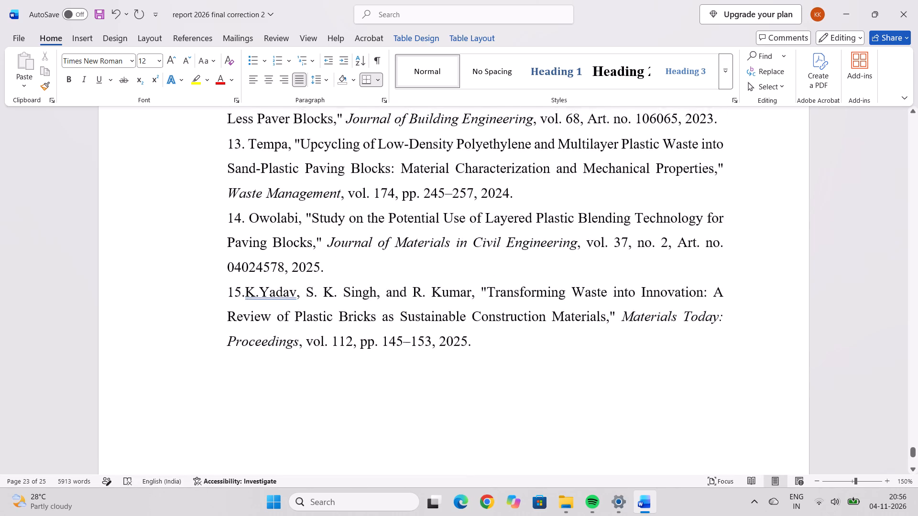
pyautogui.scroll(15, 432, 268)
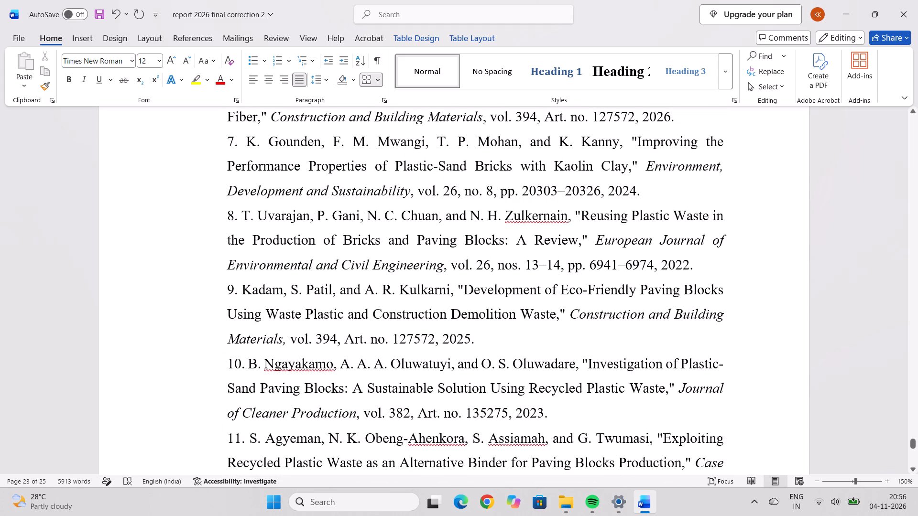
pyautogui.scroll(12, 432, 268)
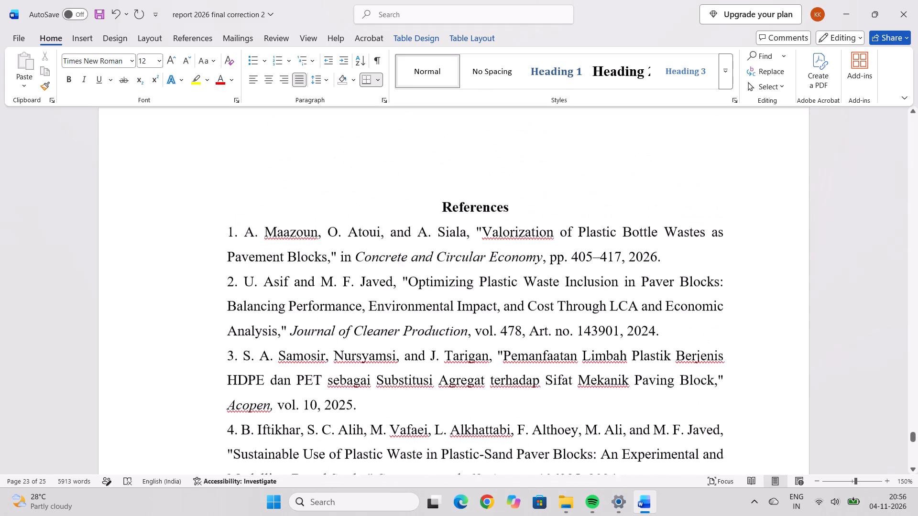
pyautogui.scroll(8, 432, 268)
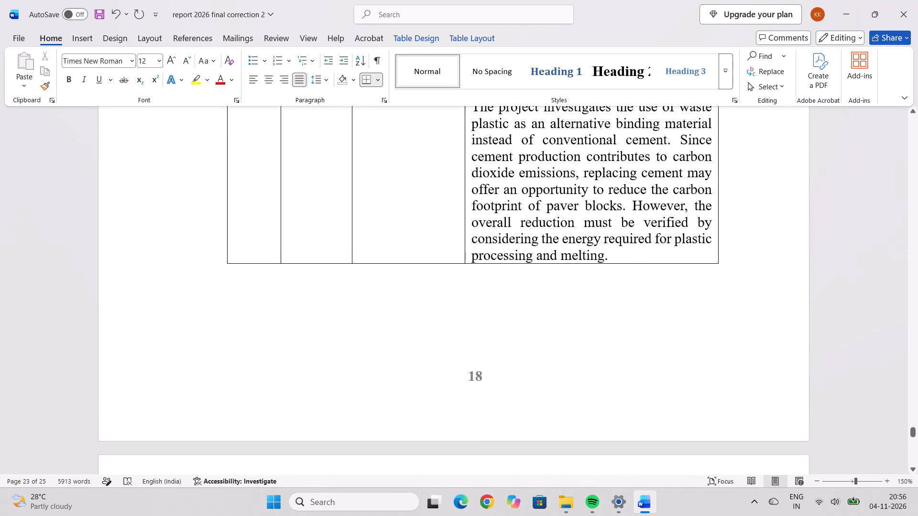
pyautogui.scroll(17, 432, 268)
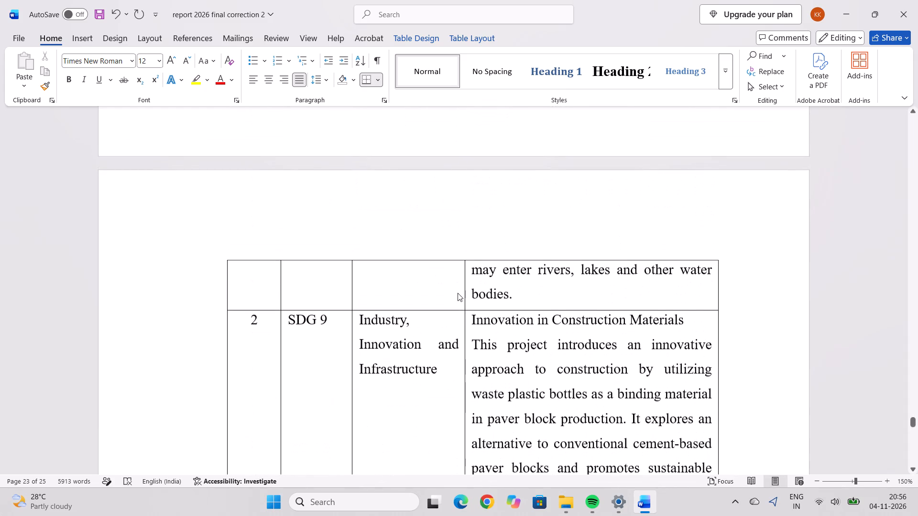
pyautogui.scroll(20, 470, 286)
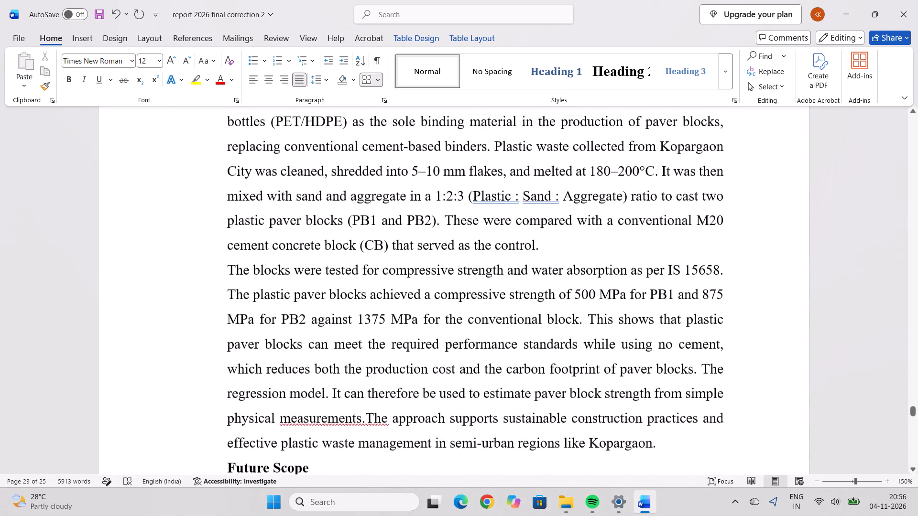
pyautogui.scroll(20, 470, 286)
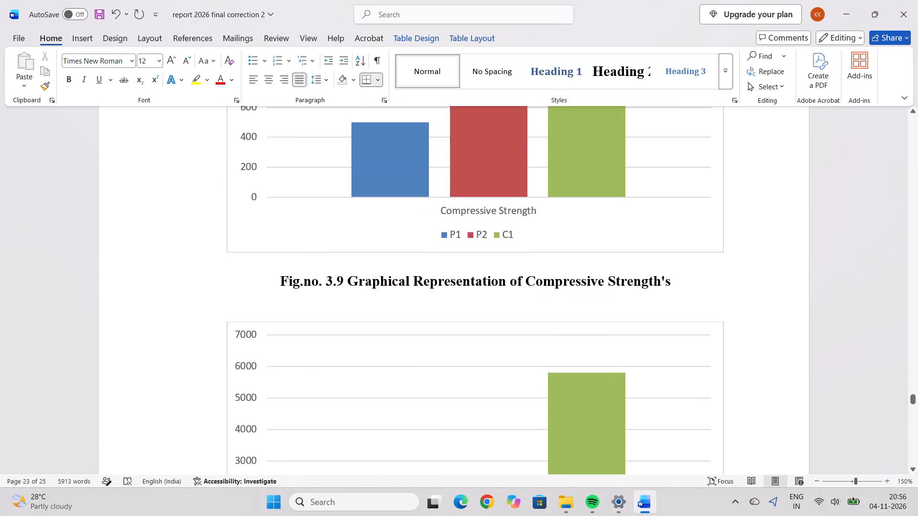
pyautogui.scroll(18, 470, 286)
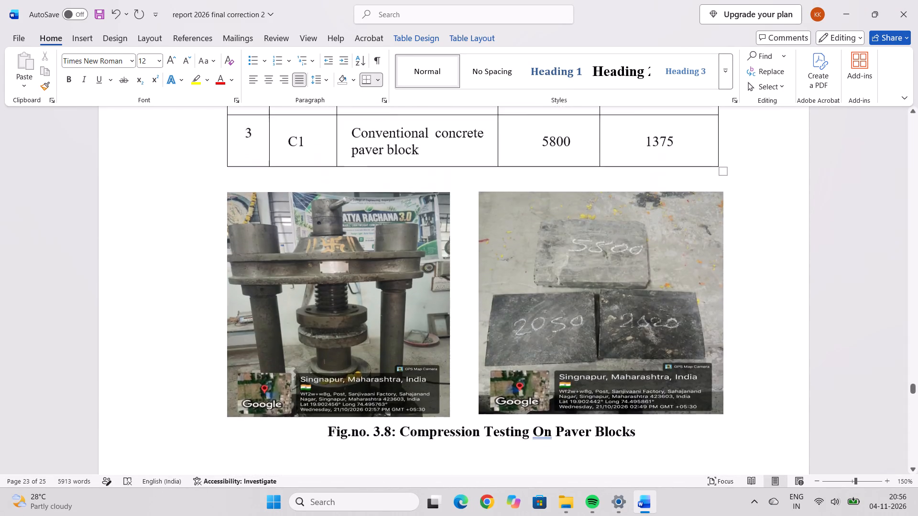
pyautogui.scroll(20, 470, 286)
pyautogui.scroll(2, 470, 286)
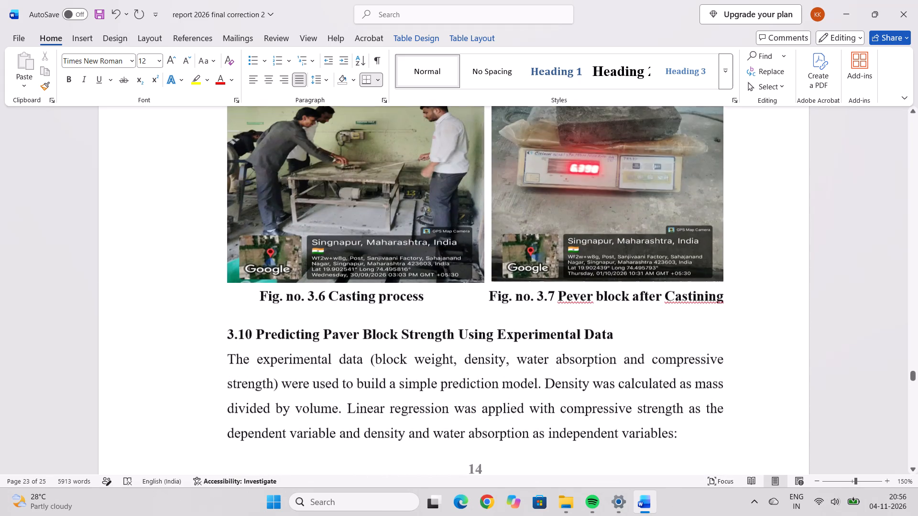
# Read the regression equation, section 3.11 Result Visualization and Analysis, and the start of Table 3.4.
pyautogui.scroll(-7, 470, 286)
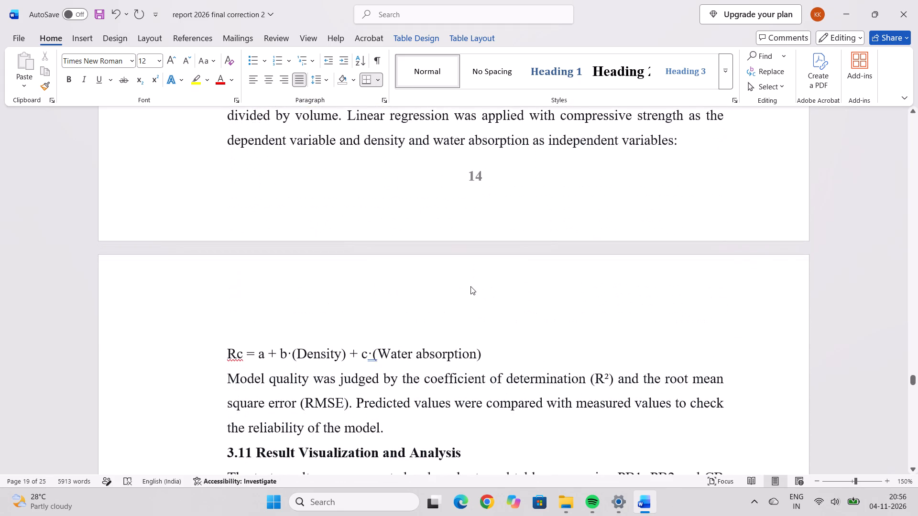
pyautogui.scroll(-2, 470, 286)
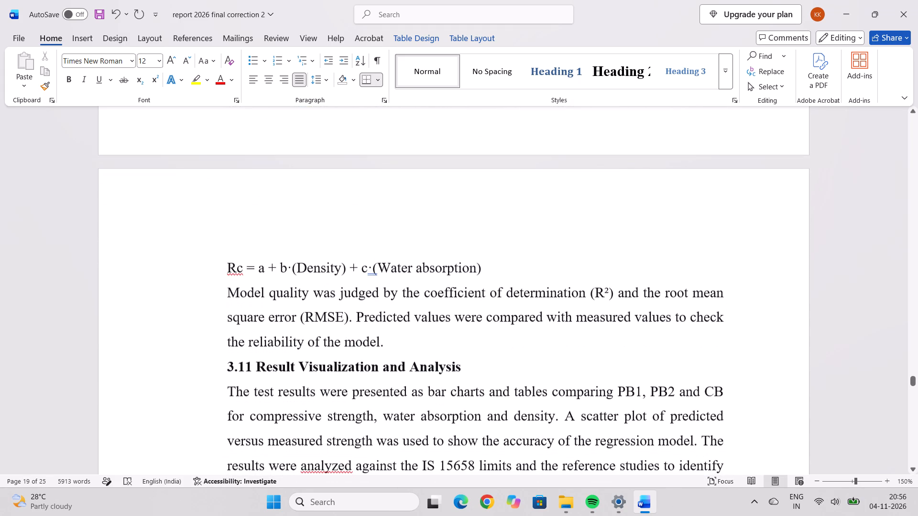
pyautogui.scroll(-2, 470, 286)
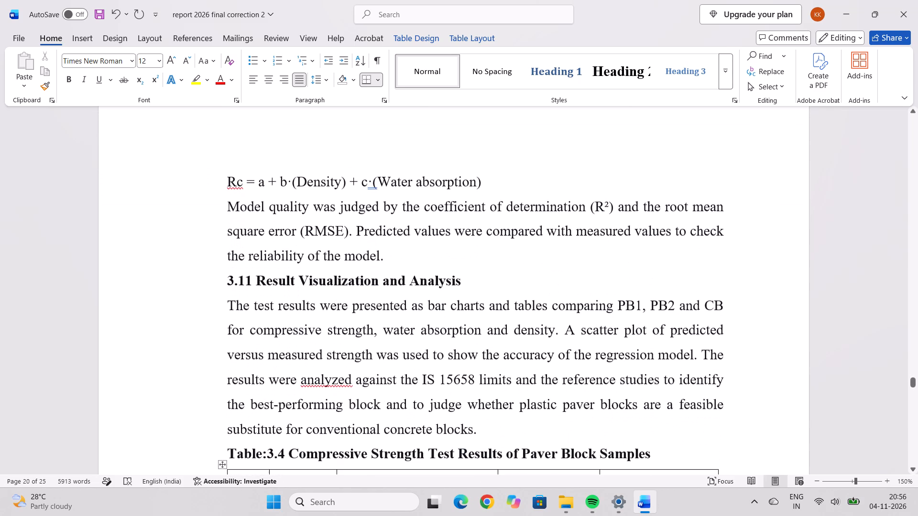
pyautogui.scroll(-1, 470, 286)
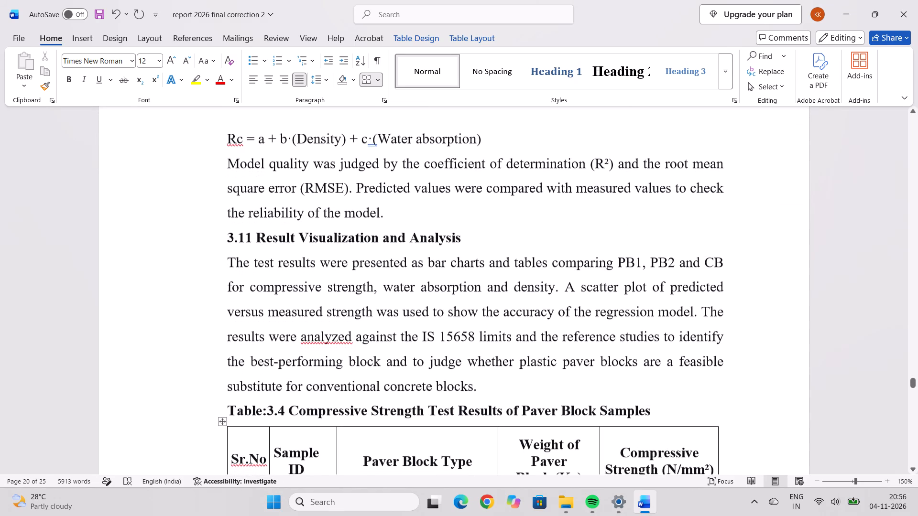
pyautogui.scroll(-1, 470, 286)
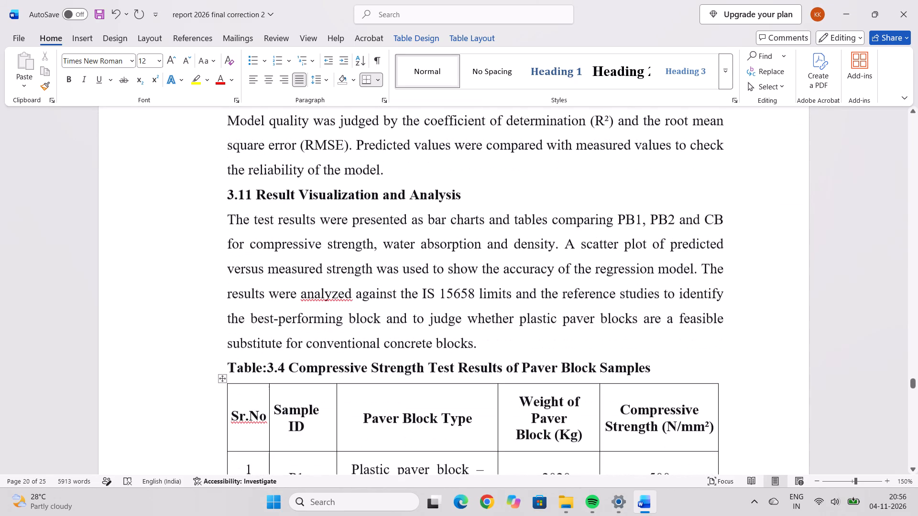
pyautogui.scroll(-1, 470, 286)
# Review Chapter 3 backwards from section 3.10 through the manufacturing, testing and mix design sections to the sample collection photos.
pyautogui.scroll(12, 470, 286)
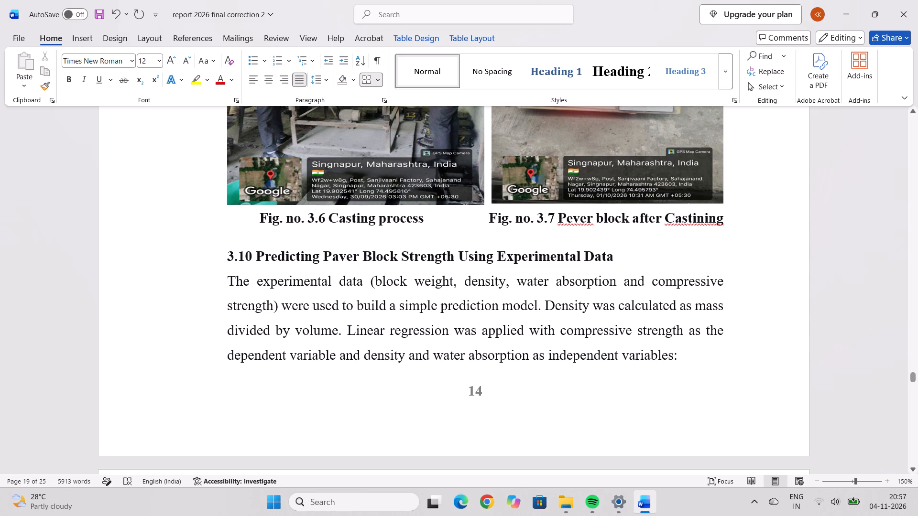
pyautogui.scroll(6, 576, 382)
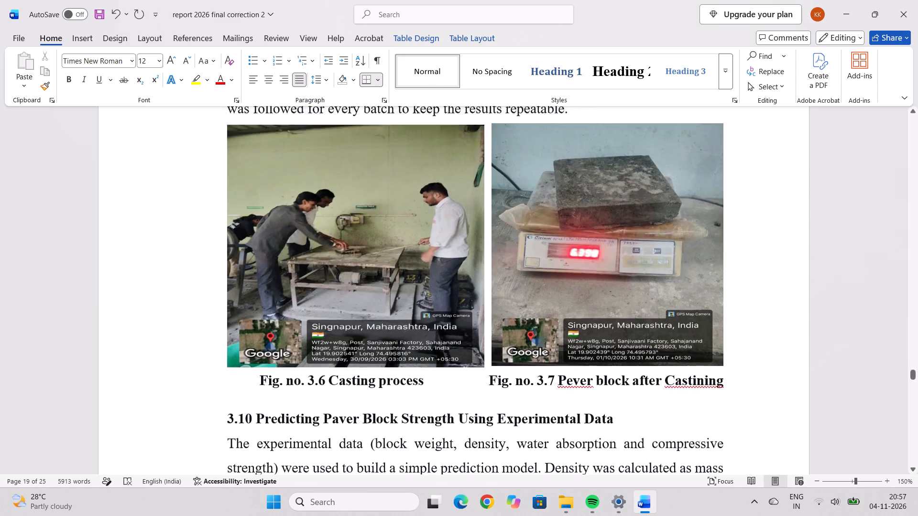
pyautogui.scroll(20, 576, 382)
pyautogui.scroll(4, 576, 382)
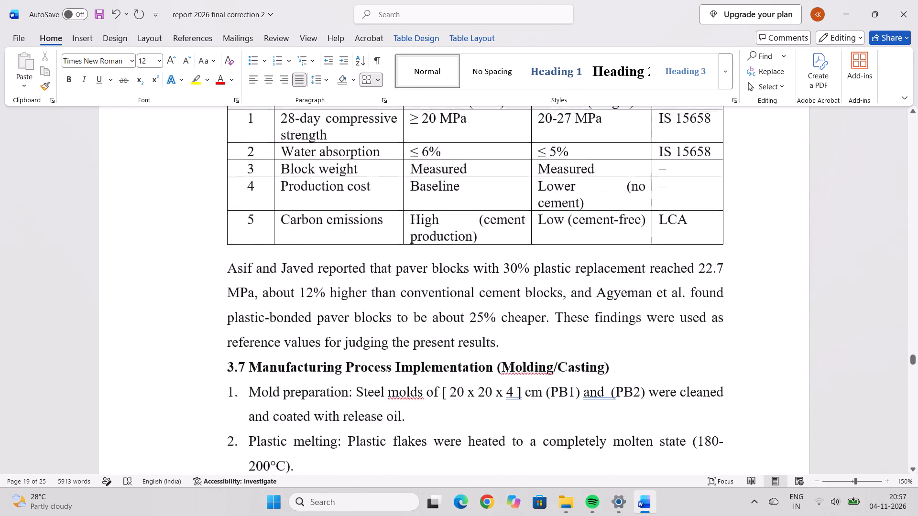
pyautogui.scroll(19, 576, 382)
pyautogui.scroll(5, 576, 382)
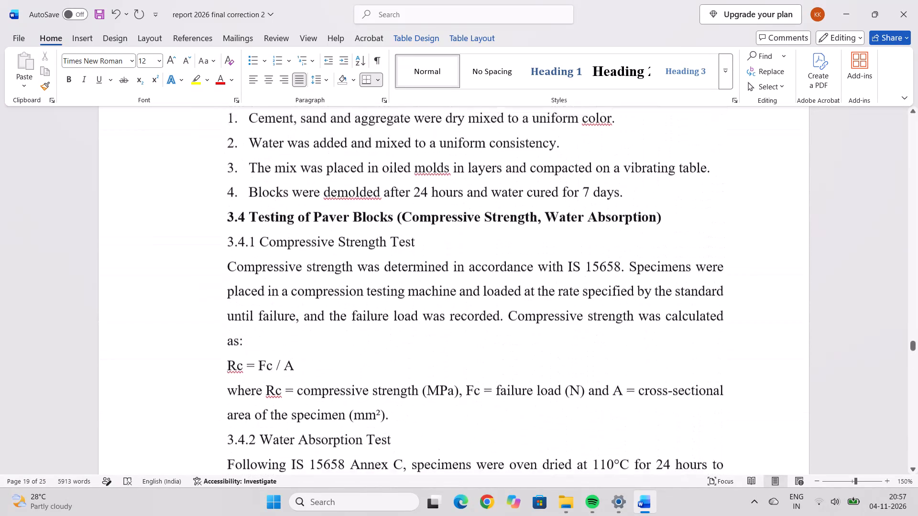
pyautogui.scroll(8, 576, 382)
pyautogui.scroll(16, 576, 382)
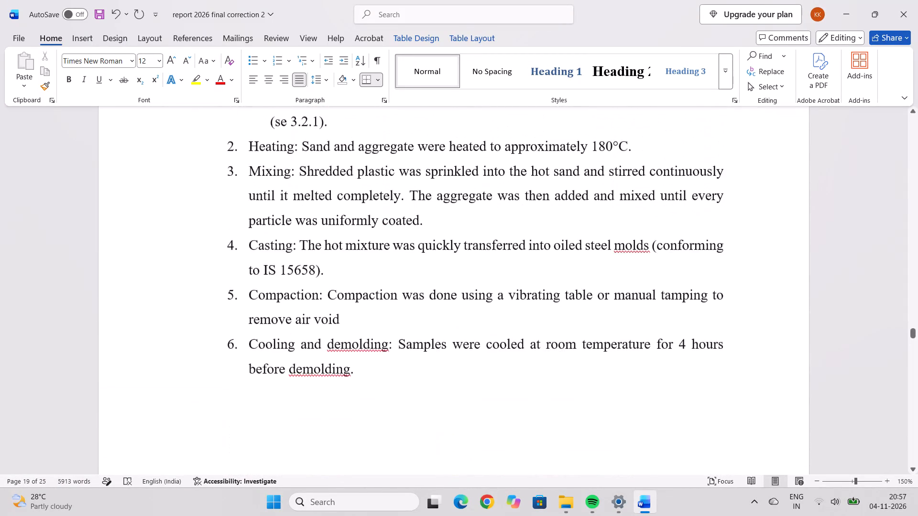
pyautogui.scroll(19, 576, 382)
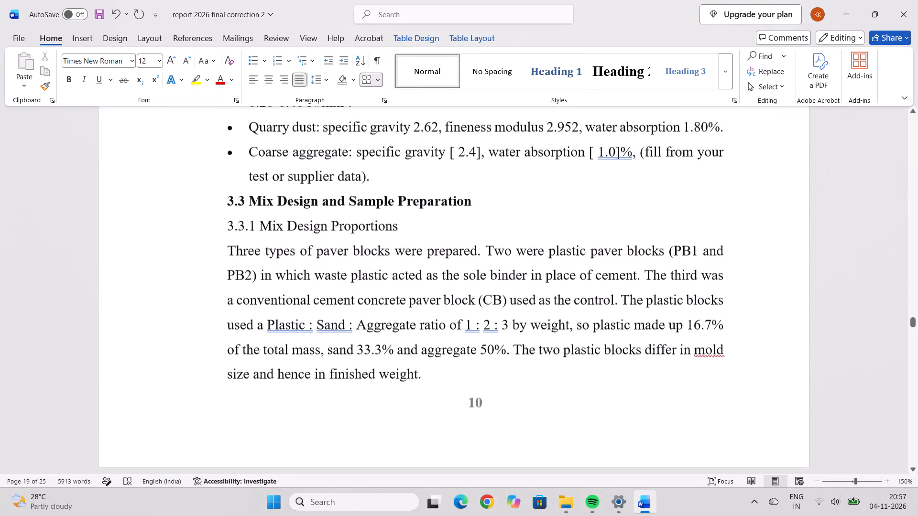
pyautogui.scroll(11, 576, 382)
pyautogui.scroll(10, 576, 382)
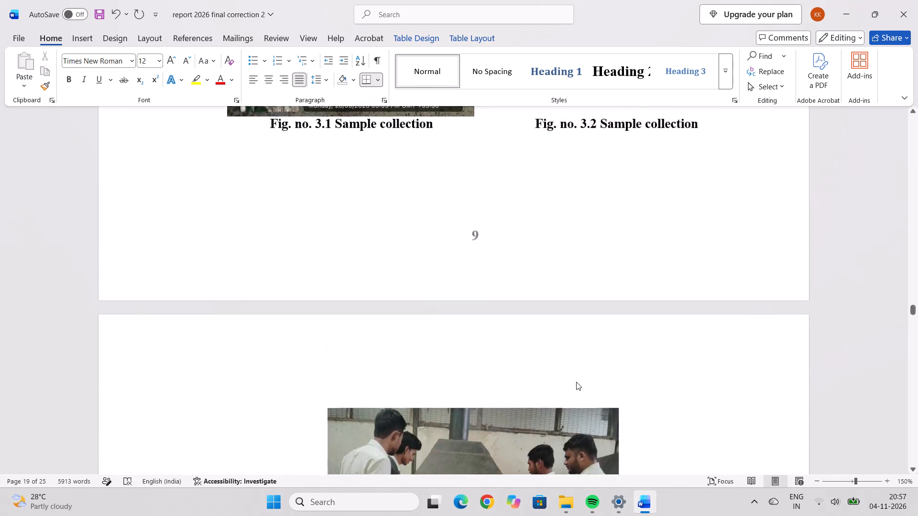
pyautogui.scroll(15, 576, 382)
pyautogui.scroll(9, 576, 382)
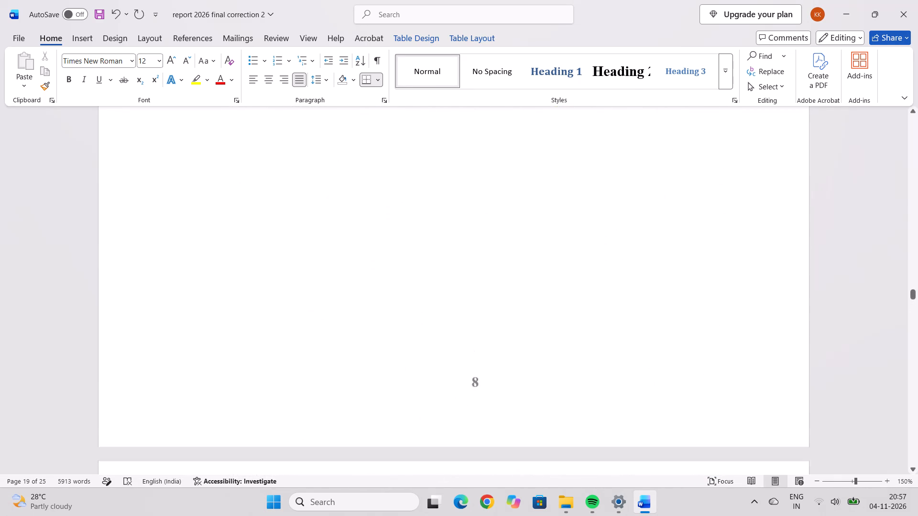
# Review the literature review backwards, from the Tempa [13] summary through the earlier cited studies to section 1.7 Objectives.
pyautogui.scroll(11, 576, 382)
pyautogui.scroll(15, 576, 382)
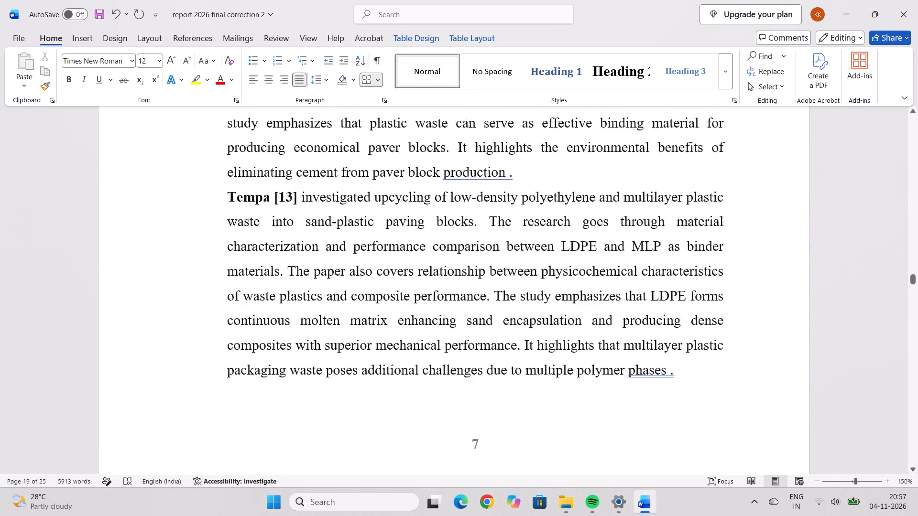
pyautogui.scroll(20, 576, 382)
pyautogui.scroll(5, 576, 382)
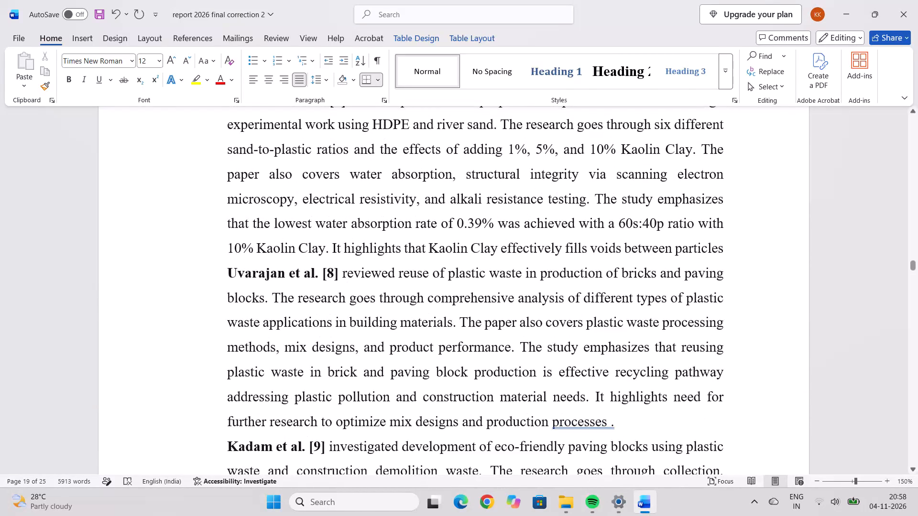
pyautogui.scroll(2, 576, 383)
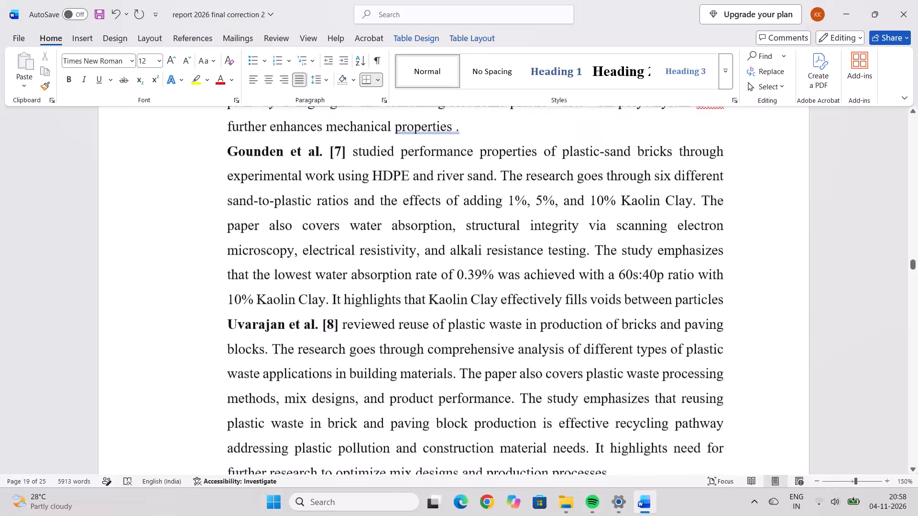
pyautogui.scroll(11, 576, 383)
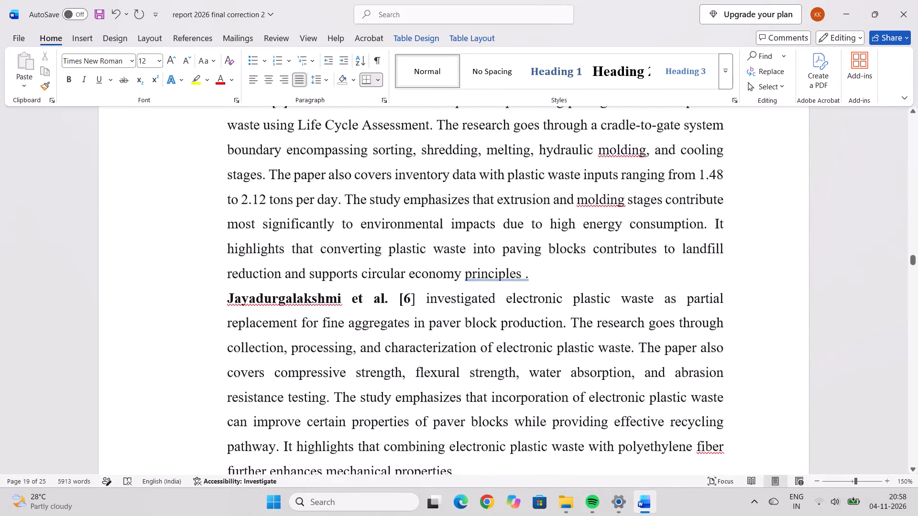
pyautogui.scroll(16, 576, 383)
pyautogui.scroll(18, 576, 383)
pyautogui.scroll(5, 576, 383)
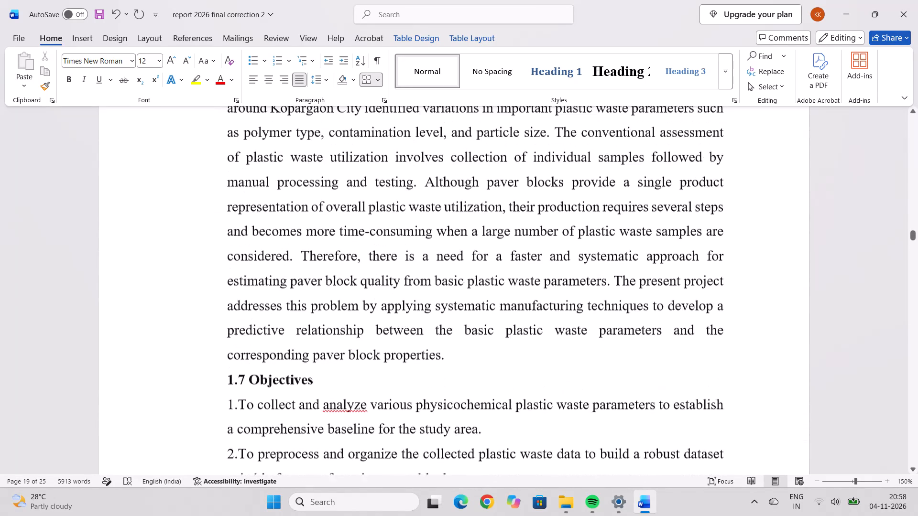
# Review Chapter 1 backwards from section 1.7 Objectives through 1.6 Problem Statement to 1.5 Need for Scientific Assessment of Plastic Waste Utilization.
pyautogui.scroll(9, 576, 383)
pyautogui.scroll(-12, 576, 383)
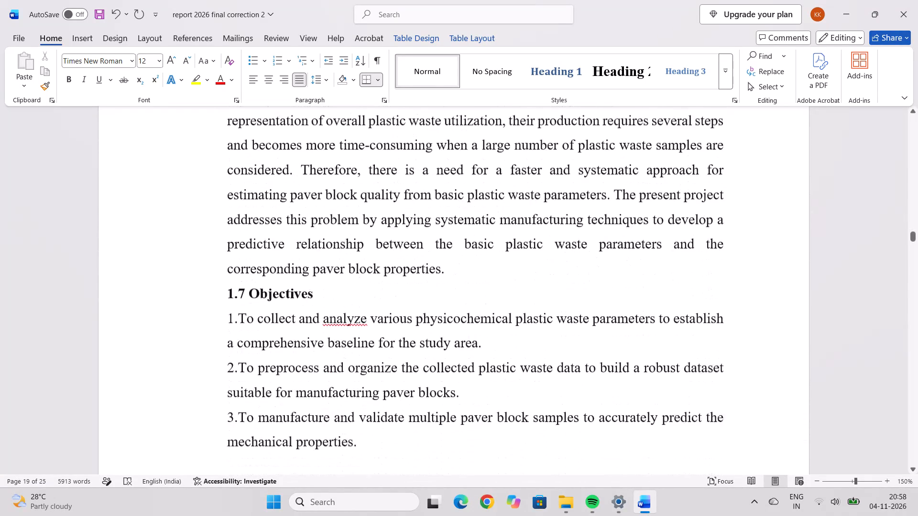
pyautogui.scroll(12, 576, 383)
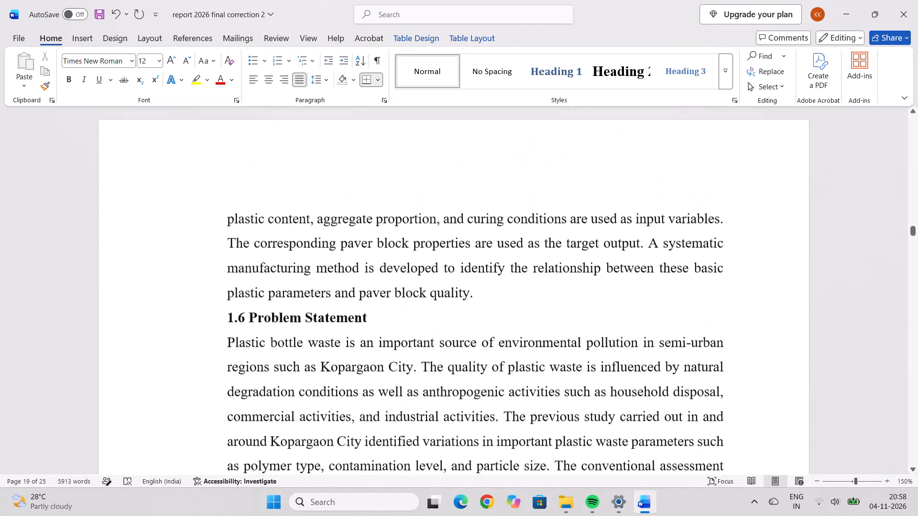
pyautogui.scroll(16, 576, 383)
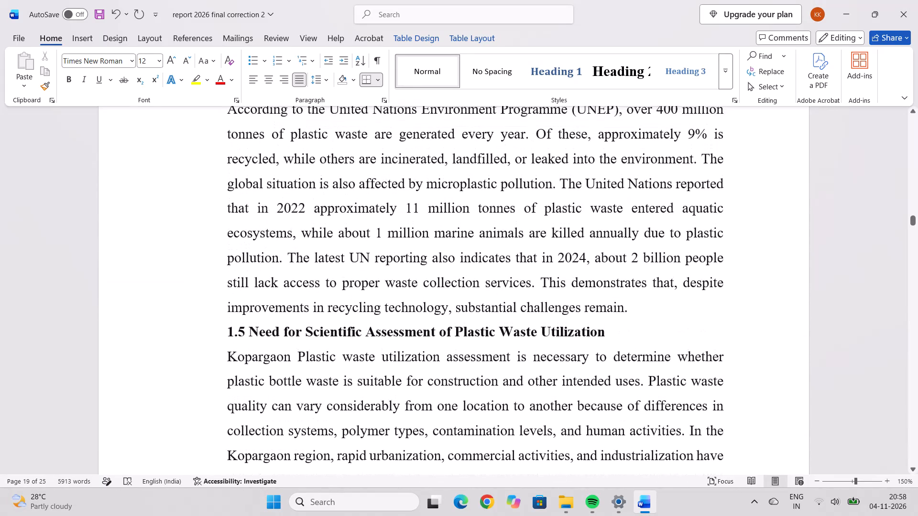
# Continue the Chapter 1 review backwards from section 1.4 Global Plastic Pollution through 1.3 Paver Block Quality to the opening introduction paragraphs.
pyautogui.scroll(10, 576, 383)
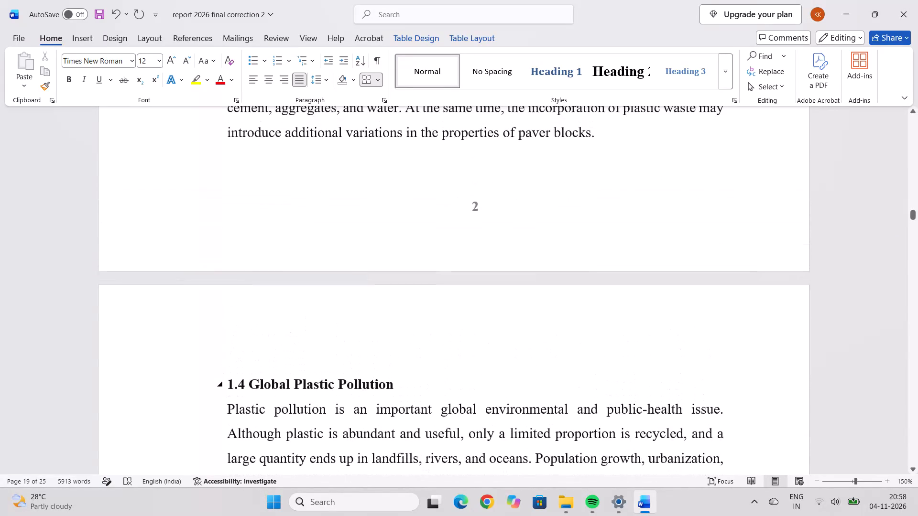
pyautogui.scroll(11, 576, 383)
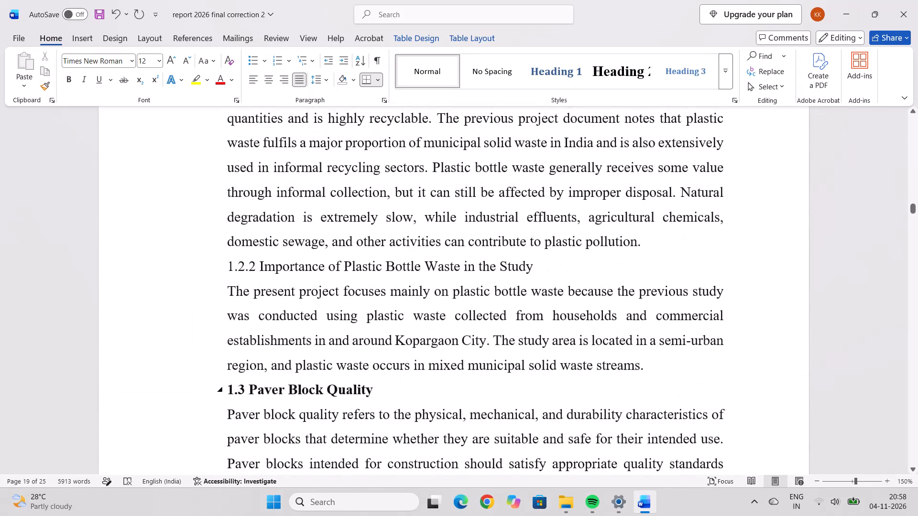
pyautogui.scroll(19, 576, 383)
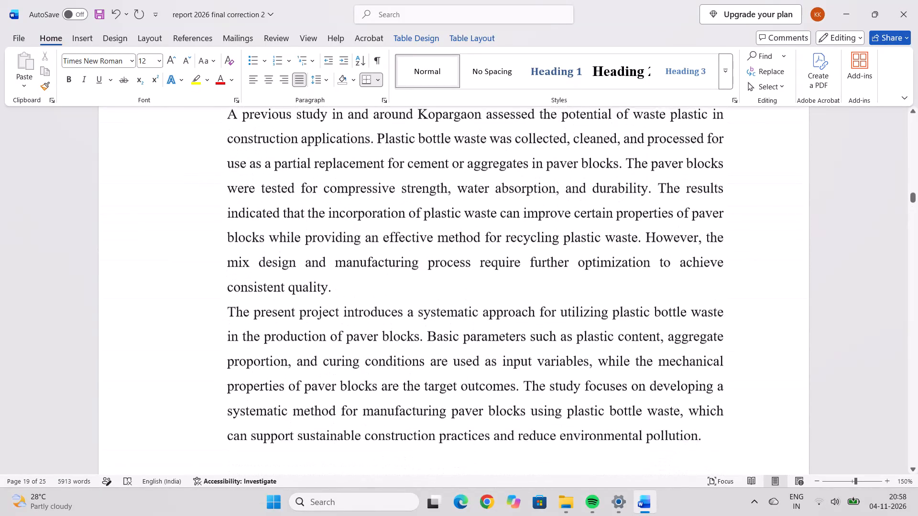
pyautogui.scroll(7, 576, 383)
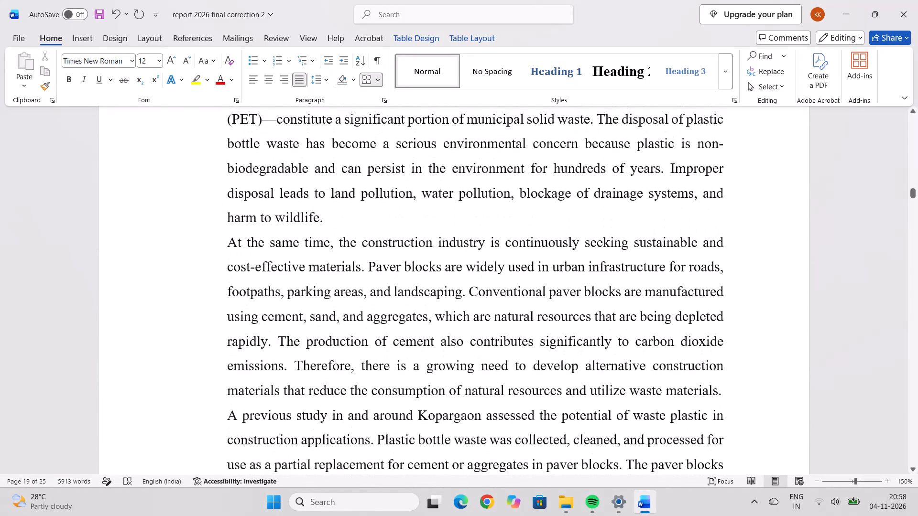
pyautogui.scroll(13, 576, 383)
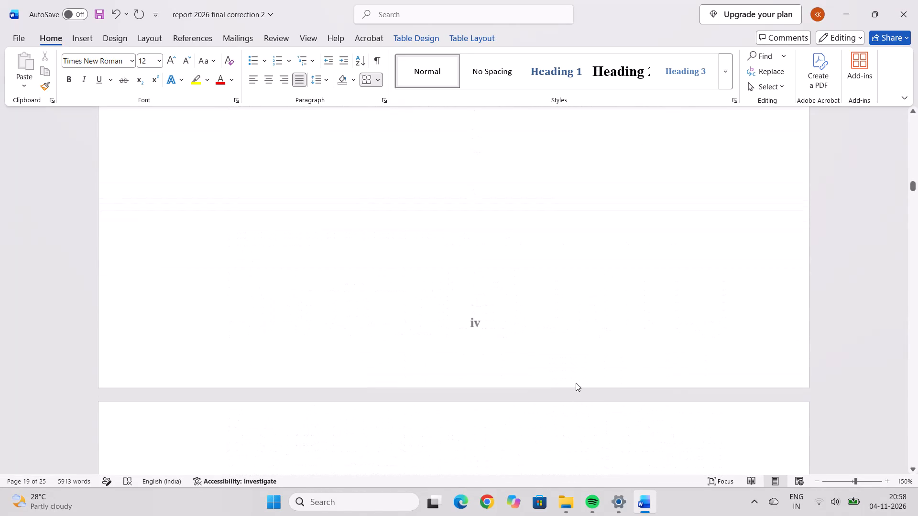
# Check the List of Table and the list of figures, and read through the Abstract and its keywords.
pyautogui.scroll(18, 576, 383)
pyautogui.scroll(4, 576, 383)
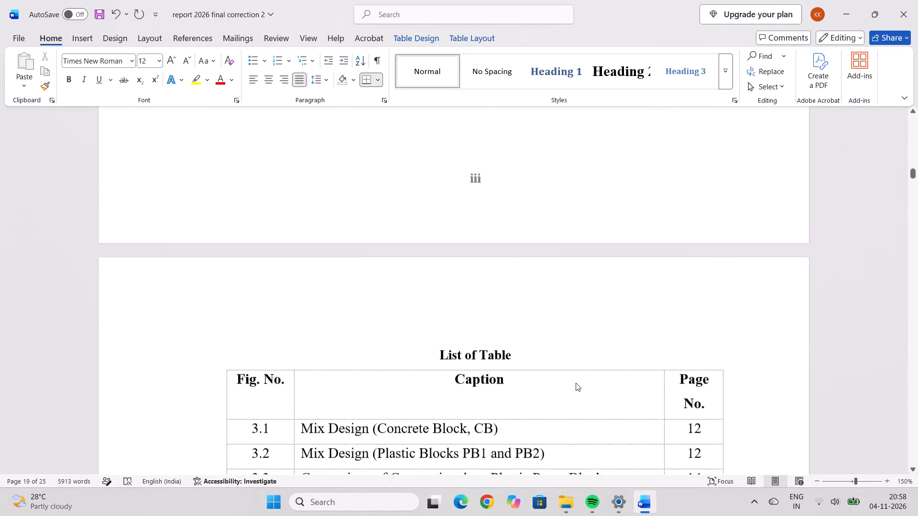
pyautogui.scroll(16, 576, 383)
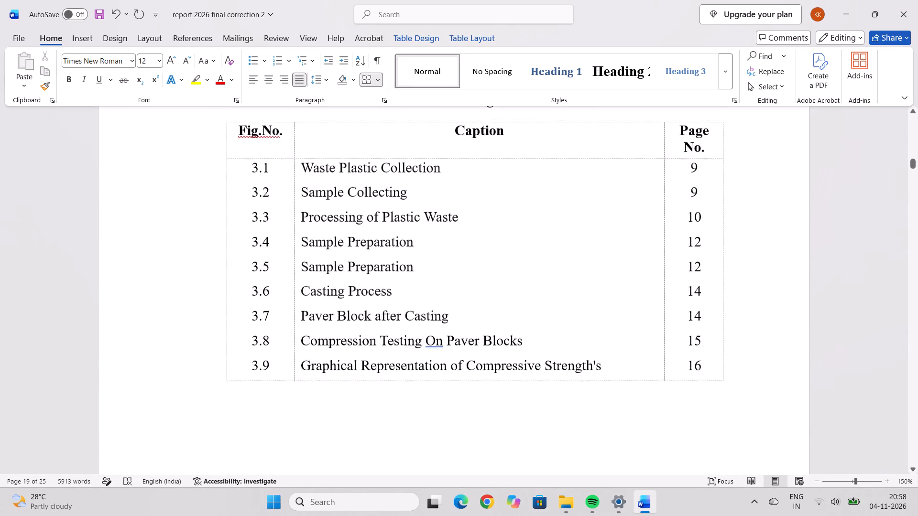
pyautogui.scroll(14, 576, 383)
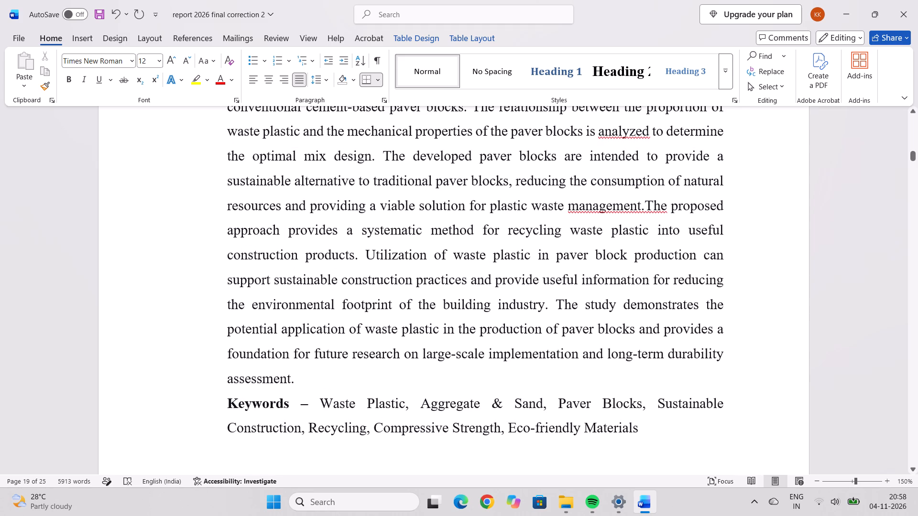
pyautogui.scroll(-3, 576, 383)
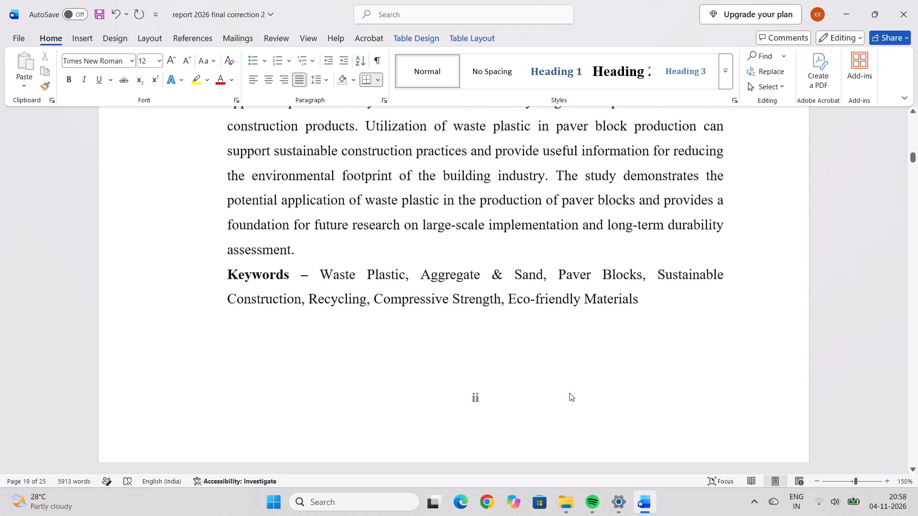
pyautogui.scroll(15, 569, 393)
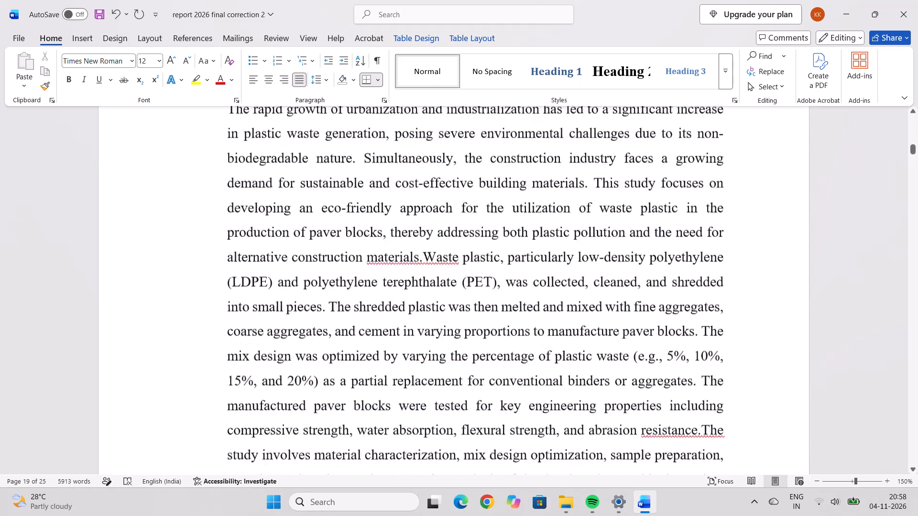
# Check the Contents table's entries and page numbers, and read through the Acknowledgement page.
pyautogui.scroll(13, 569, 392)
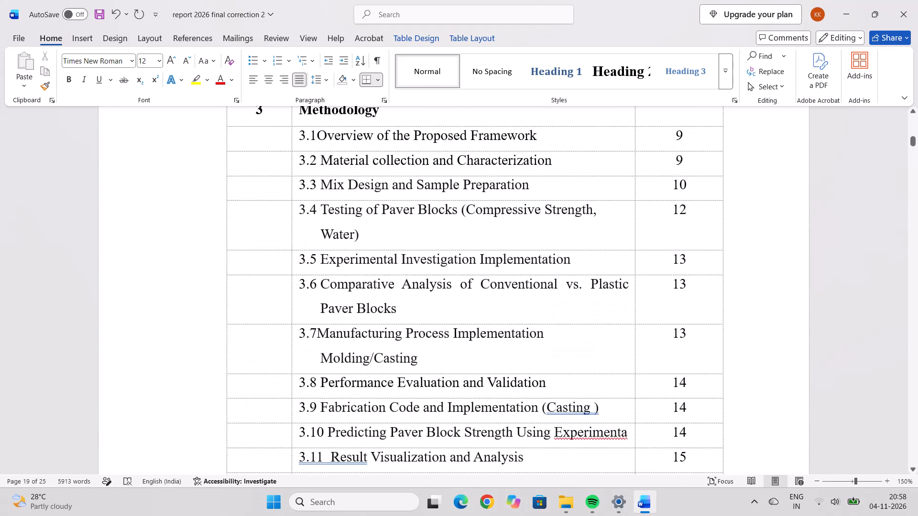
pyautogui.scroll(15, 569, 392)
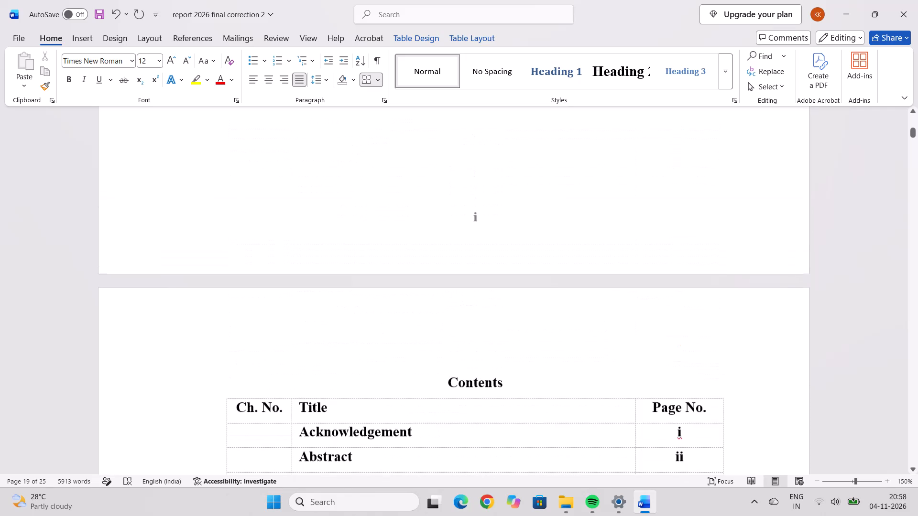
pyautogui.scroll(12, 569, 392)
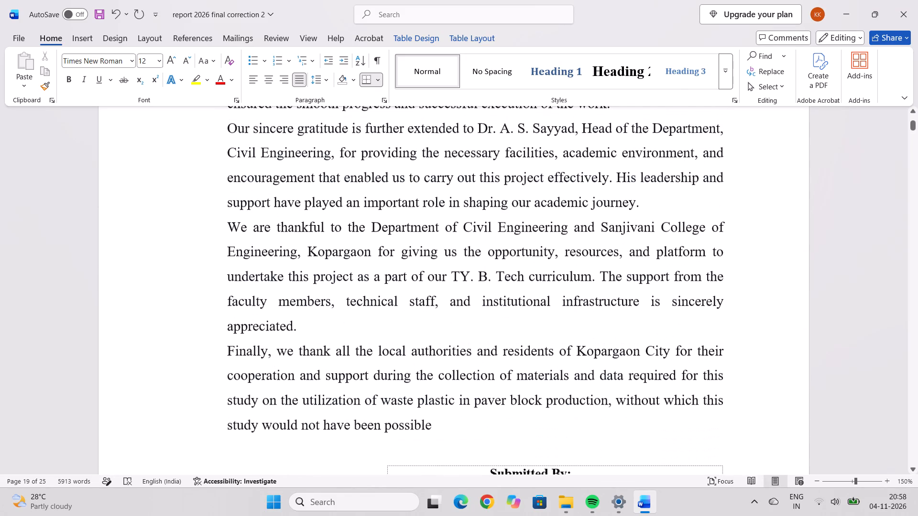
pyautogui.scroll(-2, 569, 392)
pyautogui.scroll(9, 569, 392)
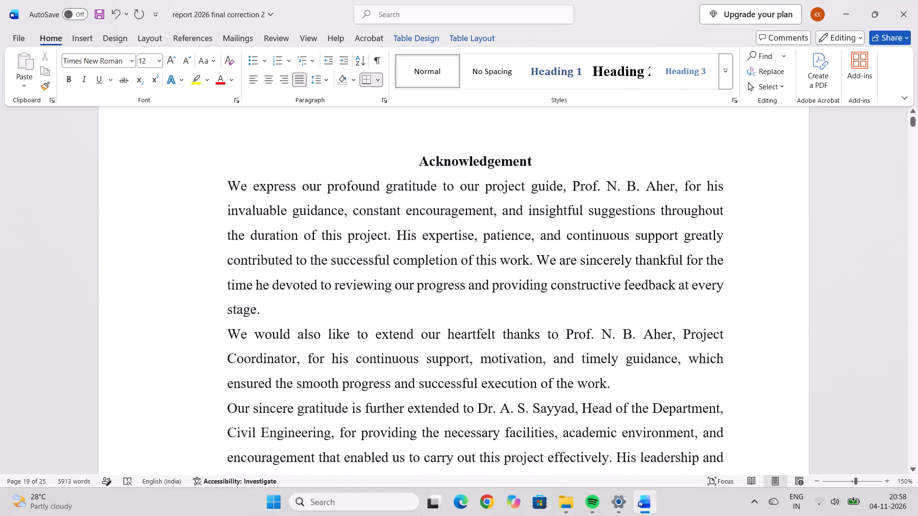
pyautogui.scroll(4, 569, 392)
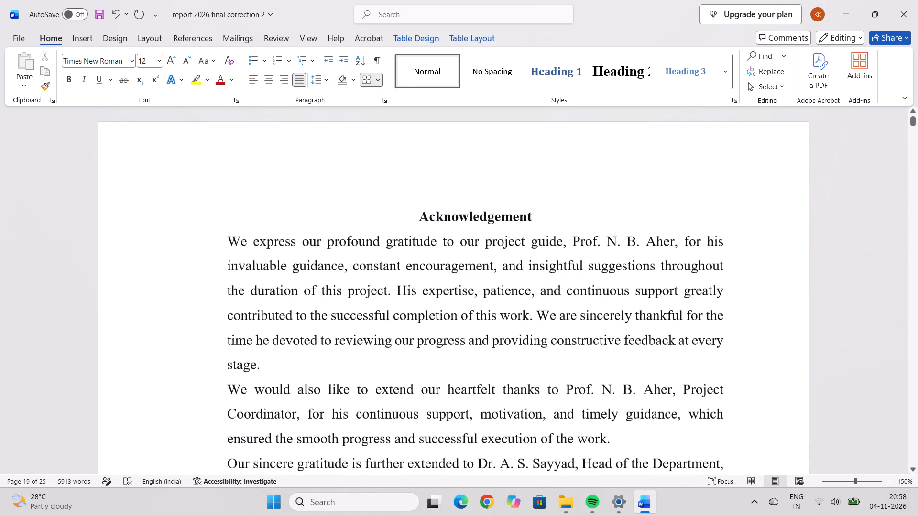
# Increase the font size of the "Submitted By:" heading in the table at the end of the Acknowledgement.
pyautogui.scroll(-10, 569, 392)
pyautogui.click(559, 379)
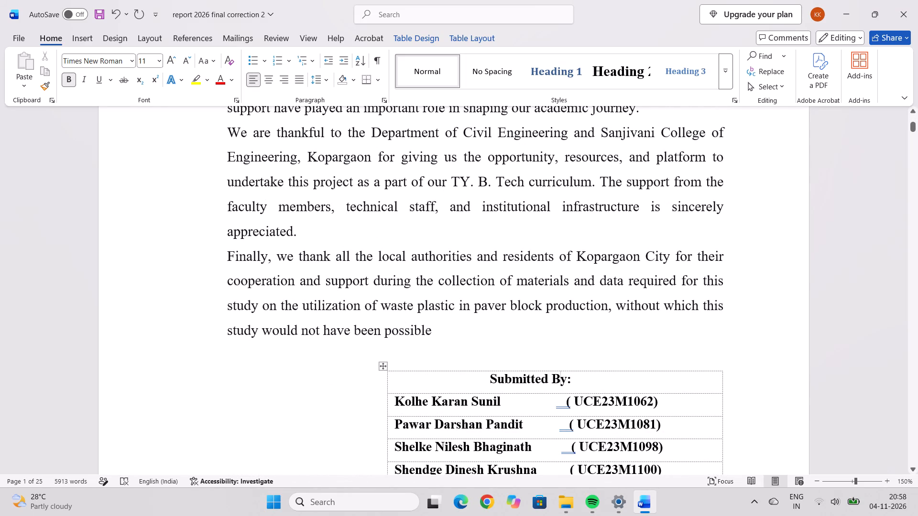
pyautogui.click(568, 380)
pyautogui.click(550, 379)
pyautogui.moveTo(482, 377); pyautogui.dragTo(573, 386)
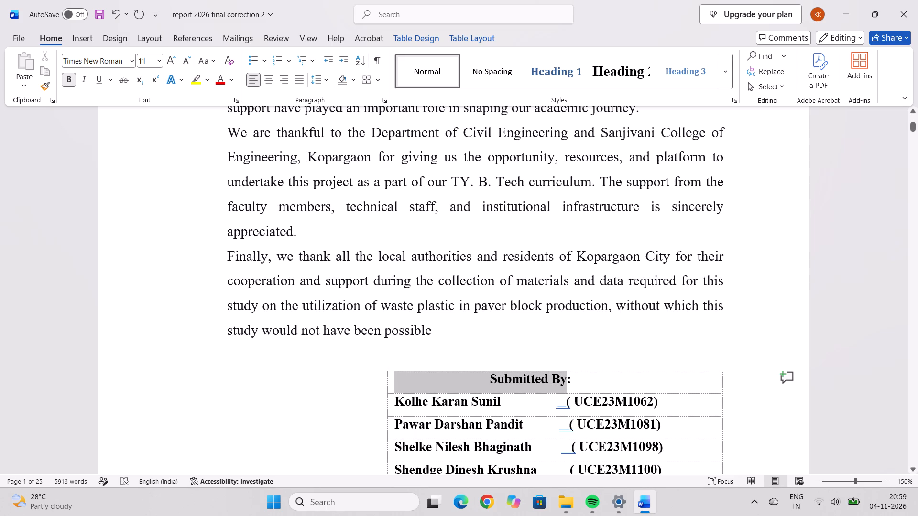
pyautogui.moveTo(573, 386); pyautogui.dragTo(582, 386)
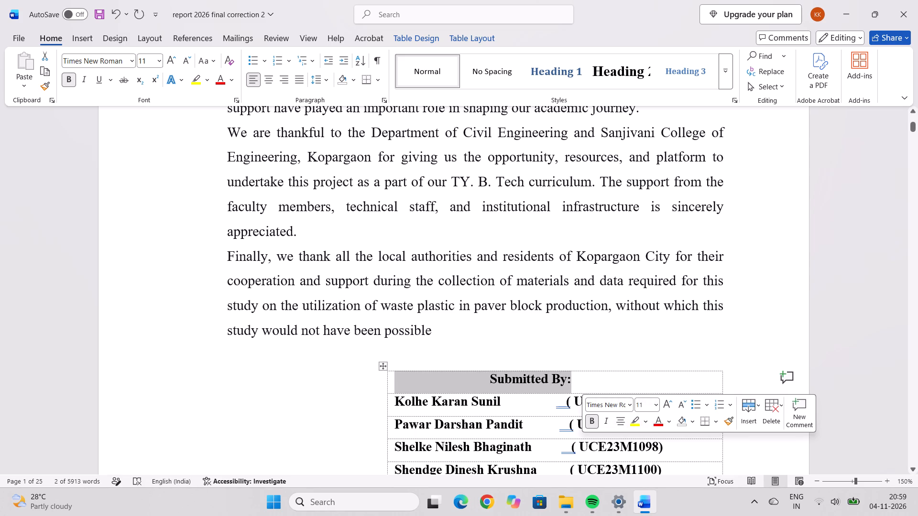
pyautogui.click(653, 409)
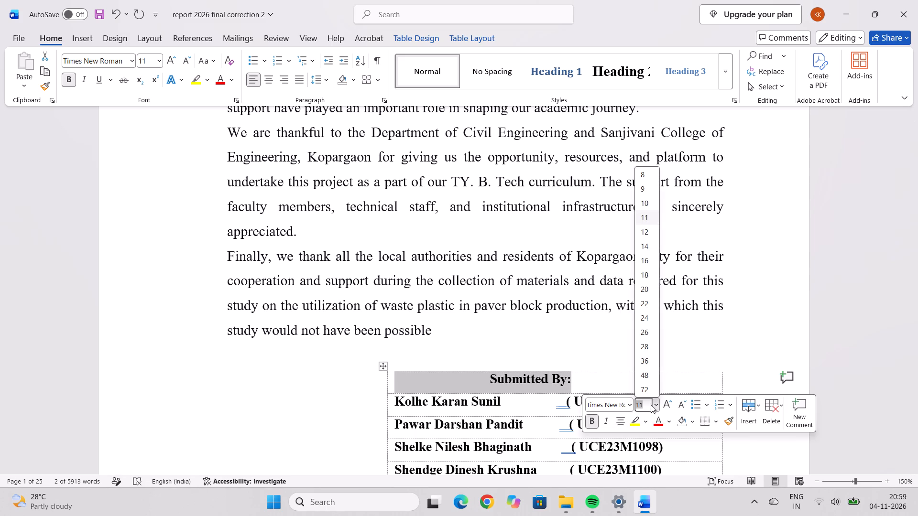
# Set the font size of the "Submitted By:" heading in the Acknowledgement table to 12.
pyautogui.click(647, 234)
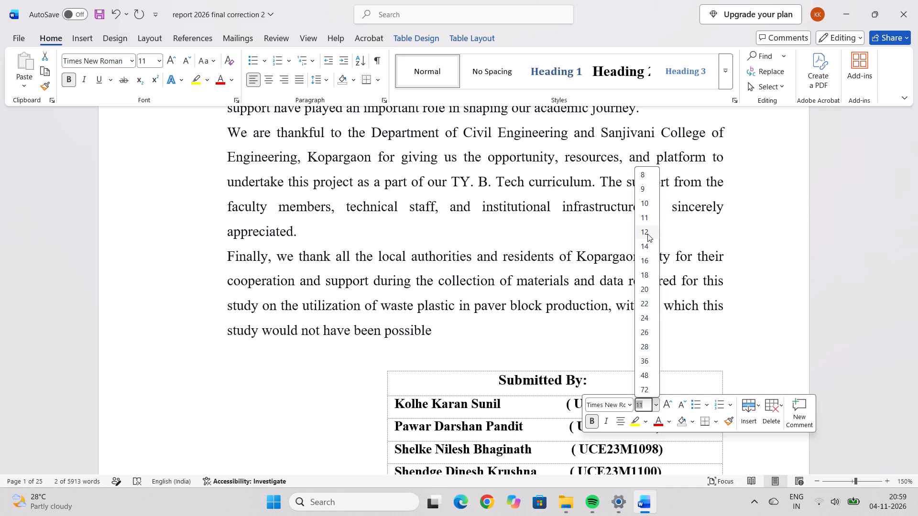
pyautogui.click(625, 386)
# Select all four student name and ID rows below the "Submitted By:" heading in the Acknowledgement table.
pyautogui.scroll(-2, 625, 386)
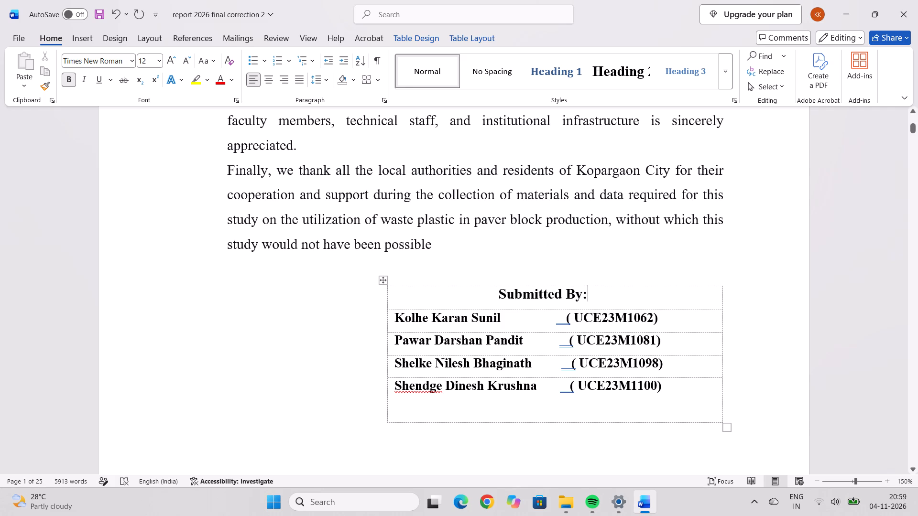
pyautogui.moveTo(404, 317); pyautogui.dragTo(591, 332)
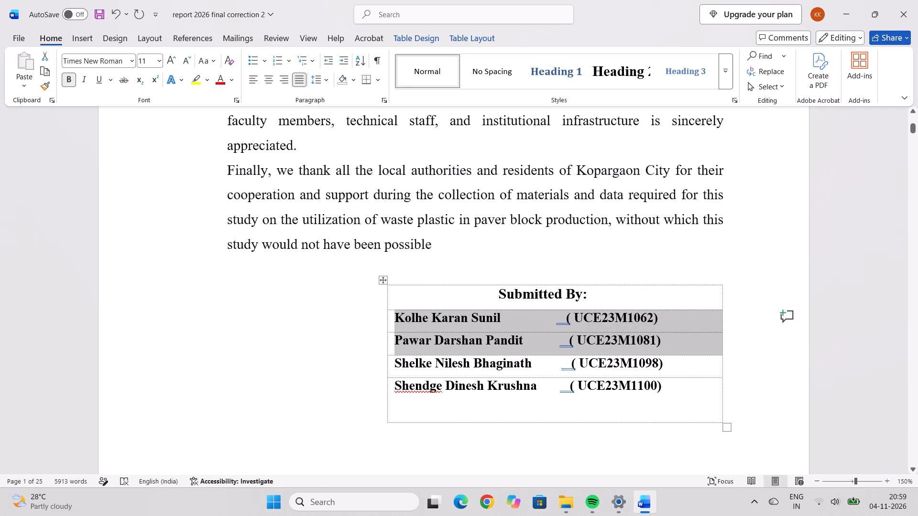
pyautogui.click(317, 340)
pyautogui.click(303, 338)
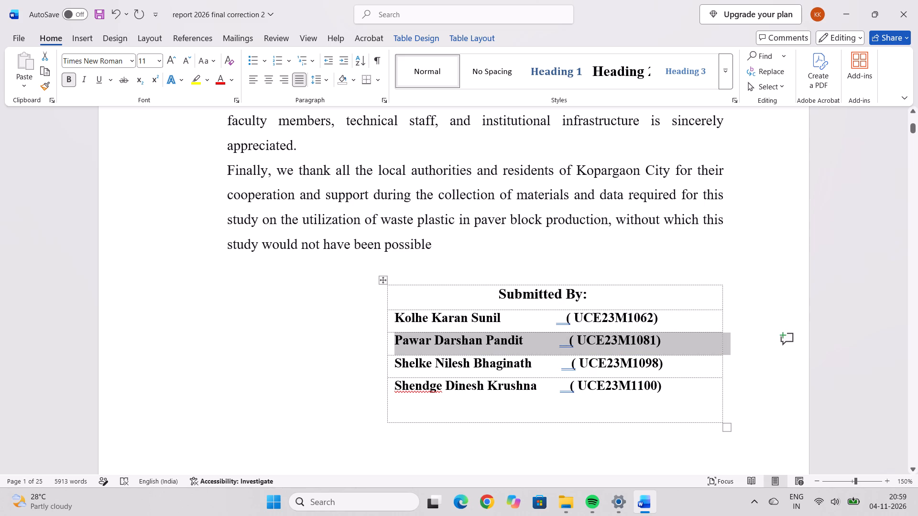
pyautogui.moveTo(396, 315); pyautogui.dragTo(413, 319)
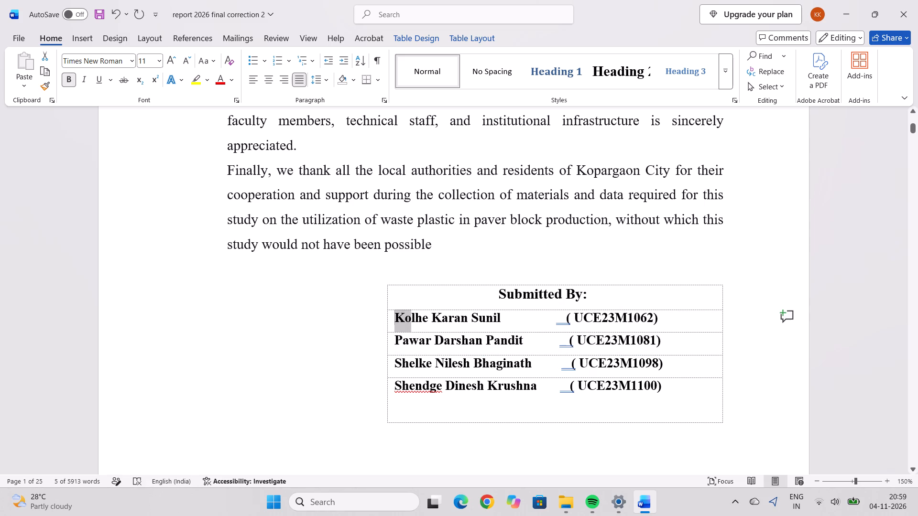
pyautogui.moveTo(413, 319); pyautogui.dragTo(434, 327)
pyautogui.click(396, 242)
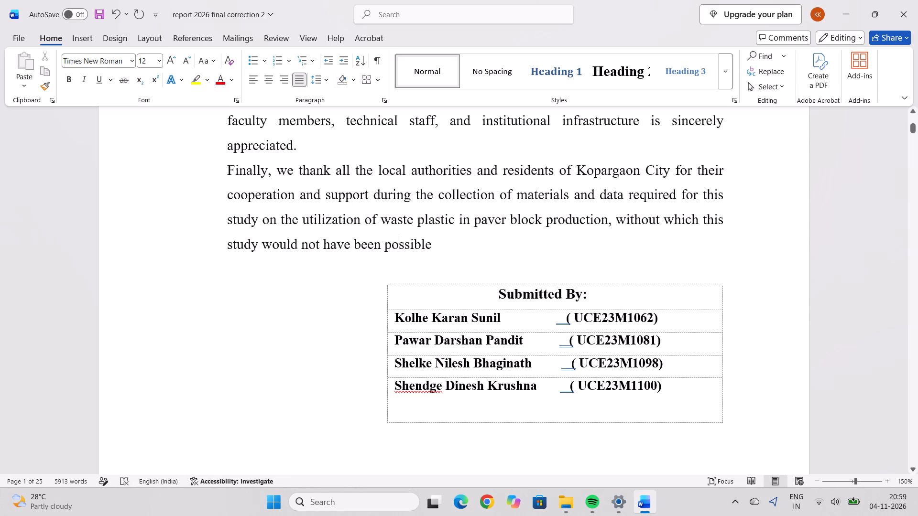
pyautogui.click(429, 340)
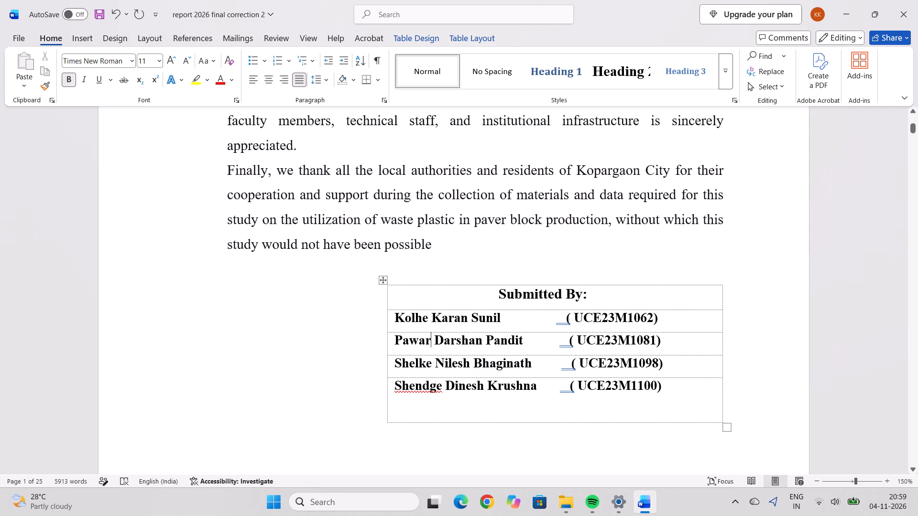
pyautogui.click(448, 342)
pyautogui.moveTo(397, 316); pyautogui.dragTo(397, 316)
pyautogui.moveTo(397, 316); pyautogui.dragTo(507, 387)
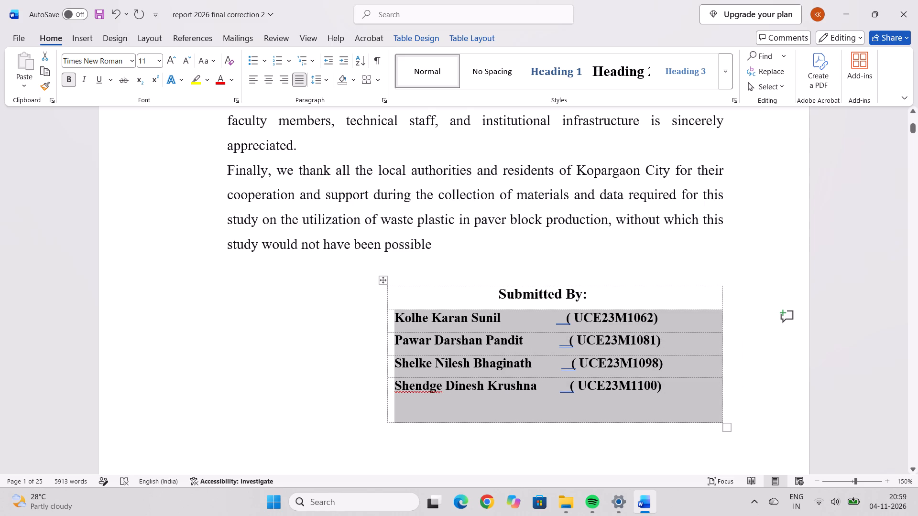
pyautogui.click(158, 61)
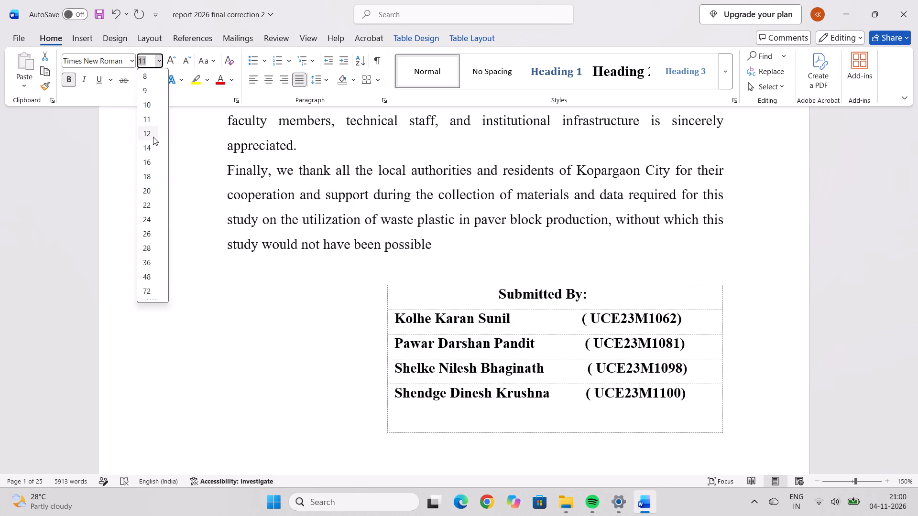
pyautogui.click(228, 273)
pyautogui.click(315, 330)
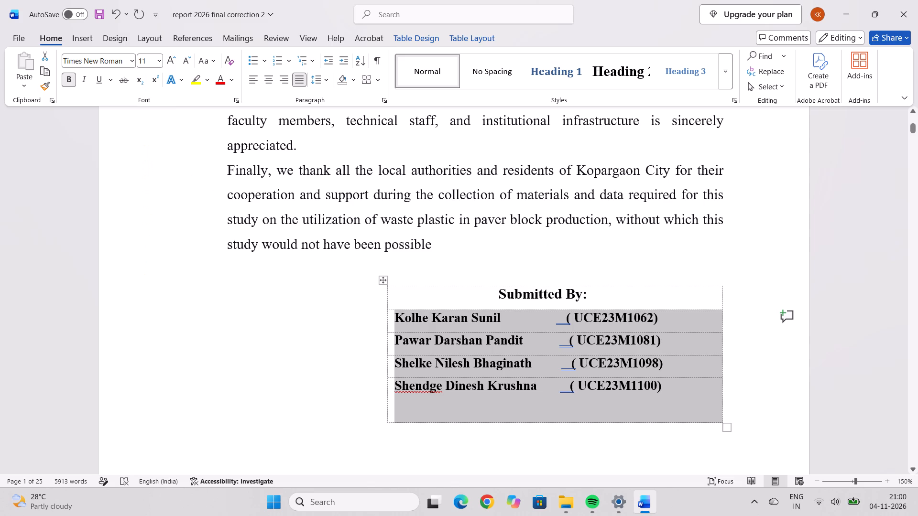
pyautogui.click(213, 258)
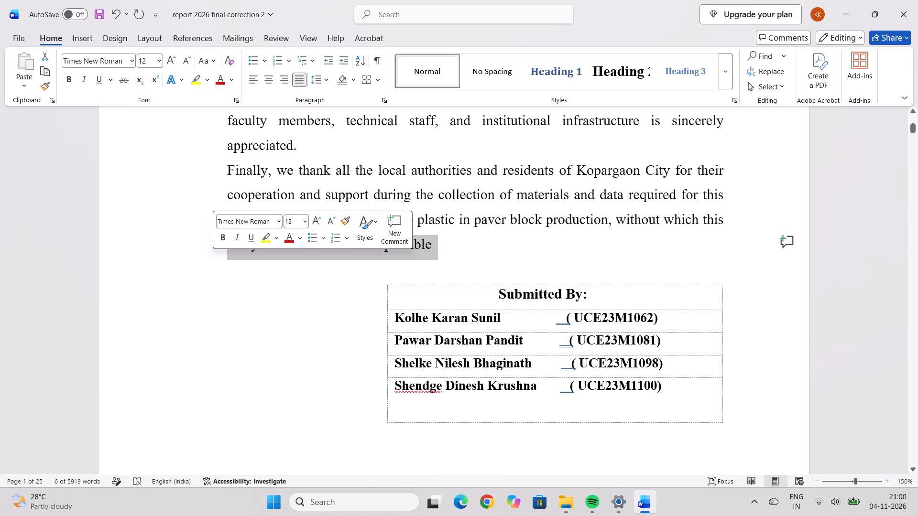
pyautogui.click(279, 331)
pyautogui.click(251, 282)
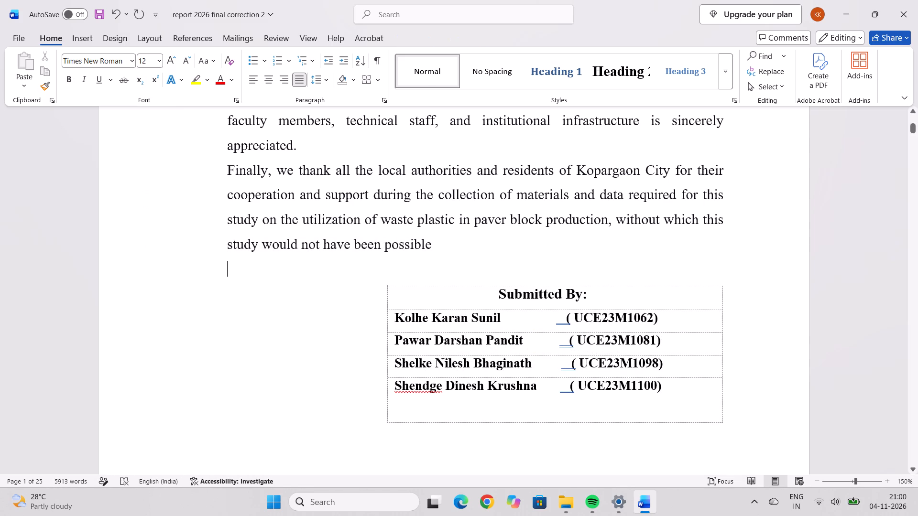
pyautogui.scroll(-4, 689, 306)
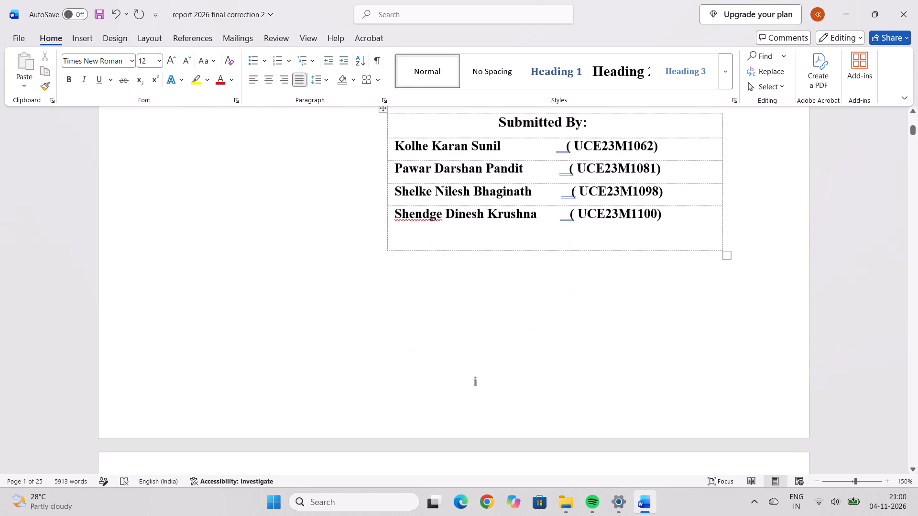
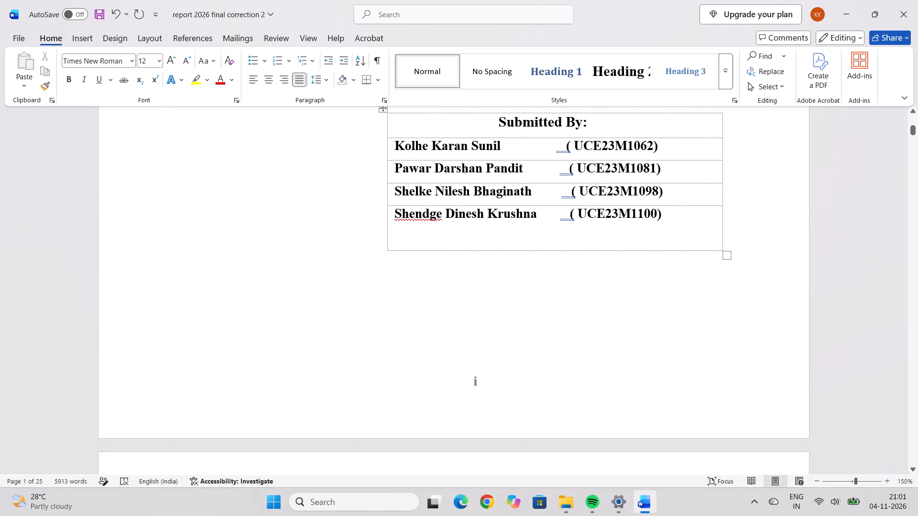
# Recheck the whole Acknowledgement page, from its heading down to the "Submitted By:" table.
pyautogui.scroll(12, 561, 340)
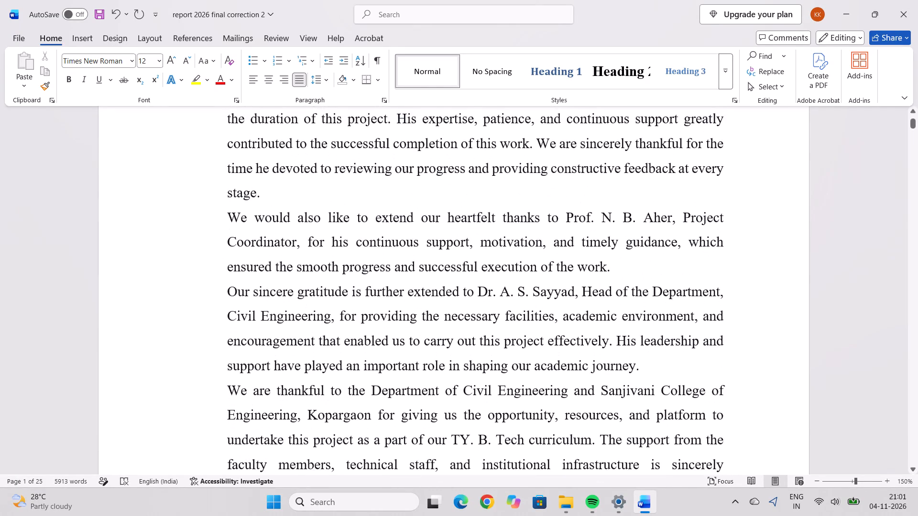
pyautogui.scroll(11, 564, 340)
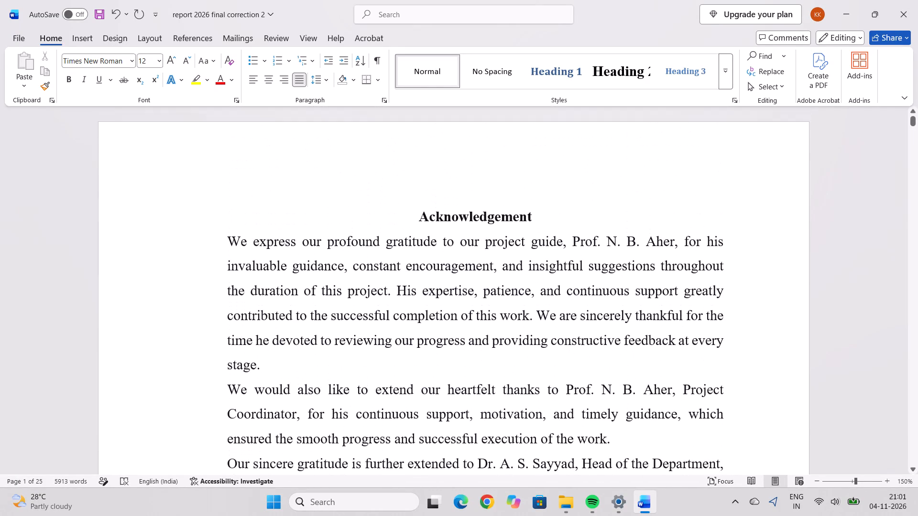
pyautogui.scroll(5, 564, 340)
pyautogui.scroll(-4, 564, 340)
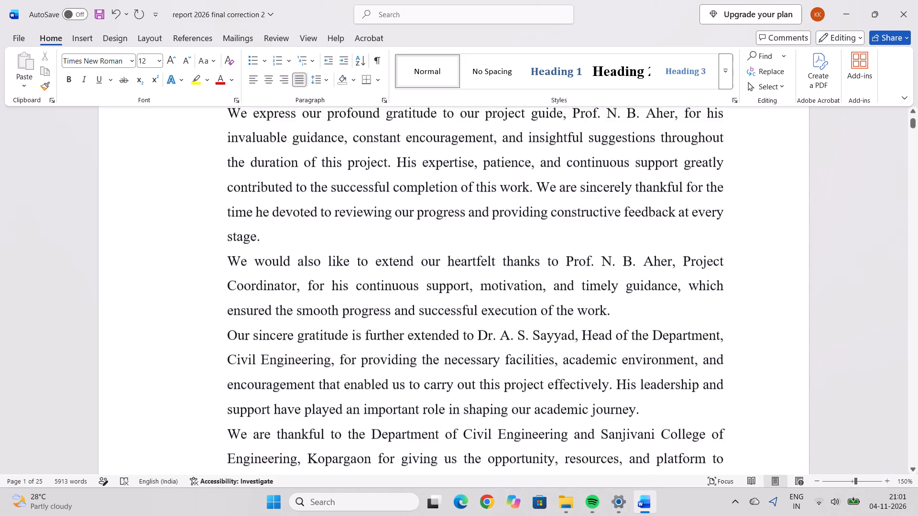
pyautogui.scroll(-13, 564, 340)
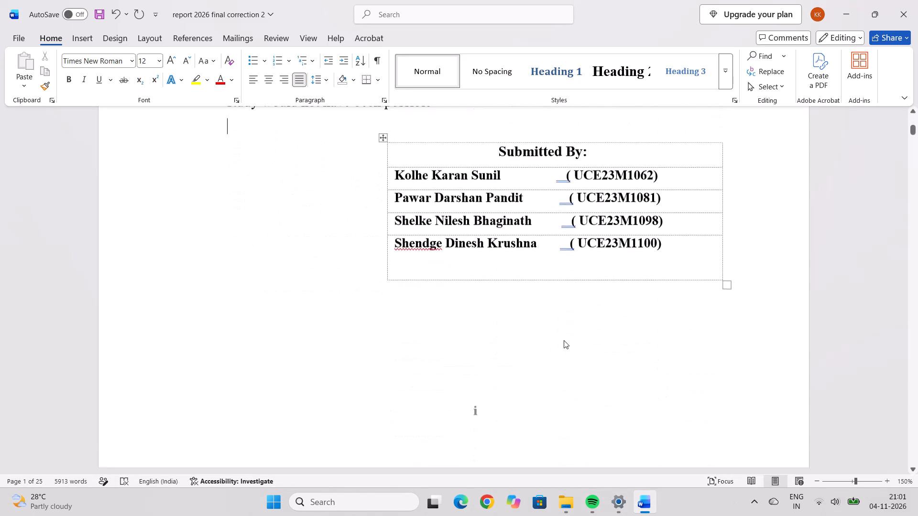
# Look over the Contents table and the Abstract down to its keywords.
pyautogui.scroll(-17, 564, 340)
pyautogui.scroll(1, 564, 340)
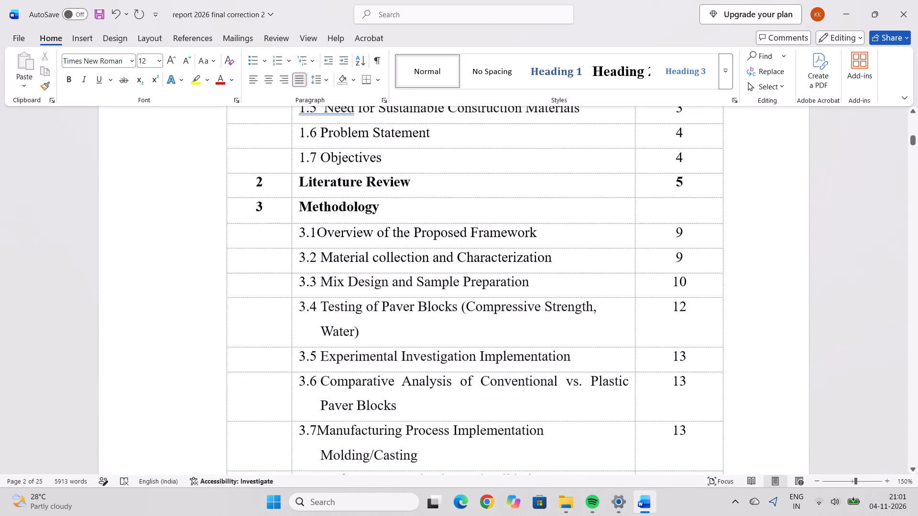
pyautogui.scroll(-18, 564, 340)
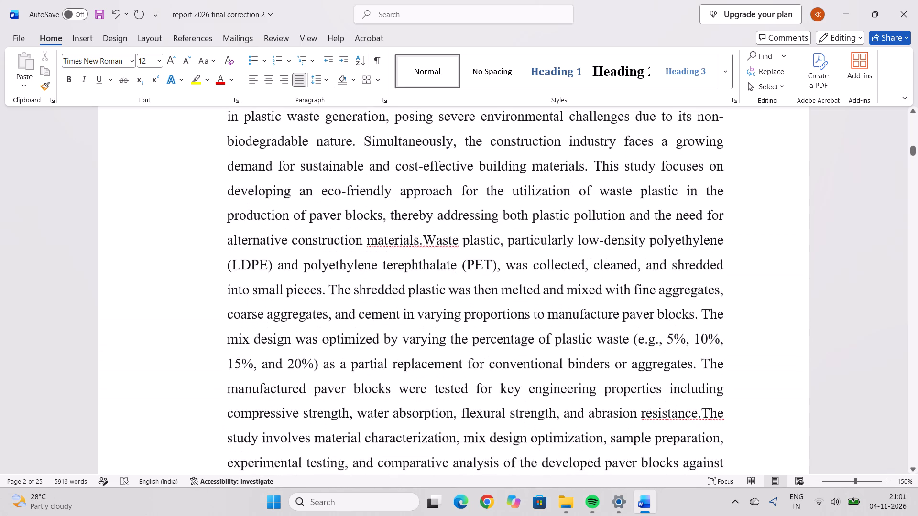
pyautogui.scroll(-11, 564, 340)
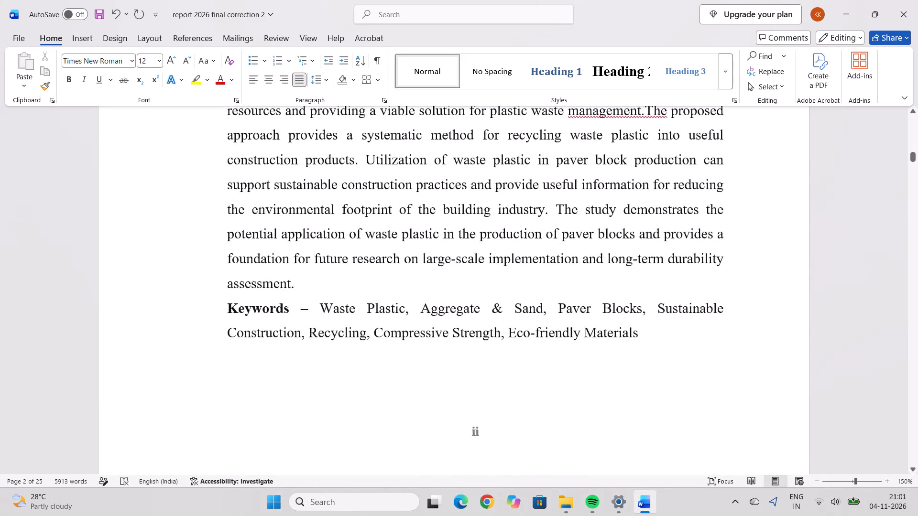
# Look over the List of Figures and the List of Table pages.
pyautogui.scroll(-6, 564, 340)
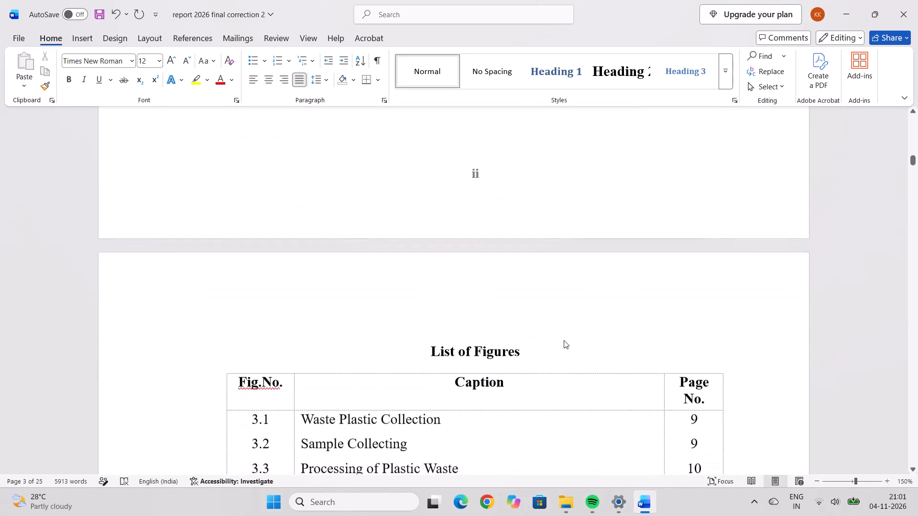
pyautogui.scroll(-3, 564, 340)
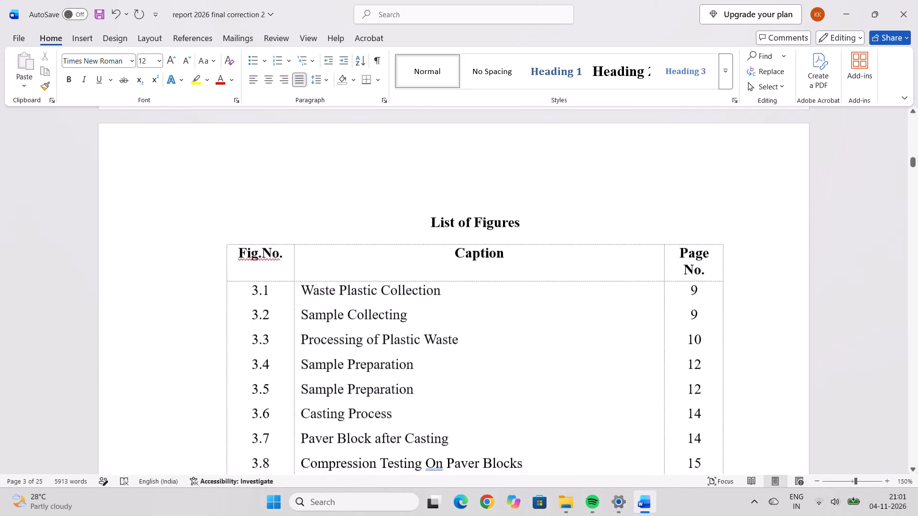
pyautogui.scroll(-20, 564, 340)
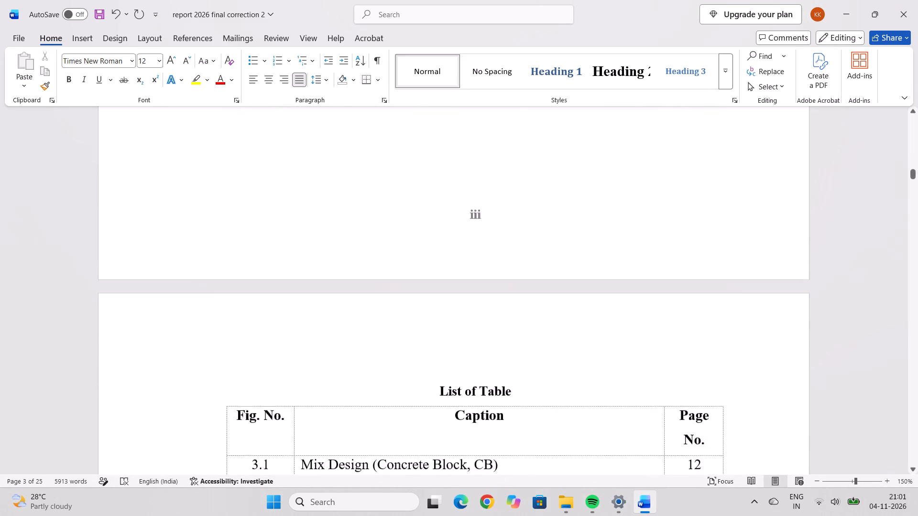
pyautogui.scroll(-17, 564, 340)
pyautogui.scroll(-4, 572, 342)
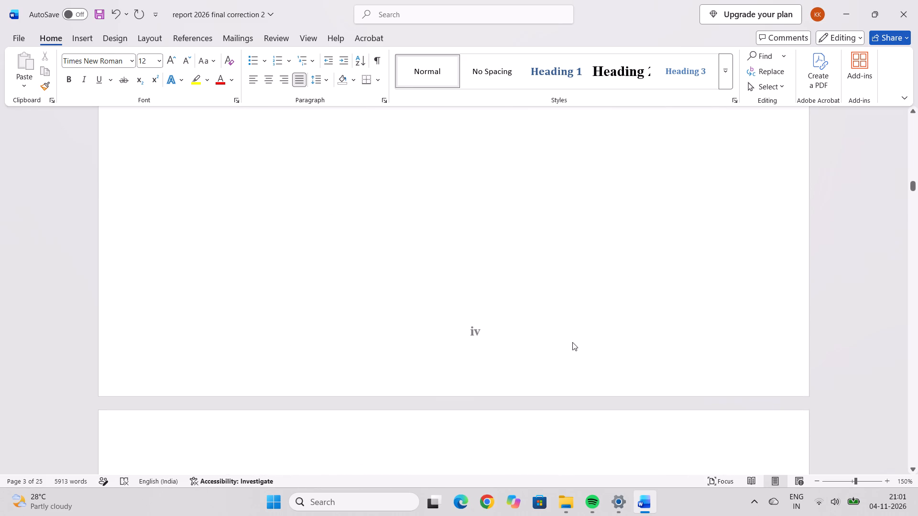
# Review Chapter 1 from its introduction paragraphs through section 1.2 Sources of Plastic Waste up to section 1.4.
pyautogui.scroll(-19, 572, 342)
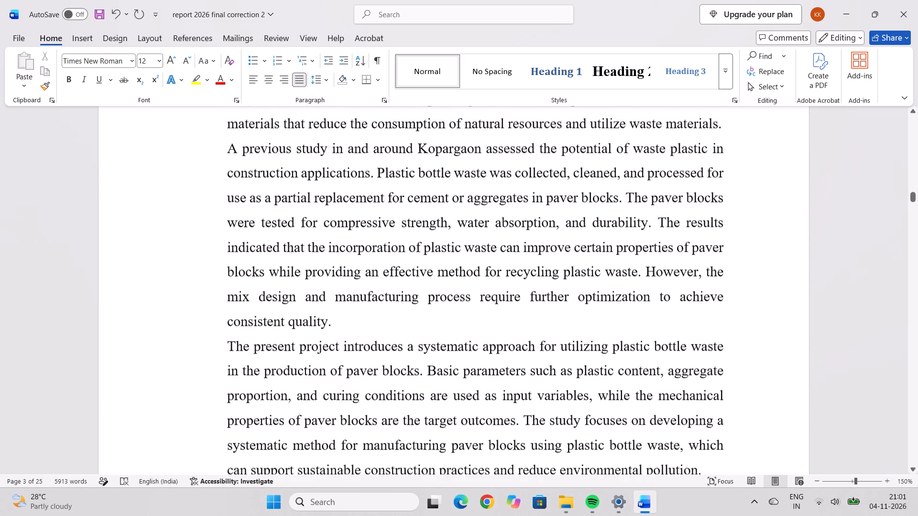
pyautogui.scroll(-15, 572, 342)
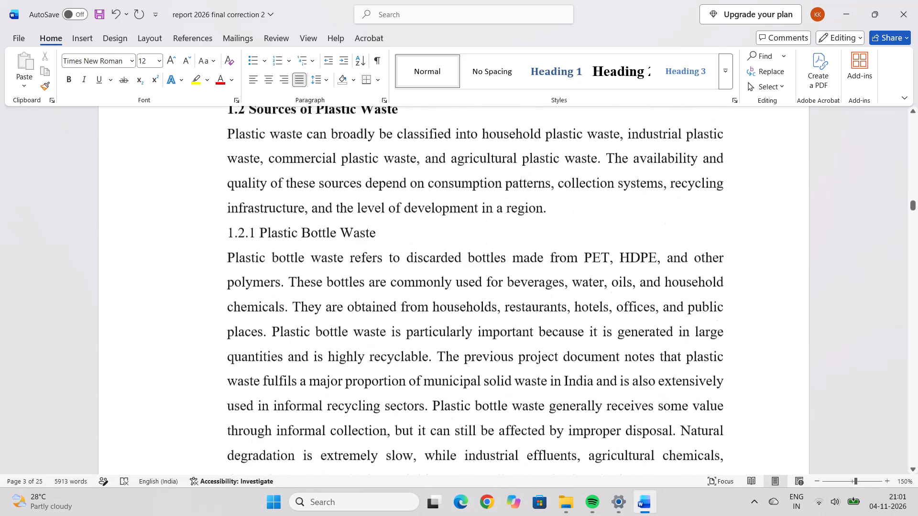
pyautogui.scroll(-19, 572, 342)
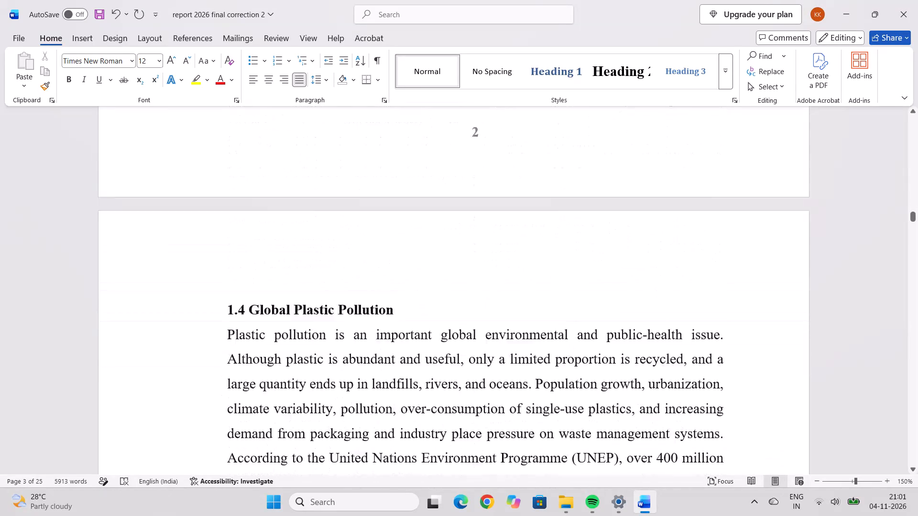
# Review the rest of Chapter 1, from section 1.4 Global Plastic Pollution through 1.6 Problem Statement to the chapter's end.
pyautogui.scroll(-1, 572, 342)
pyautogui.scroll(4, 572, 342)
pyautogui.scroll(-15, 572, 342)
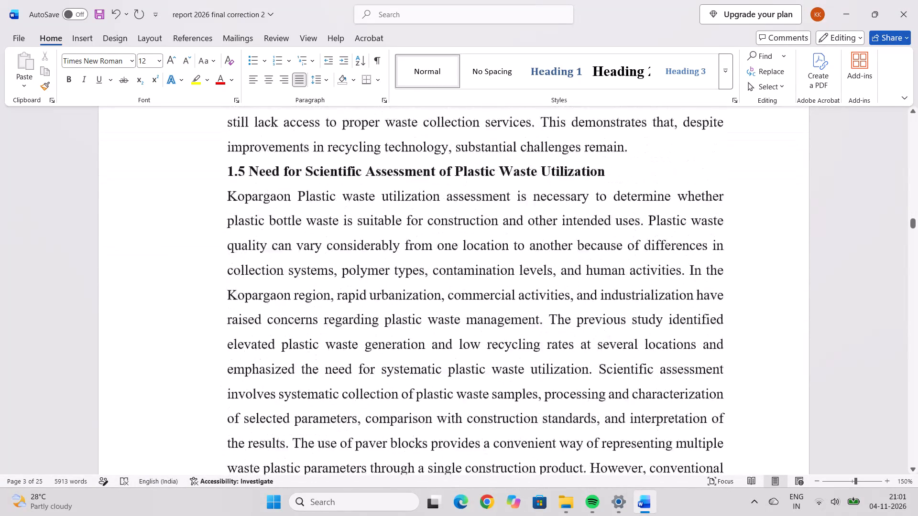
pyautogui.scroll(-14, 572, 342)
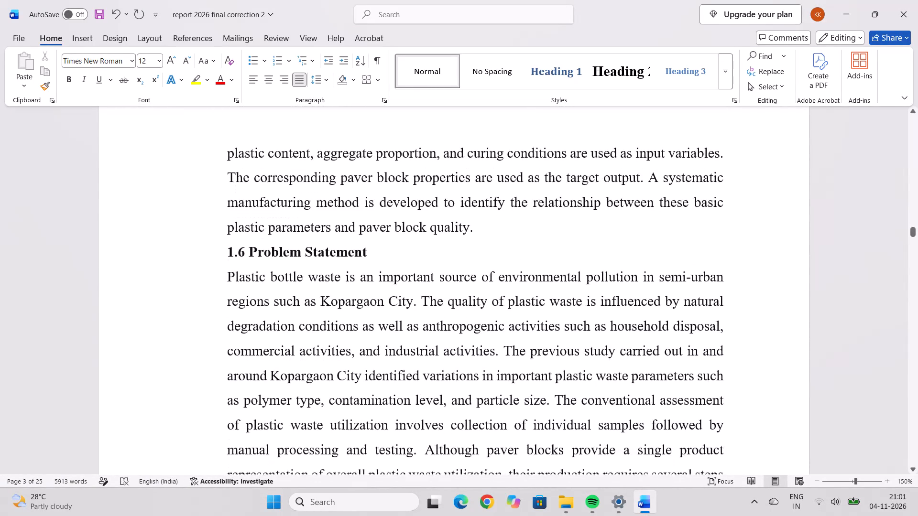
pyautogui.scroll(-20, 572, 342)
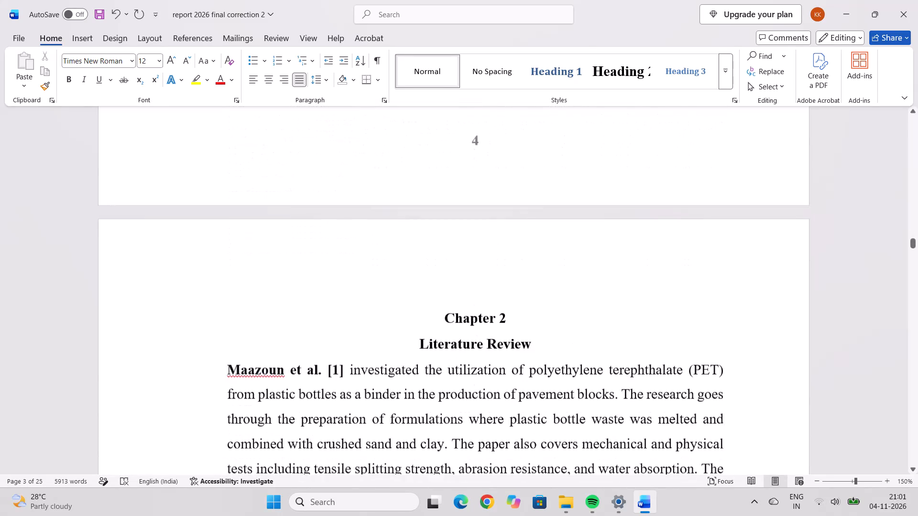
# Review the Chapter 2 Literature Review entries from reference [1] to the end of the chapter.
pyautogui.scroll(-11, 572, 342)
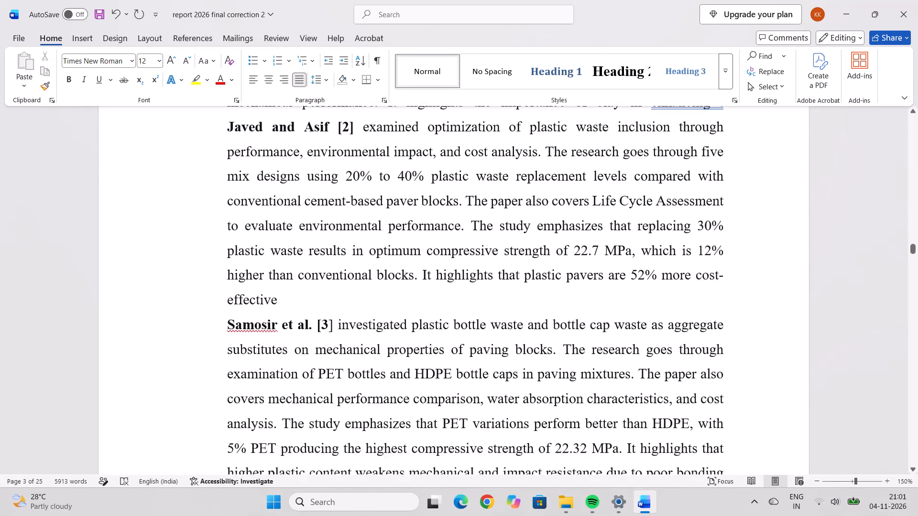
pyautogui.scroll(-20, 572, 342)
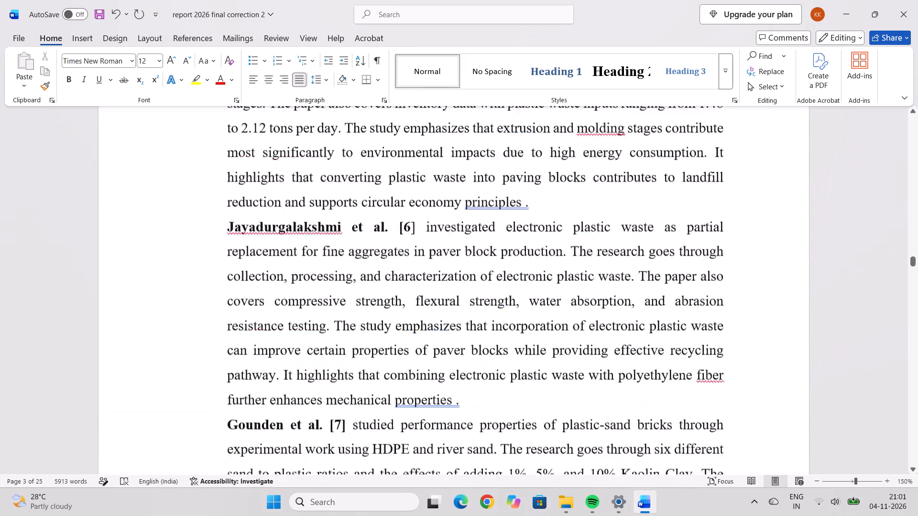
pyautogui.scroll(-20, 572, 342)
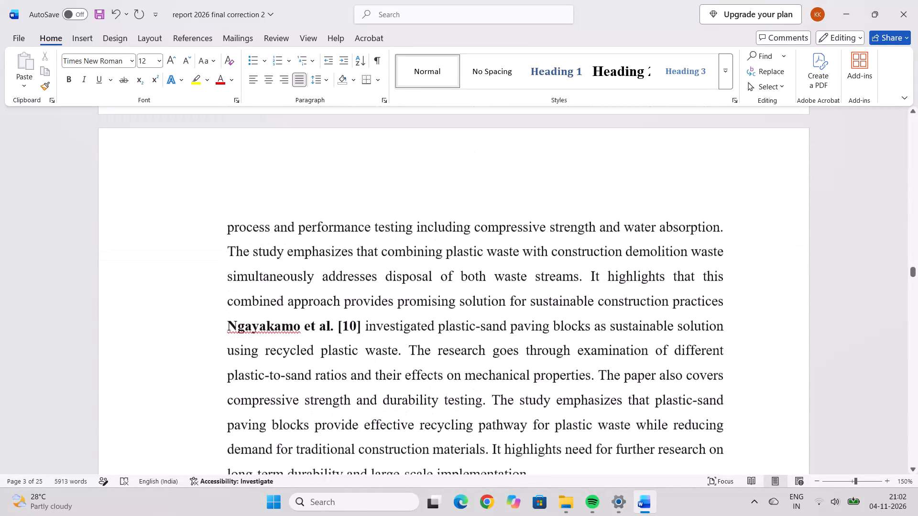
pyautogui.scroll(-20, 572, 342)
pyautogui.scroll(-11, 572, 342)
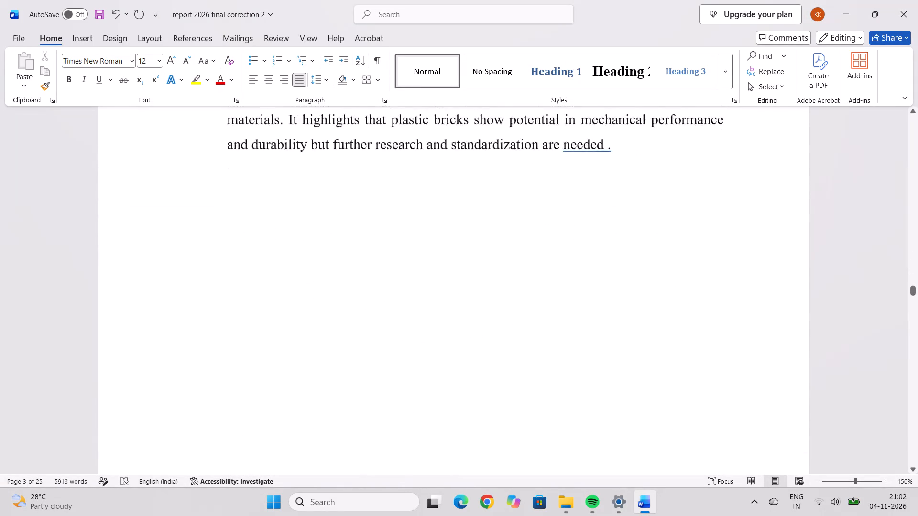
# Review the start of Chapter 3 through section 3.2, including the plastic waste photos, aggregates and material properties.
pyautogui.scroll(-17, 572, 342)
pyautogui.scroll(-6, 572, 342)
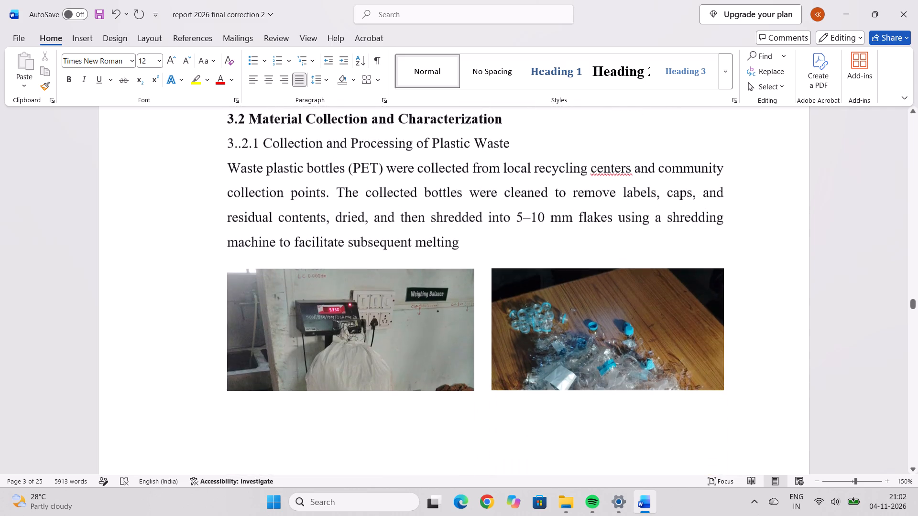
pyautogui.scroll(-16, 572, 342)
pyautogui.scroll(-6, 572, 342)
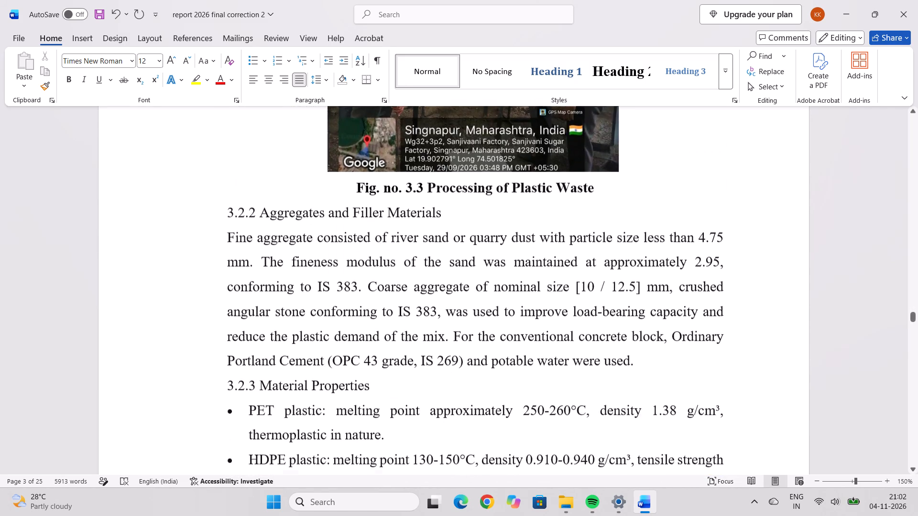
pyautogui.scroll(-11, 572, 342)
# Check mix design Tables 3.1 and 3.2, the 3.3.2 sample preparation procedure, and the Fig. 3.4 and 3.5 captions.
pyautogui.scroll(-7, 572, 342)
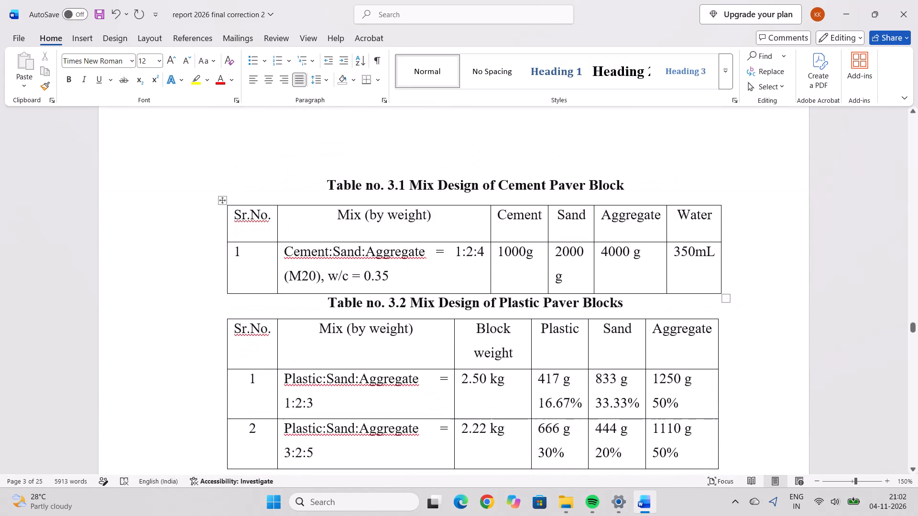
pyautogui.scroll(-3, 572, 342)
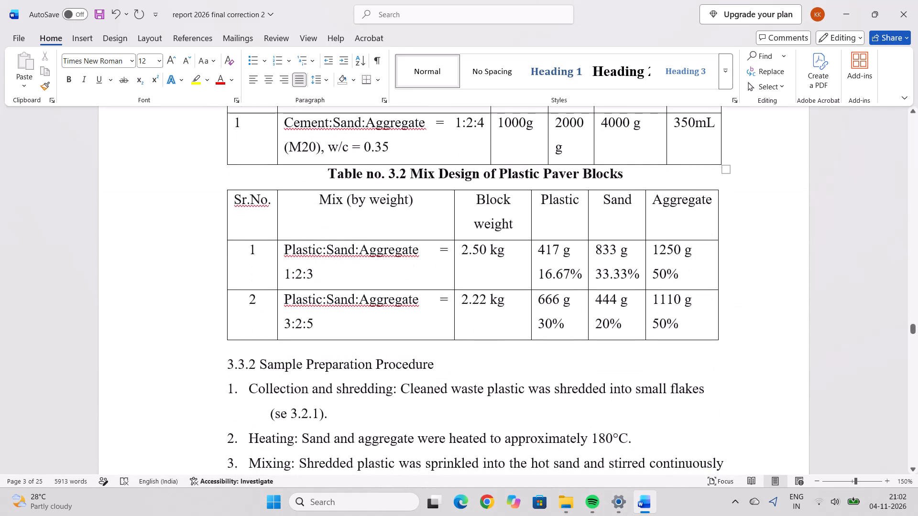
pyautogui.scroll(-4, 572, 342)
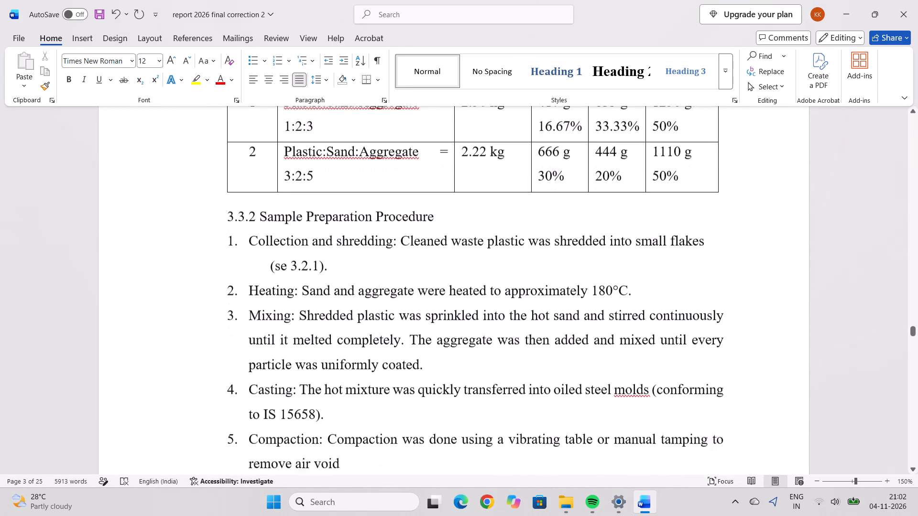
pyautogui.scroll(-12, 572, 342)
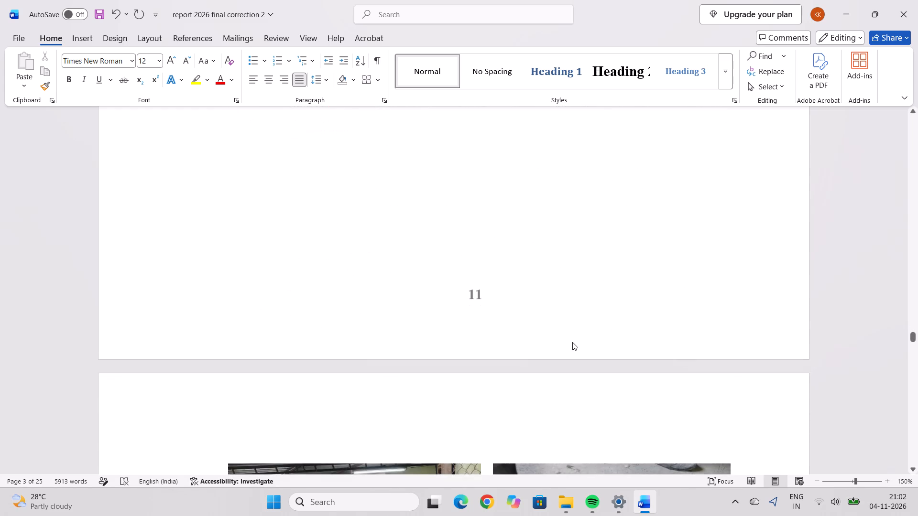
pyautogui.scroll(-10, 572, 342)
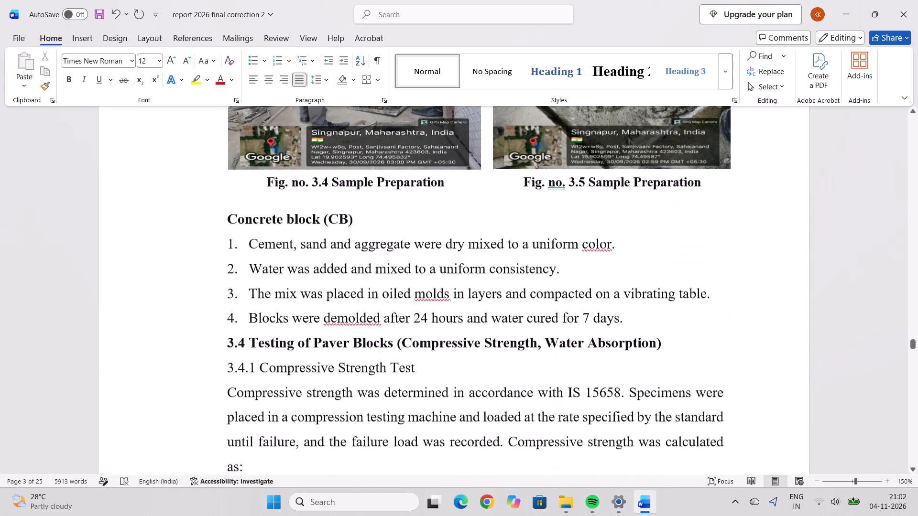
# Review the concrete block preparation steps and section 3.4 on the compressive strength and water absorption tests.
pyautogui.scroll(-2, 572, 342)
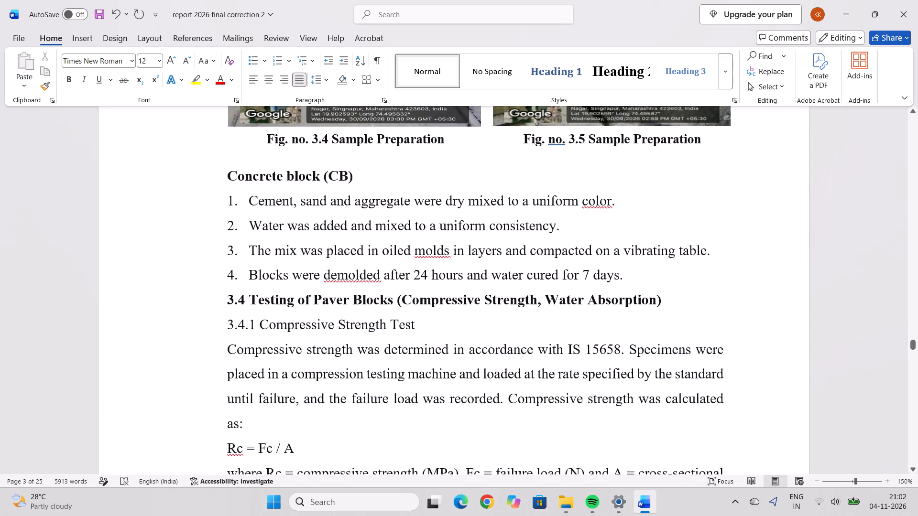
pyautogui.scroll(-3, 572, 342)
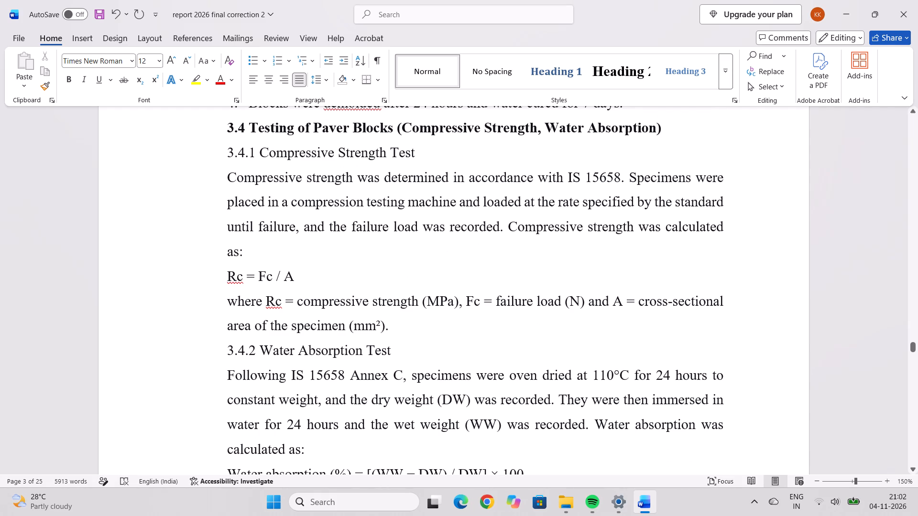
pyautogui.scroll(-1, 575, 348)
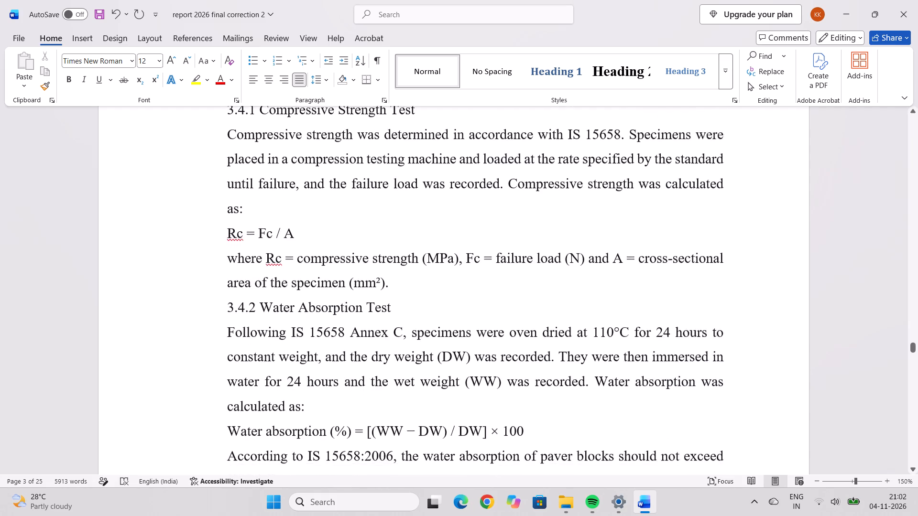
pyautogui.scroll(-4, 576, 351)
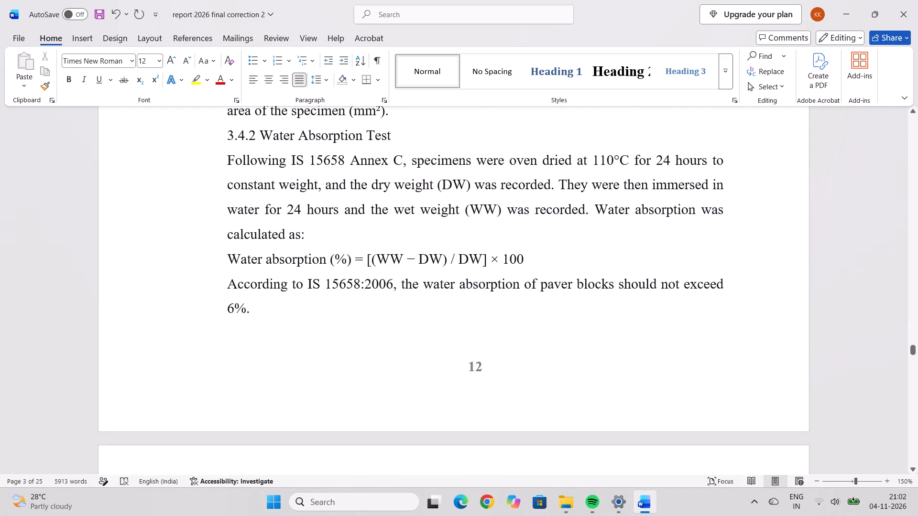
pyautogui.scroll(-1, 576, 352)
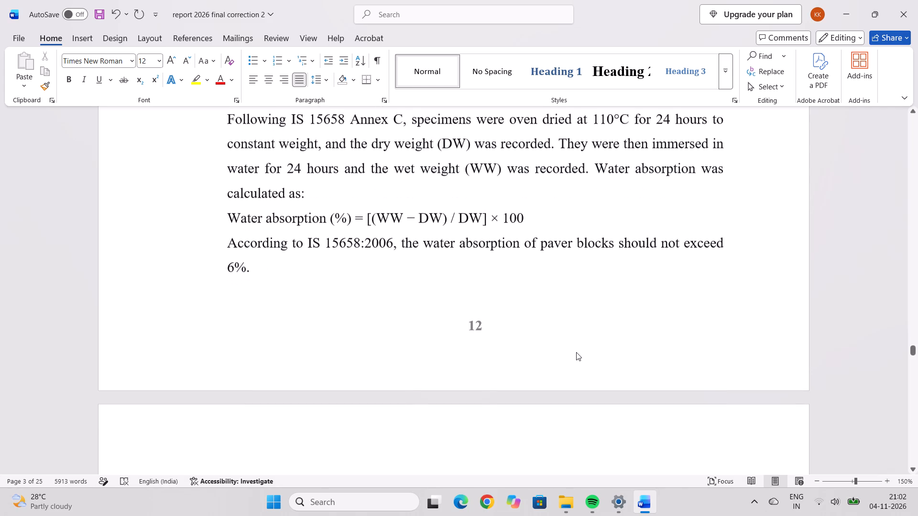
pyautogui.scroll(-6, 576, 352)
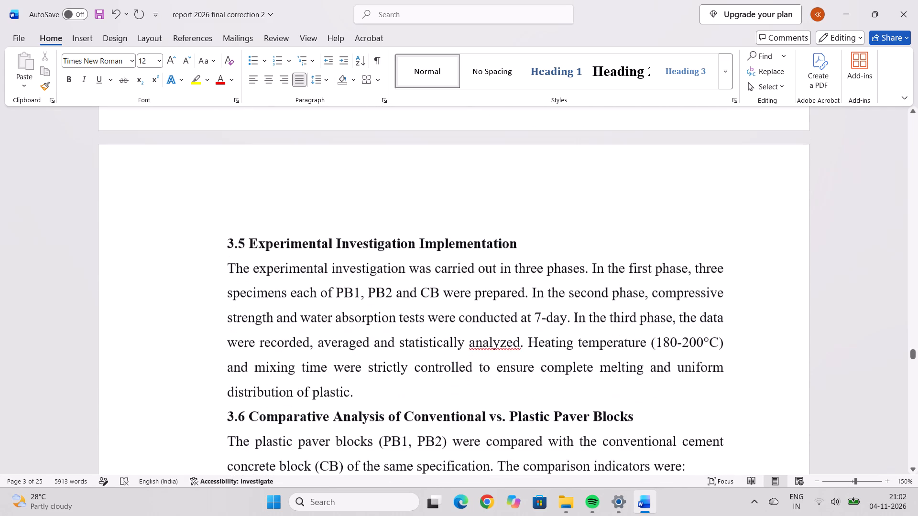
# Review sections 3.5 through 3.10, including the comparative analysis table, the manufacturing process and the Fig. 3.6 and 3.7 captions.
pyautogui.scroll(-9, 576, 352)
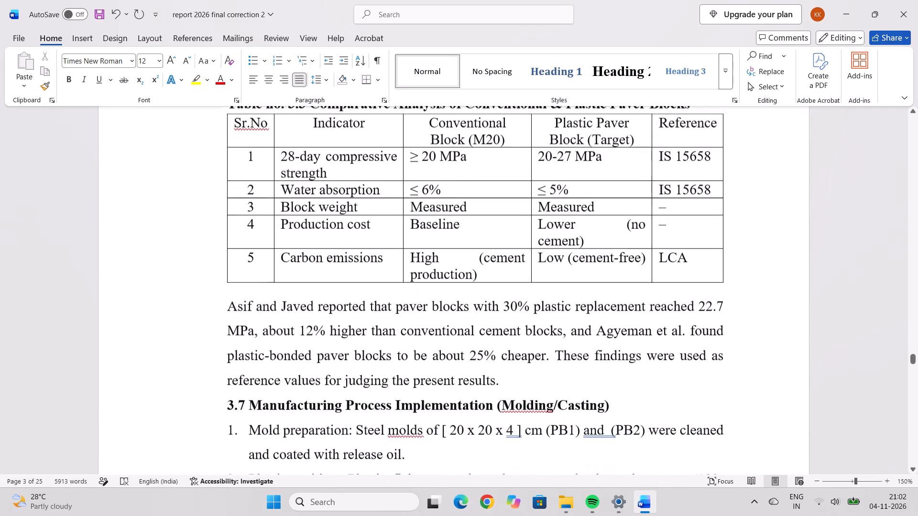
pyautogui.scroll(-4, 576, 352)
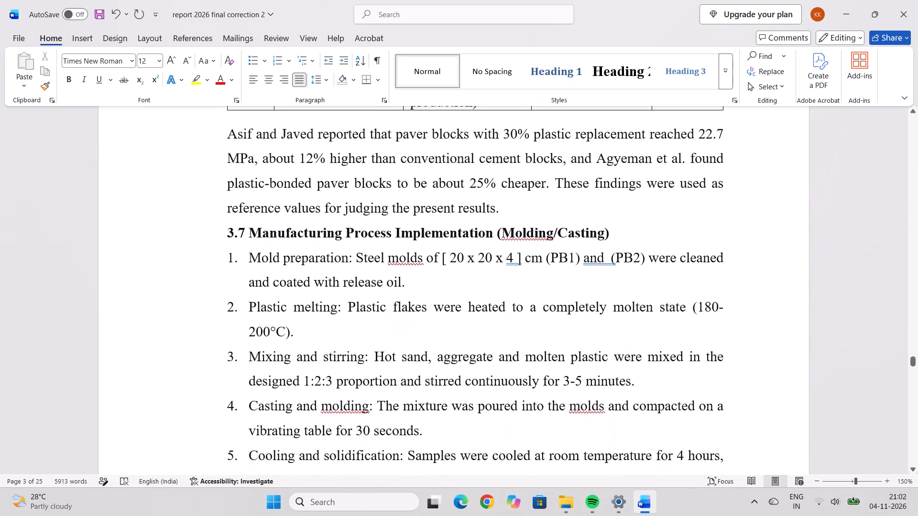
pyautogui.scroll(-10, 576, 352)
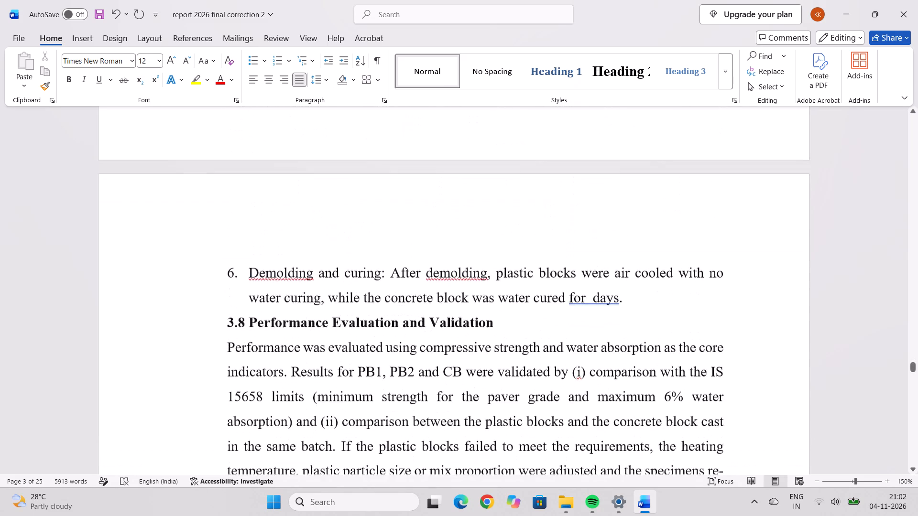
pyautogui.scroll(-17, 576, 352)
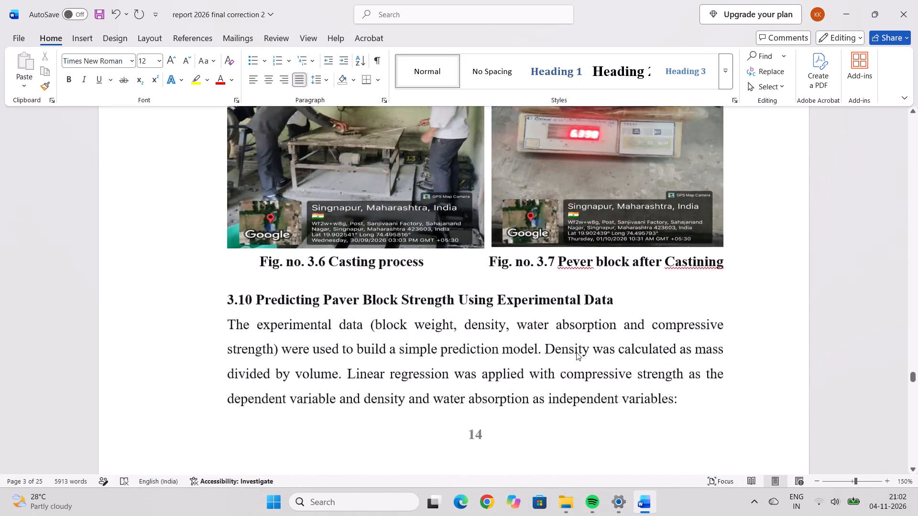
# Check Table 3.4 with the compressive strength results, the test photos and bar chart, through to the start of the Chapter 4 Conclusion.
pyautogui.scroll(-15, 576, 352)
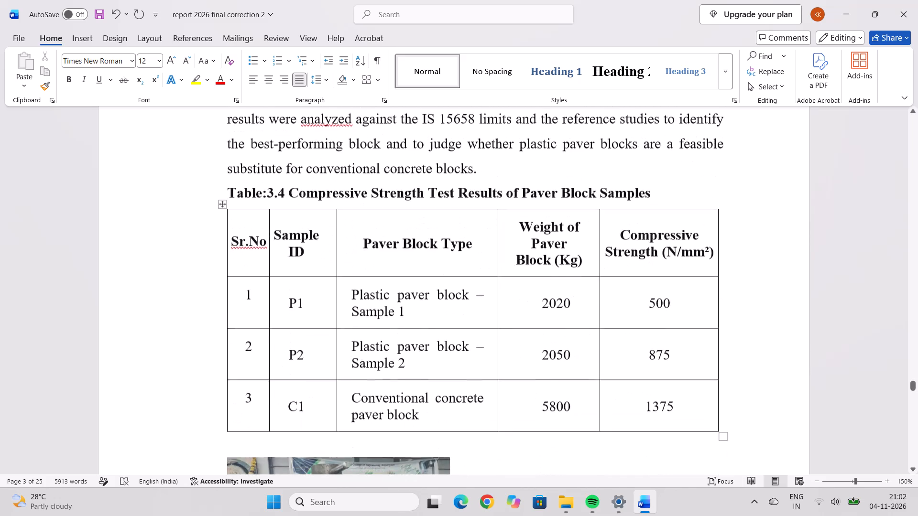
pyautogui.scroll(-16, 576, 352)
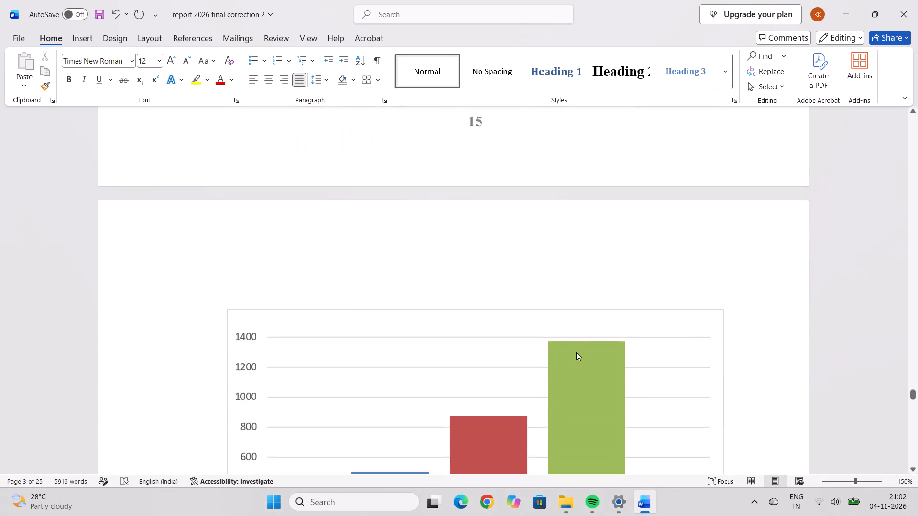
pyautogui.scroll(-20, 576, 352)
pyautogui.scroll(-5, 576, 352)
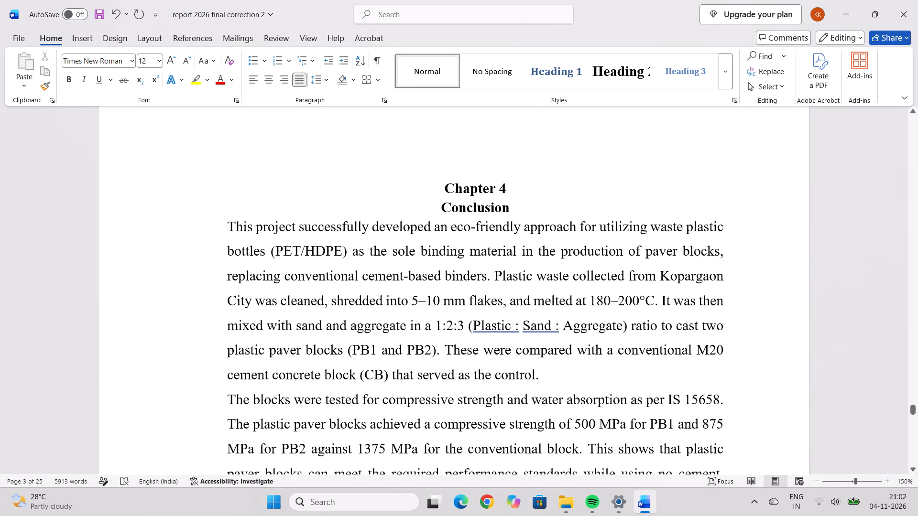
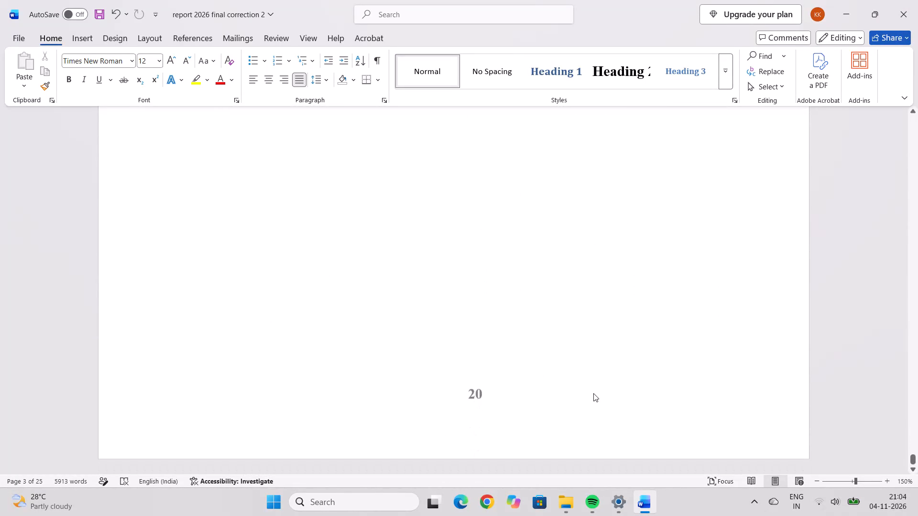
# Look back over the References pages and the Sustainable Development Goals table in Chapter 4.
pyautogui.scroll(20, 593, 393)
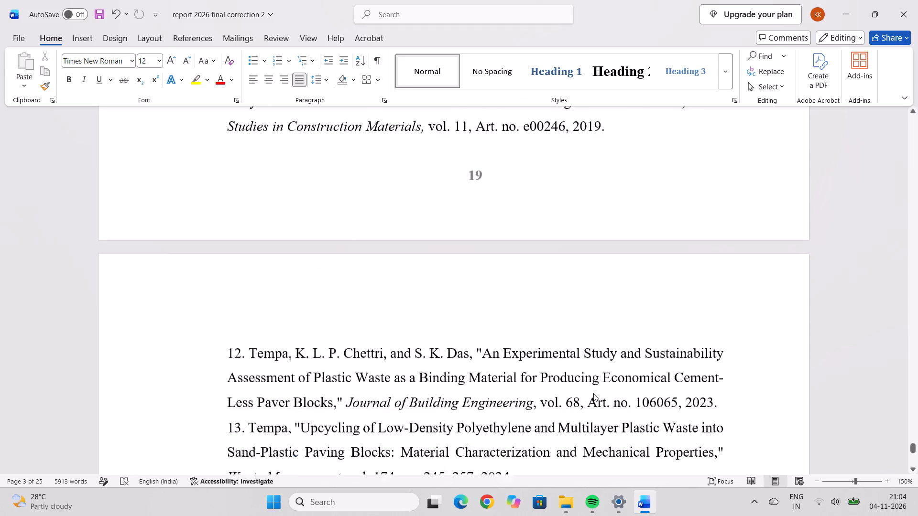
pyautogui.scroll(18, 593, 393)
pyautogui.scroll(5, 593, 393)
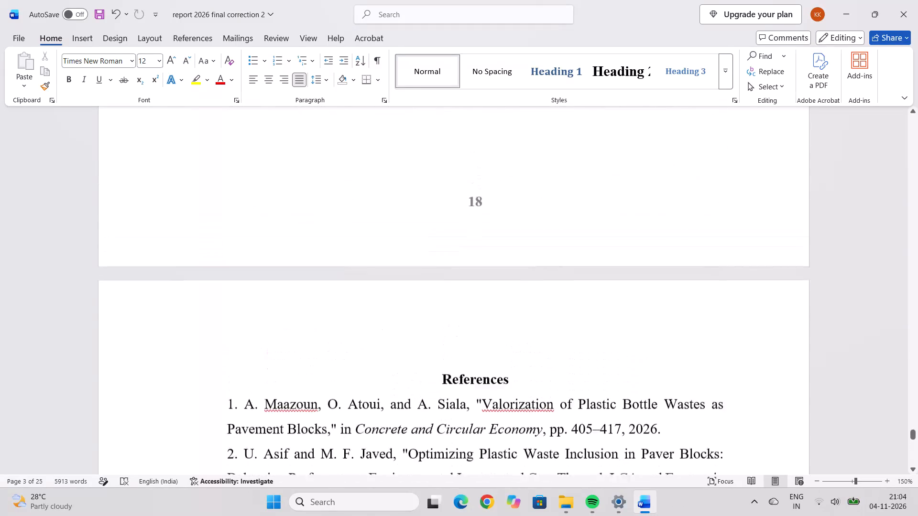
pyautogui.scroll(18, 593, 393)
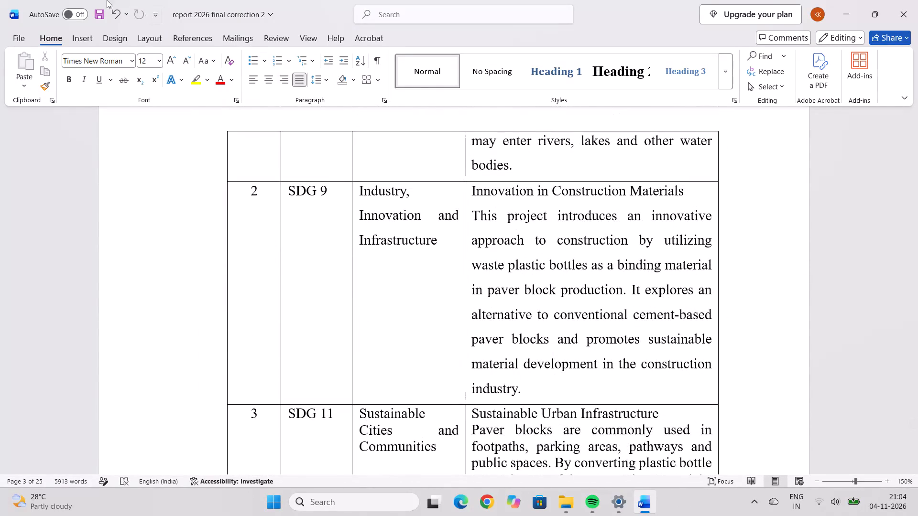
# Turn on AutoSave for the report by uploading it to the personal OneDrive.
pyautogui.click(77, 13)
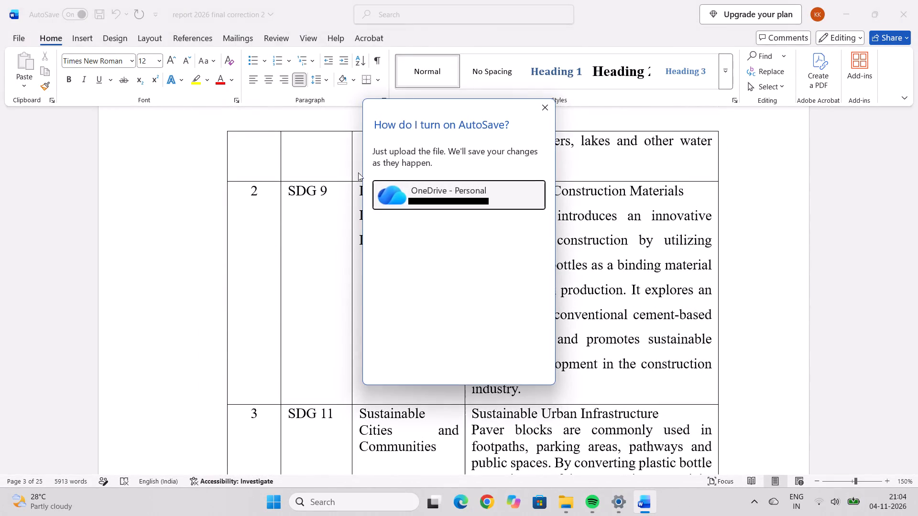
pyautogui.click(409, 201)
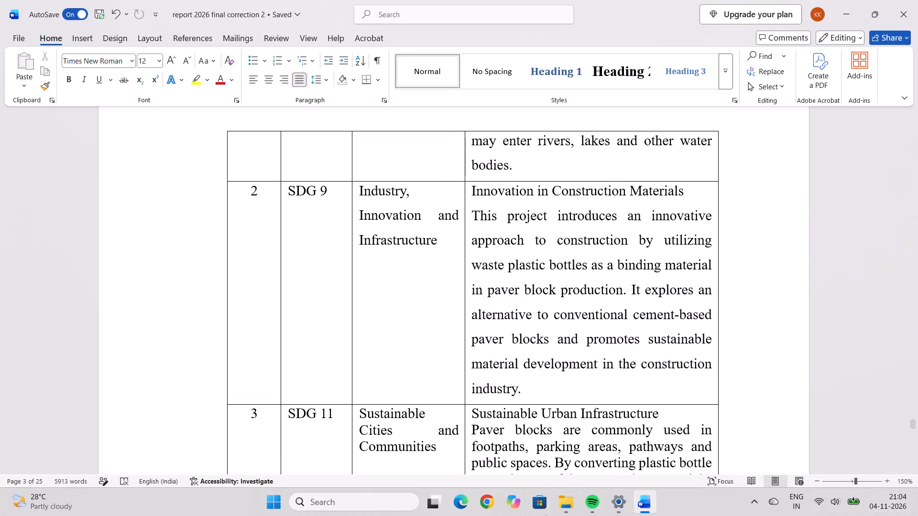
# Save a copy of the report as a Word Document named "report 2026 final correction 3" in this PC's Downloads folder.
pyautogui.click(23, 40)
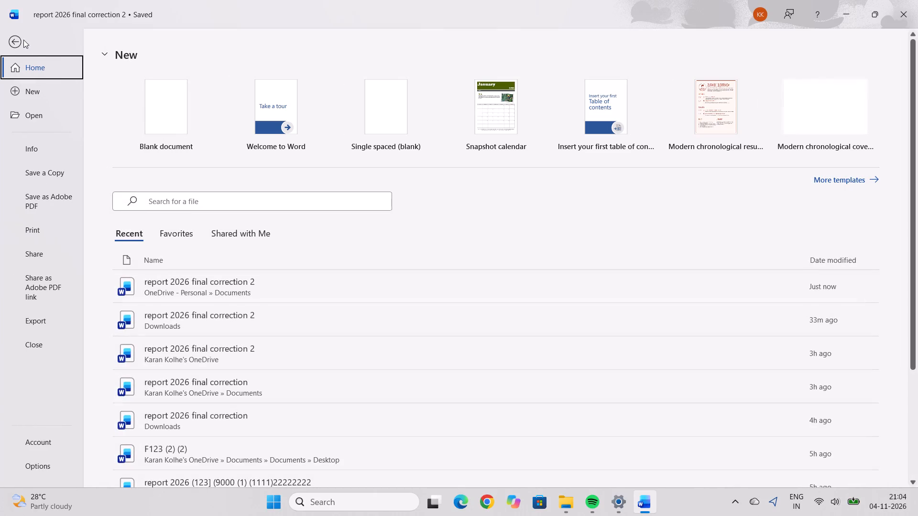
pyautogui.click(54, 170)
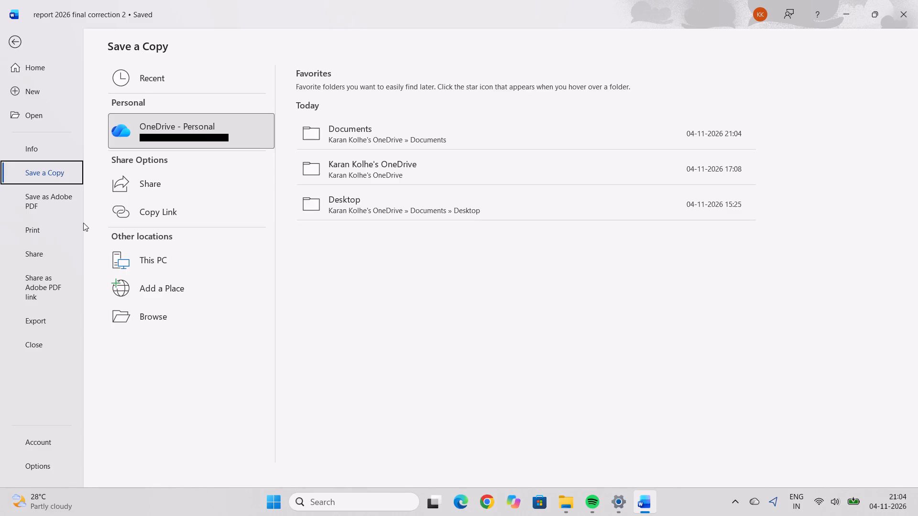
pyautogui.click(138, 261)
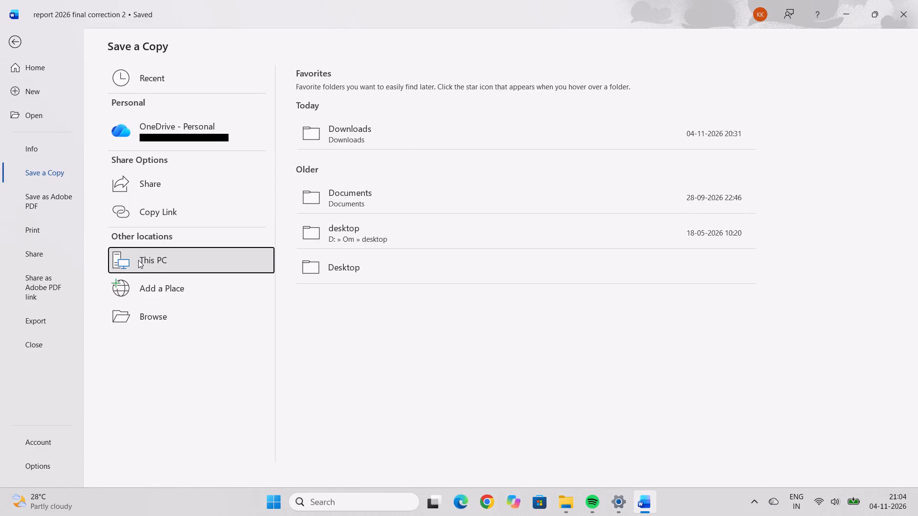
pyautogui.click(414, 130)
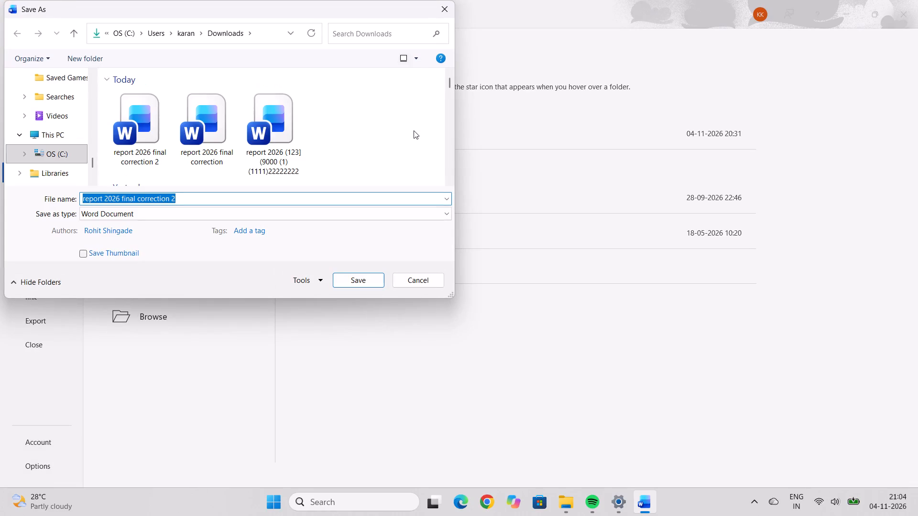
pyautogui.click(212, 193)
pyautogui.click(206, 193)
pyautogui.click(207, 199)
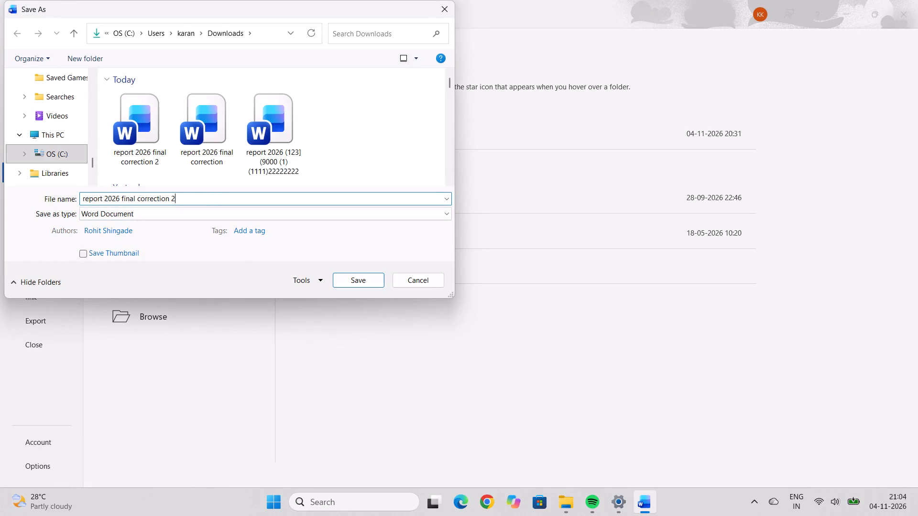
pyautogui.press('BackSpace')
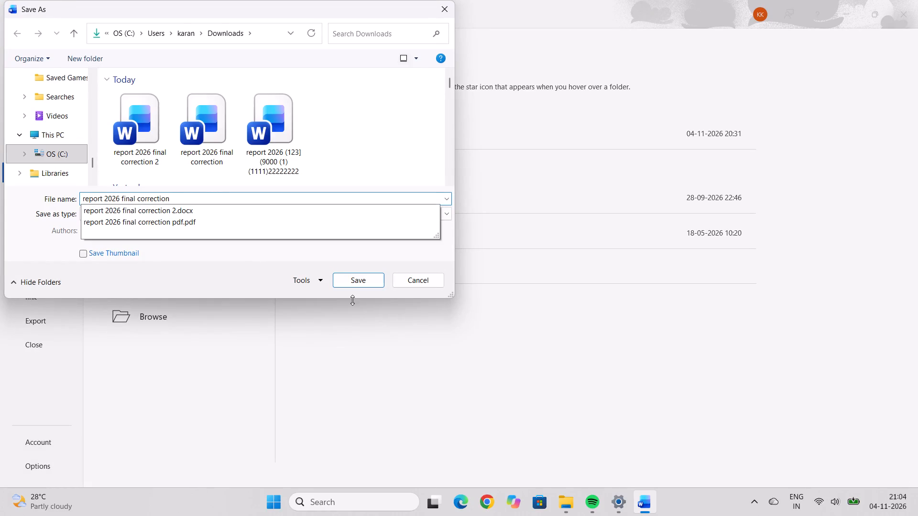
pyautogui.press('3')
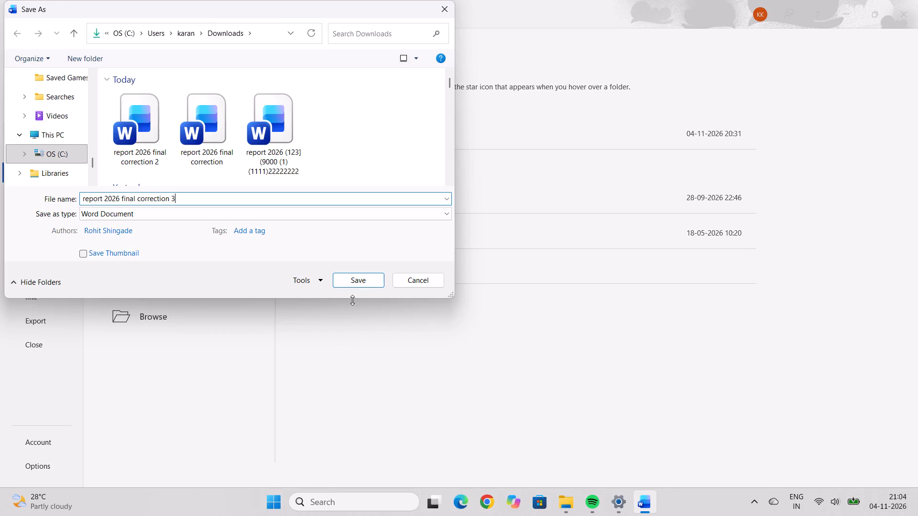
pyautogui.click(370, 280)
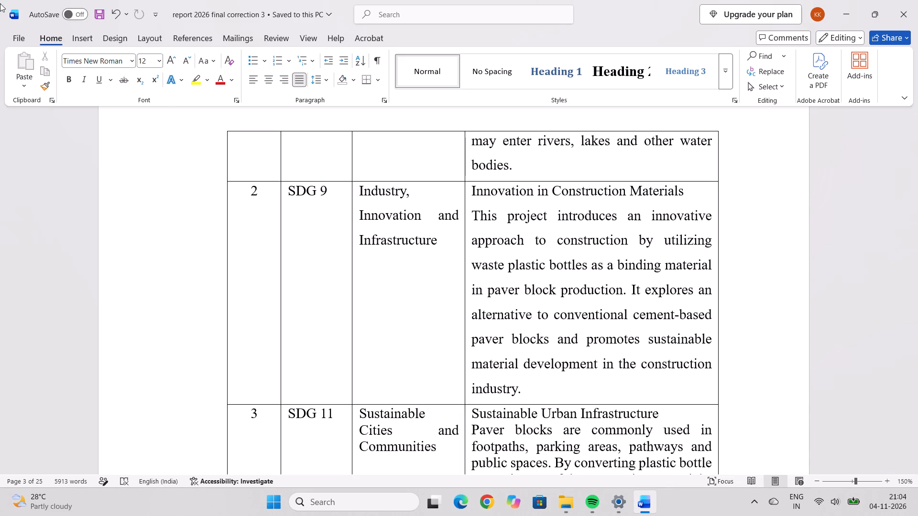
# Save the new copy and turn on AutoSave for it on the personal OneDrive.
pyautogui.click(21, 31)
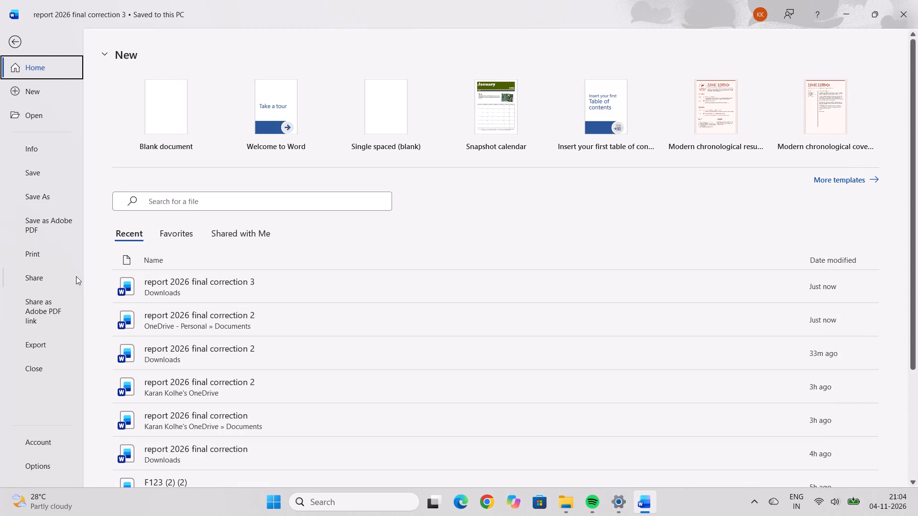
pyautogui.click(45, 175)
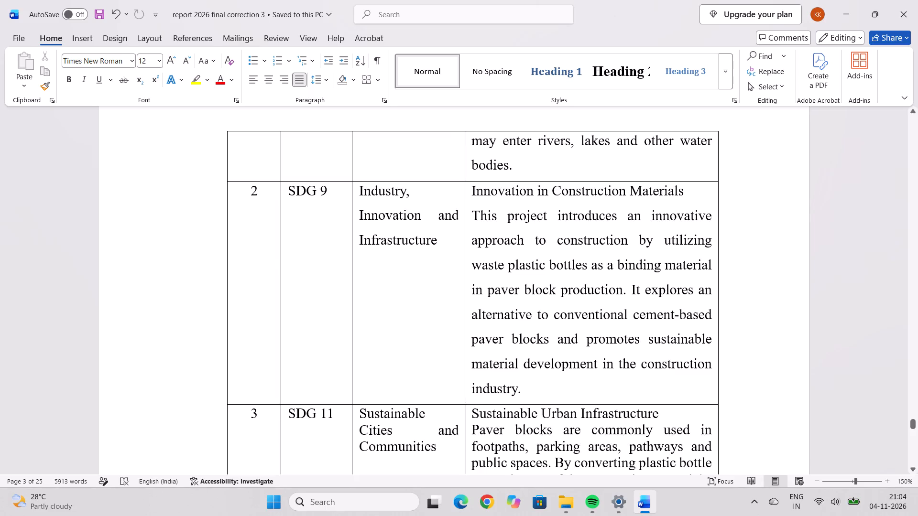
pyautogui.click(76, 10)
pyautogui.click(413, 198)
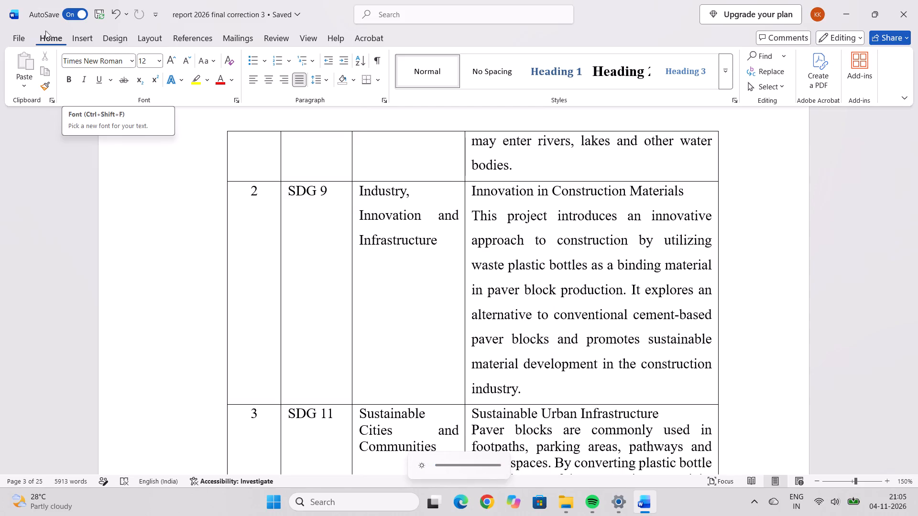
# Save a PDF copy of the report as "report 2026 final correction 3" in this PC's Downloads folder.
pyautogui.click(23, 38)
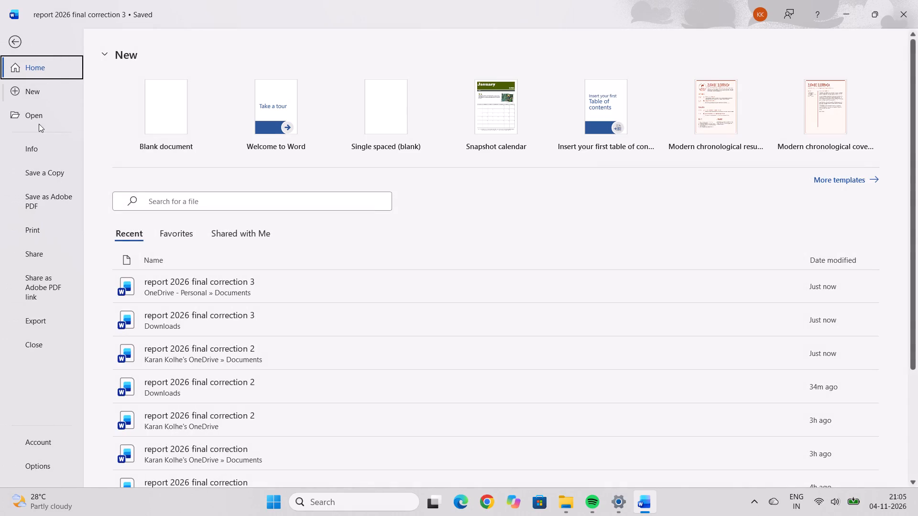
pyautogui.click(56, 172)
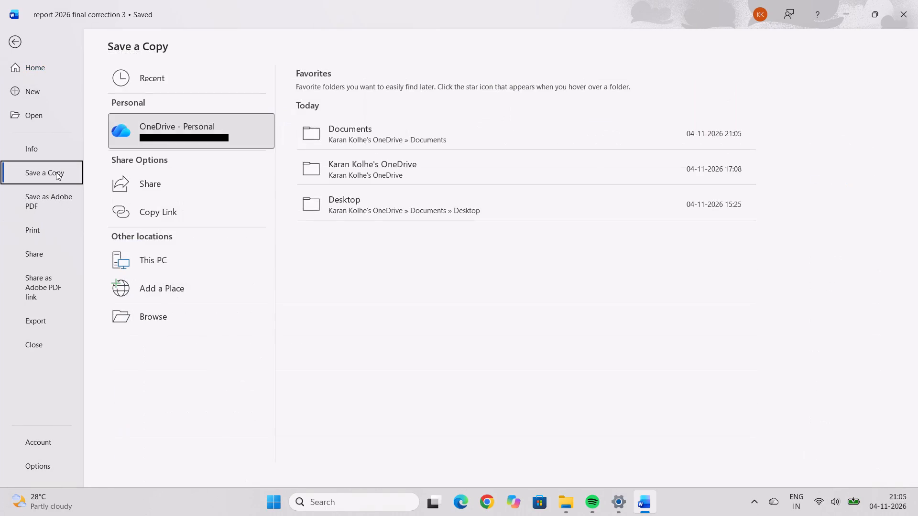
pyautogui.click(141, 263)
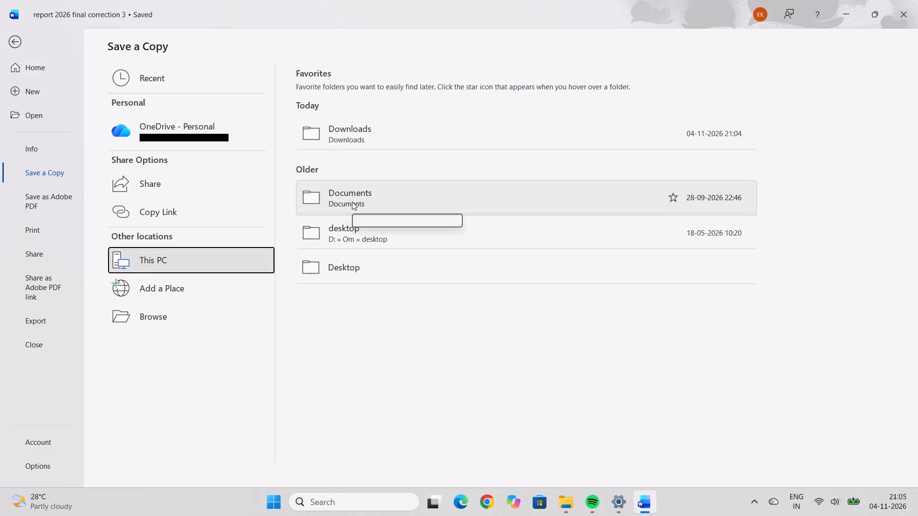
pyautogui.click(355, 145)
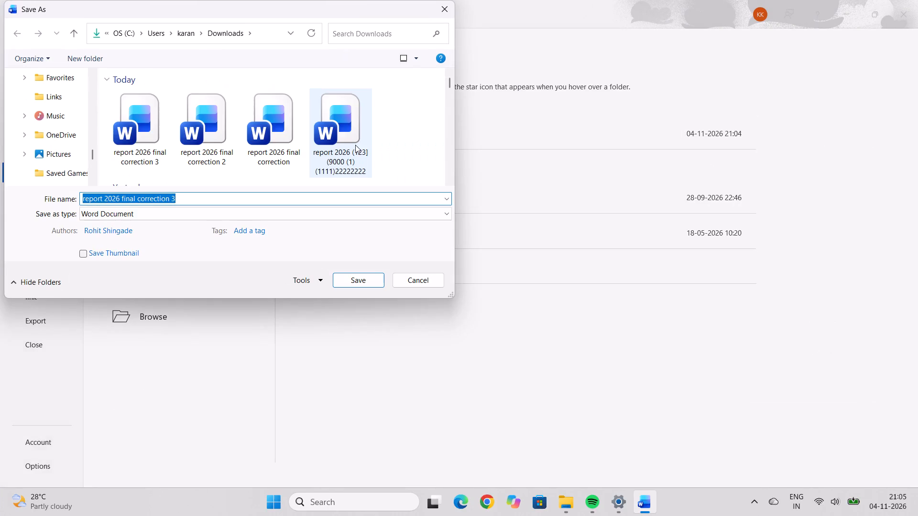
pyautogui.click(217, 202)
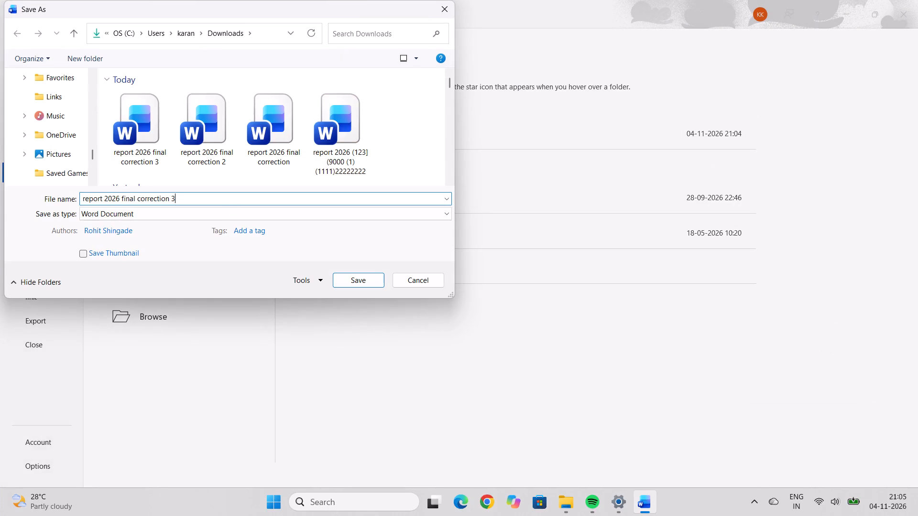
pyautogui.click(217, 215)
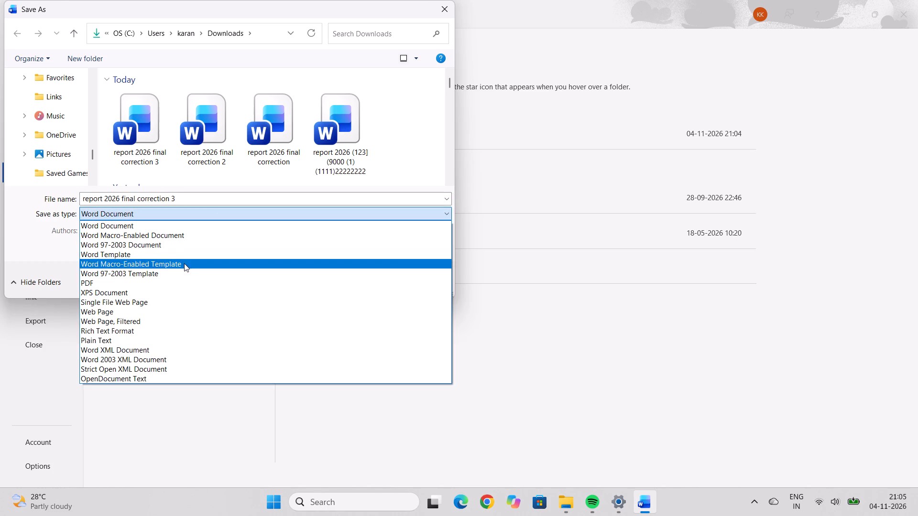
pyautogui.click(181, 279)
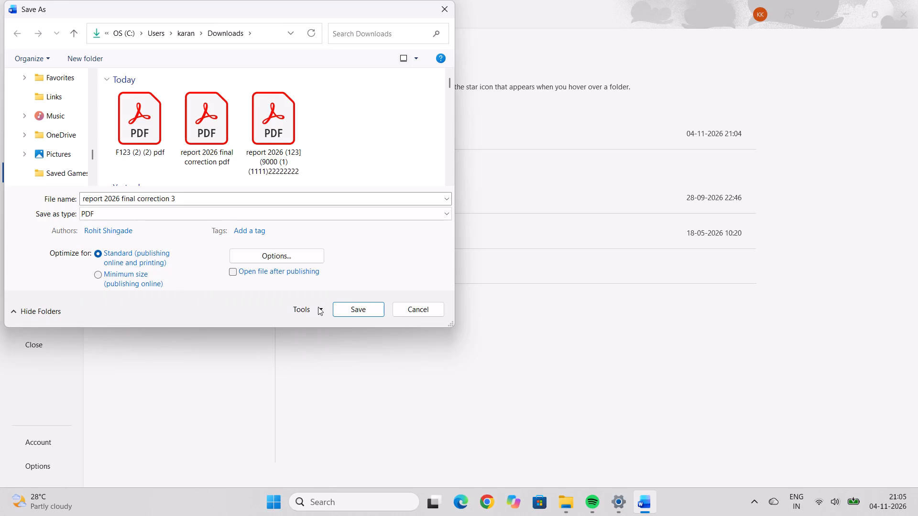
pyautogui.click(344, 309)
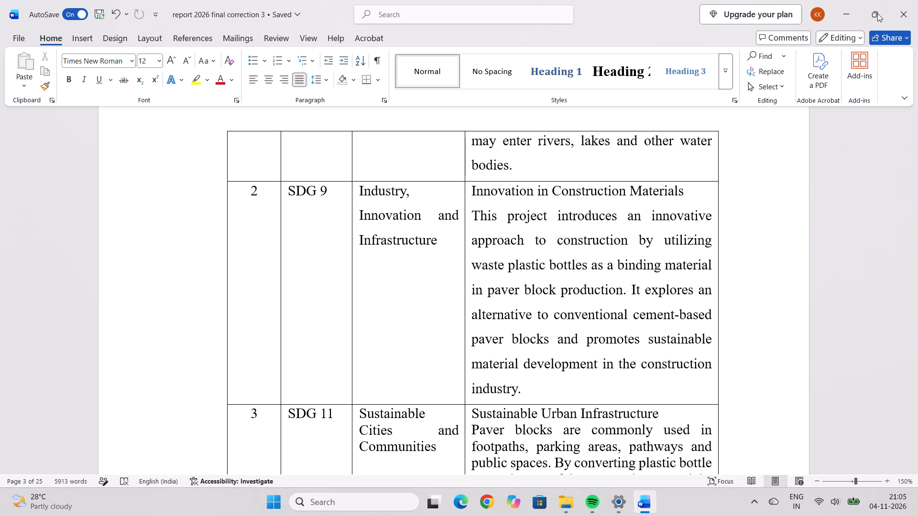
# Switch to the exported PDF in Adobe Acrobat, maximise its window, and check the Acknowledgement and Contents pages.
pyautogui.click(849, 19)
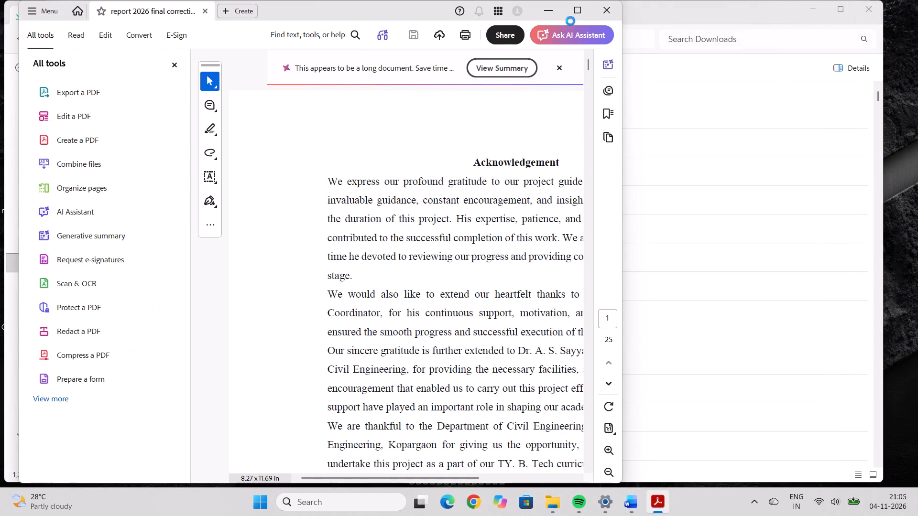
pyautogui.click(576, 8)
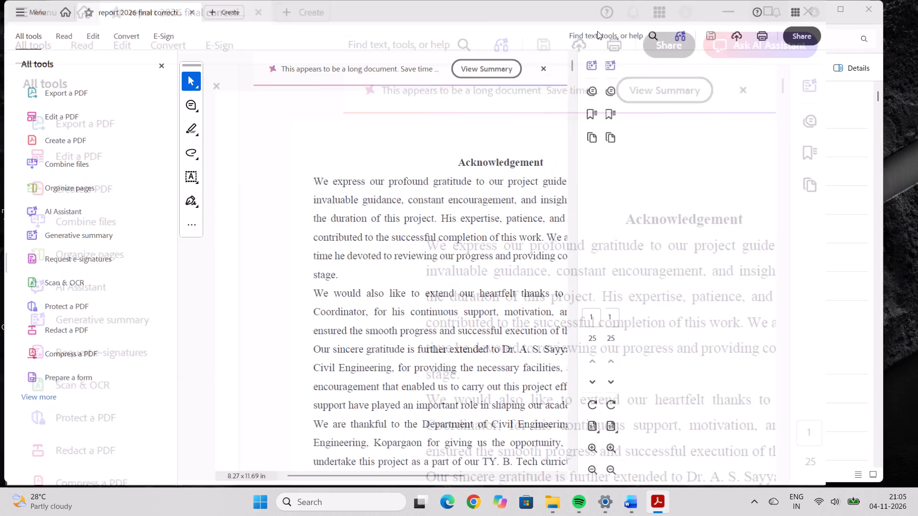
pyautogui.scroll(-13, 569, 152)
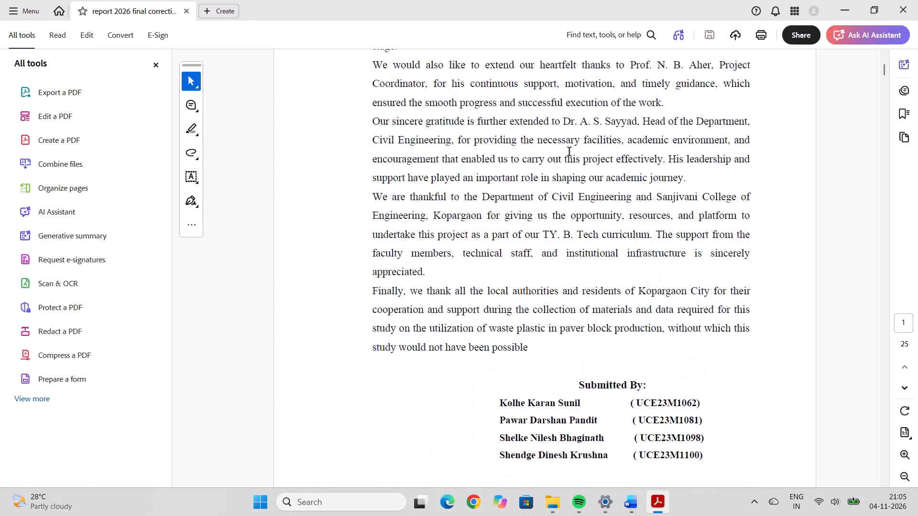
pyautogui.scroll(-12, 569, 152)
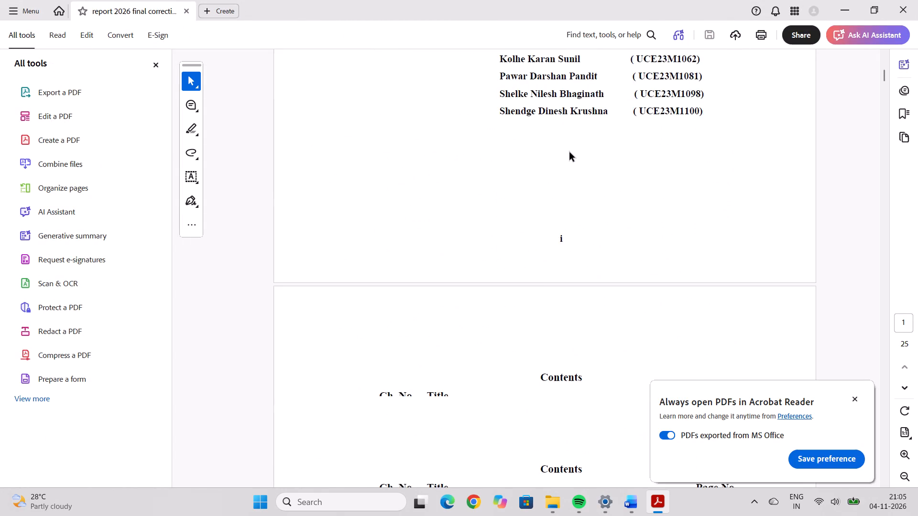
pyautogui.scroll(-14, 569, 152)
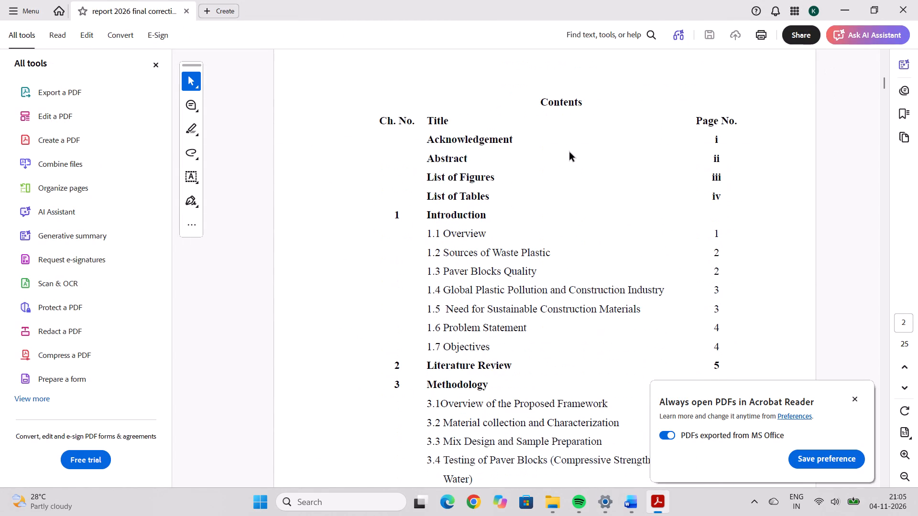
pyautogui.scroll(-4, 569, 152)
pyautogui.scroll(-19, 569, 152)
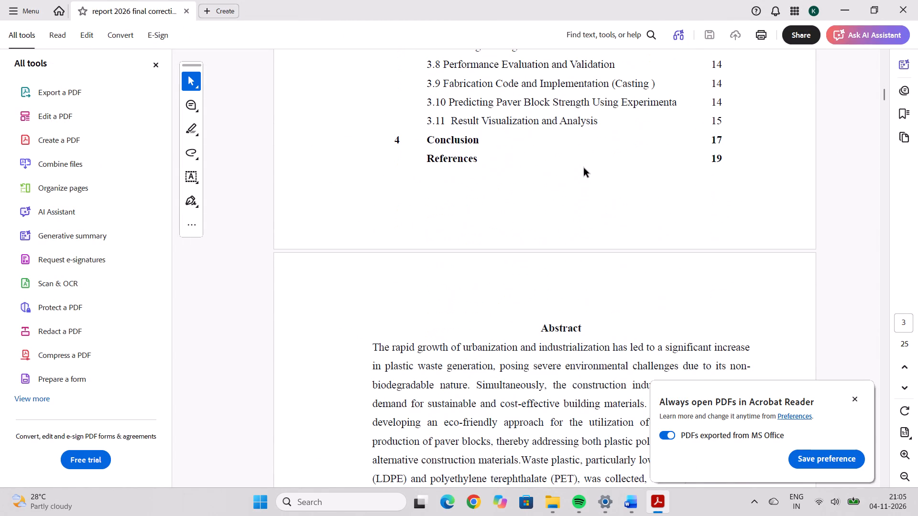
# Dismiss the default PDF reader prompt and check the Abstract, List of Figures and List of Table through to the start of Chapter 1.
pyautogui.click(858, 397)
pyautogui.scroll(-5, 476, 335)
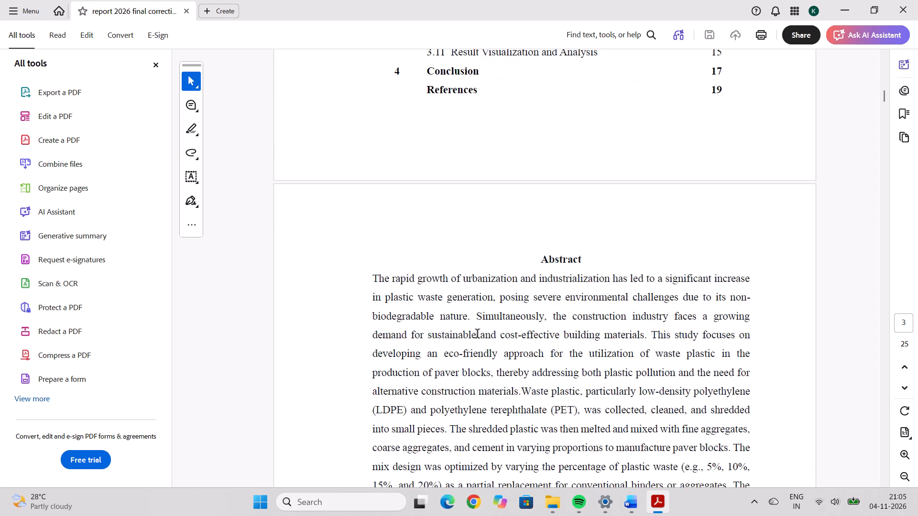
pyautogui.scroll(-19, 478, 334)
pyautogui.scroll(-6, 478, 334)
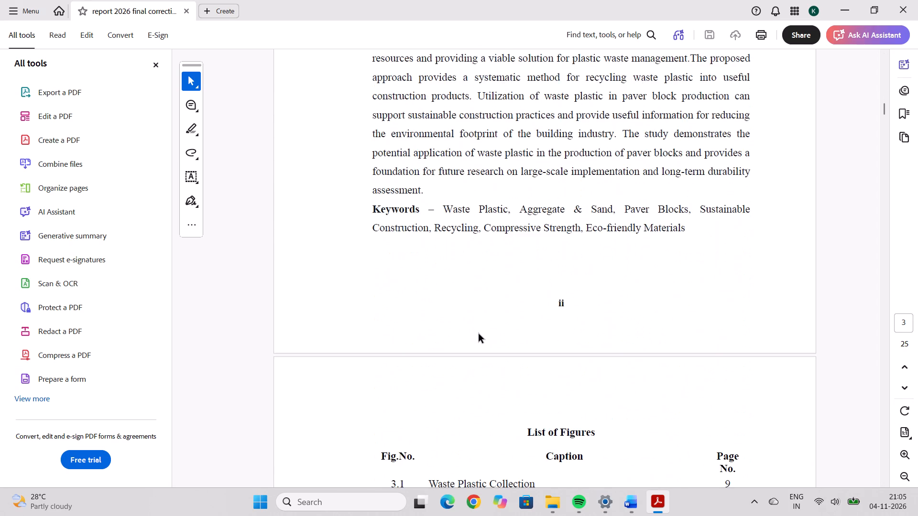
pyautogui.scroll(-18, 479, 334)
pyautogui.scroll(-4, 479, 334)
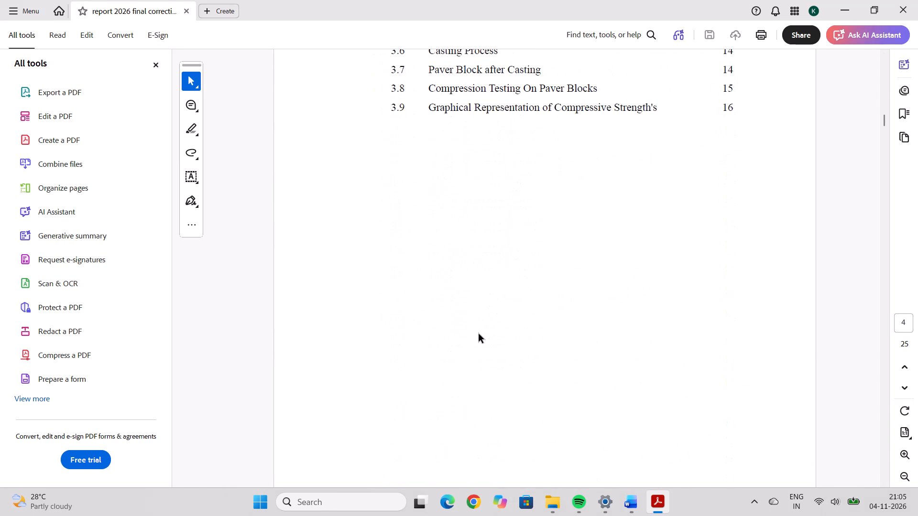
pyautogui.scroll(-20, 479, 334)
pyautogui.scroll(-7, 479, 334)
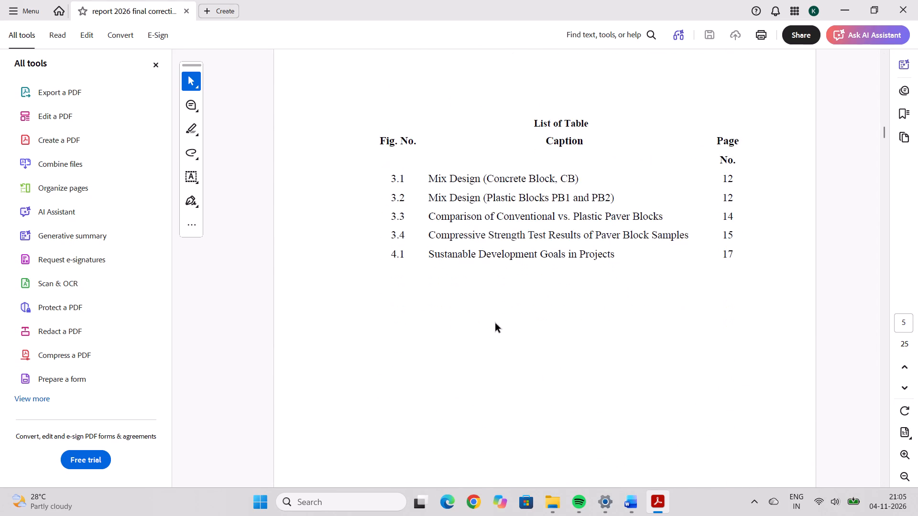
pyautogui.scroll(-20, 495, 323)
pyautogui.scroll(-7, 495, 323)
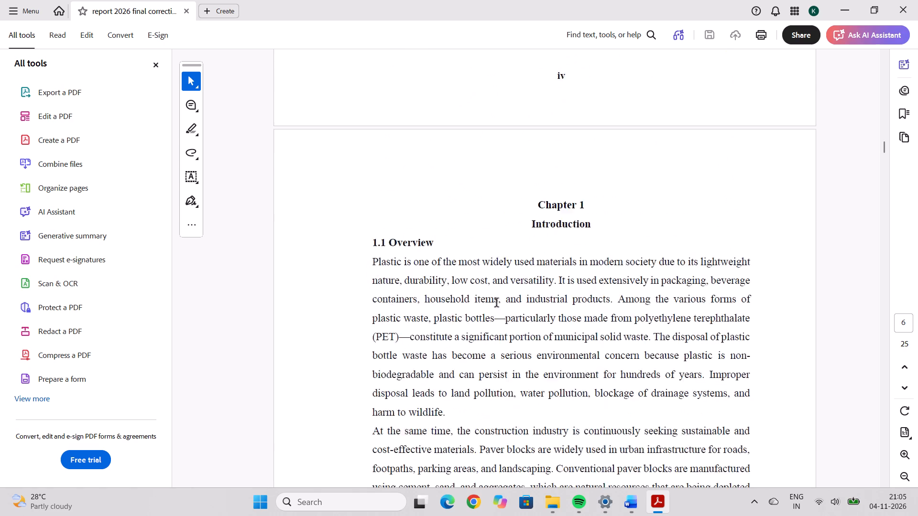
# Check Chapter 1 of the PDF, from 1.1 Overview through 1.7 Objectives, to the start of Chapter 2.
pyautogui.scroll(-16, 497, 303)
pyautogui.scroll(1, 497, 303)
pyautogui.scroll(-11, 497, 303)
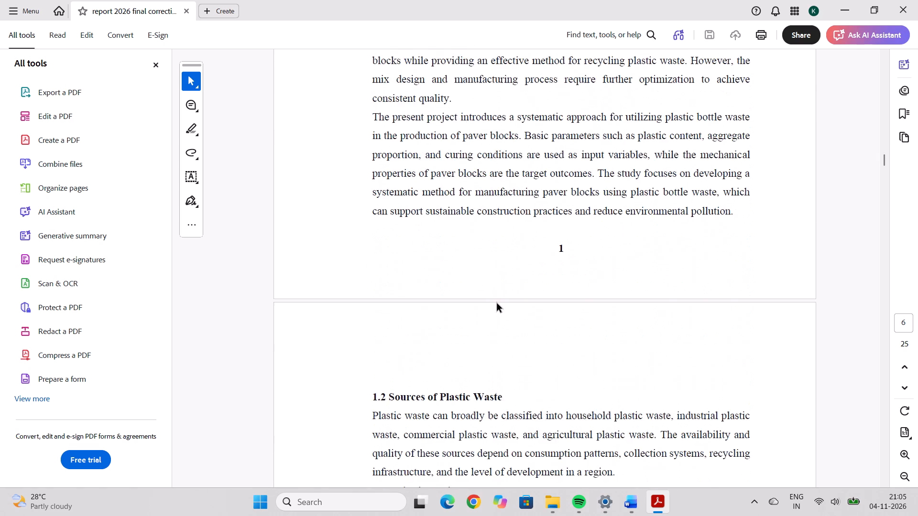
pyautogui.scroll(-17, 497, 303)
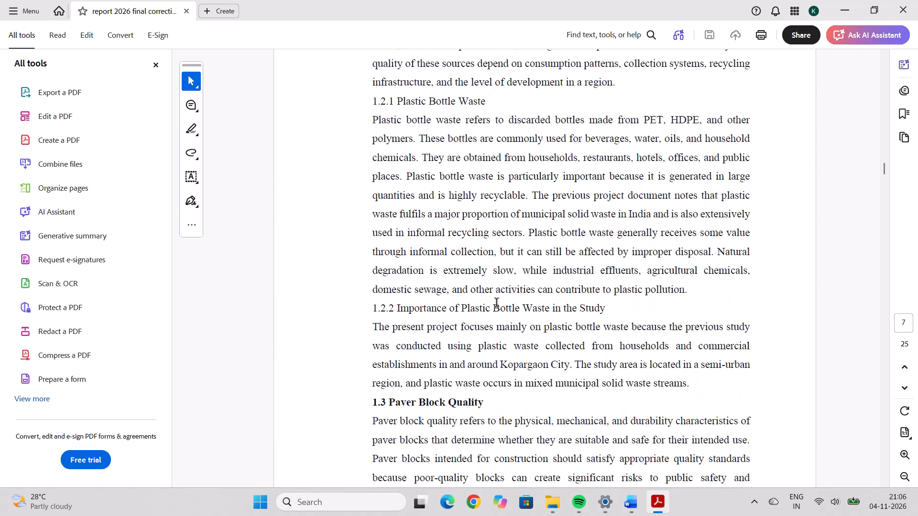
pyautogui.scroll(-18, 497, 303)
pyautogui.scroll(-4, 497, 303)
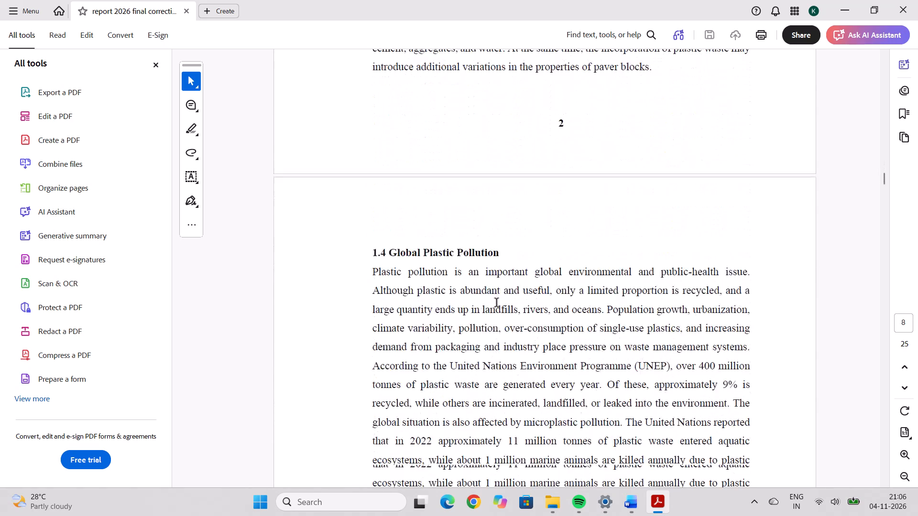
pyautogui.scroll(-17, 497, 303)
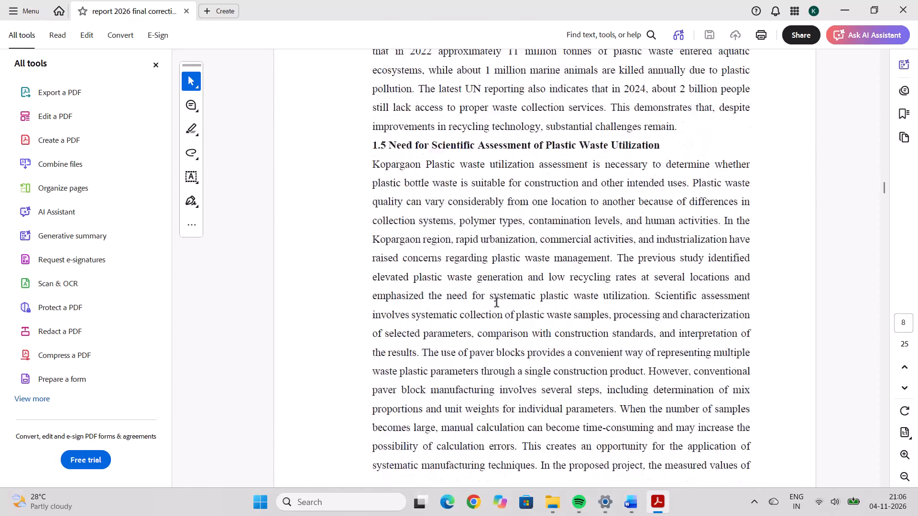
pyautogui.scroll(-18, 497, 303)
pyautogui.scroll(-6, 497, 303)
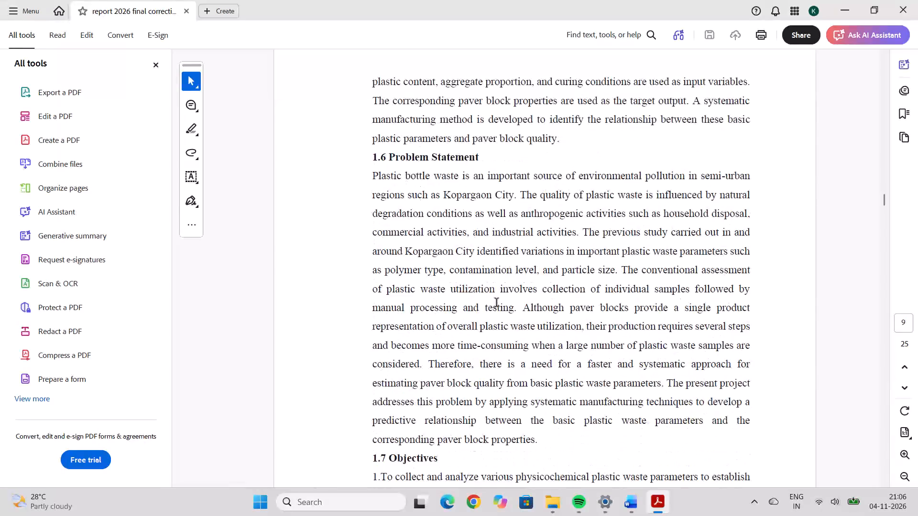
pyautogui.scroll(-17, 497, 303)
pyautogui.scroll(-5, 497, 303)
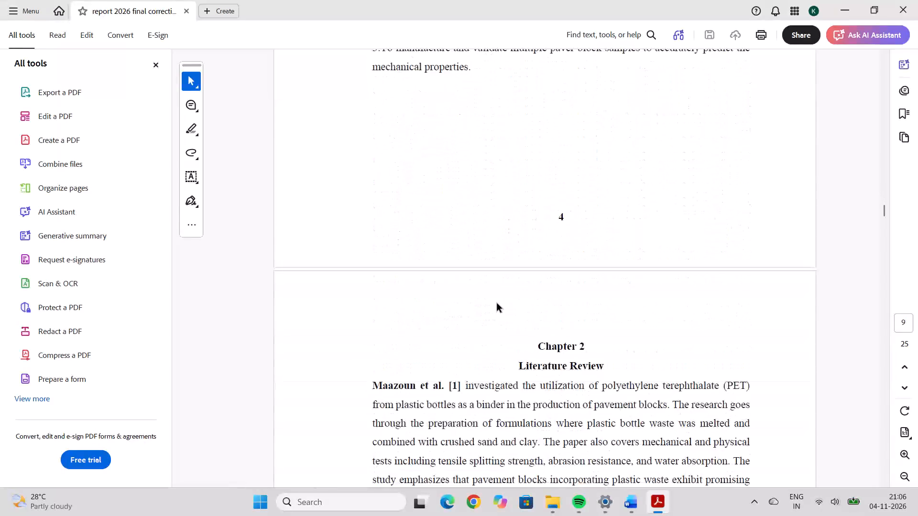
# Check the Chapter 2 Literature Review pages in the PDF through to the start of Chapter 3.
pyautogui.scroll(-19, 497, 303)
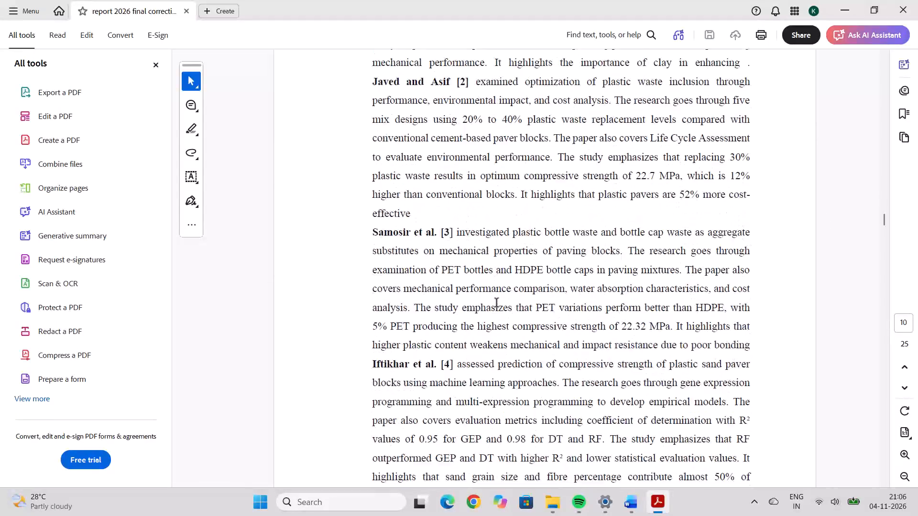
pyautogui.scroll(-19, 497, 303)
pyautogui.scroll(-4, 497, 303)
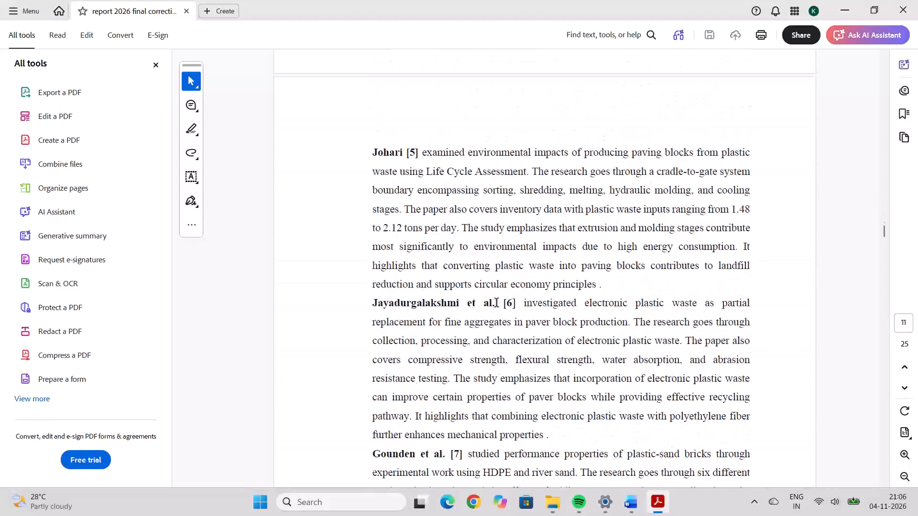
pyautogui.scroll(-20, 497, 303)
pyautogui.scroll(-6, 497, 303)
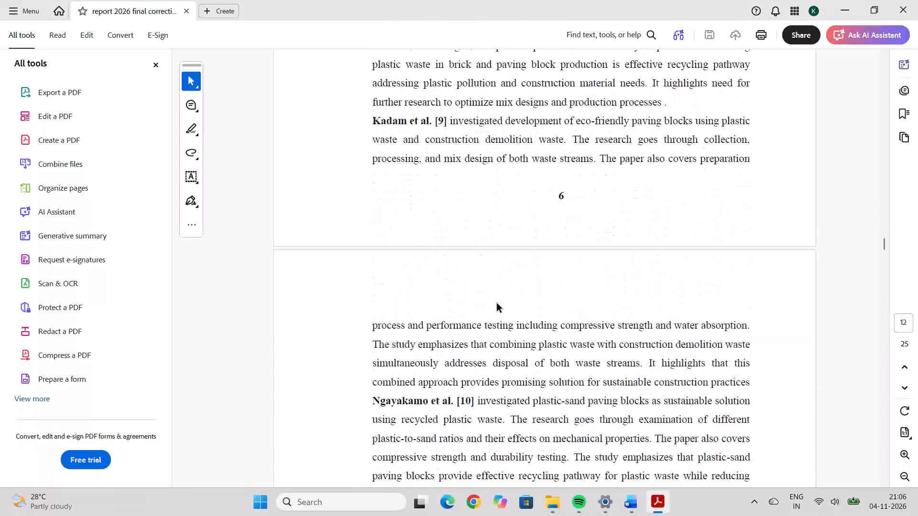
pyautogui.scroll(-12, 497, 303)
pyautogui.scroll(-17, 497, 303)
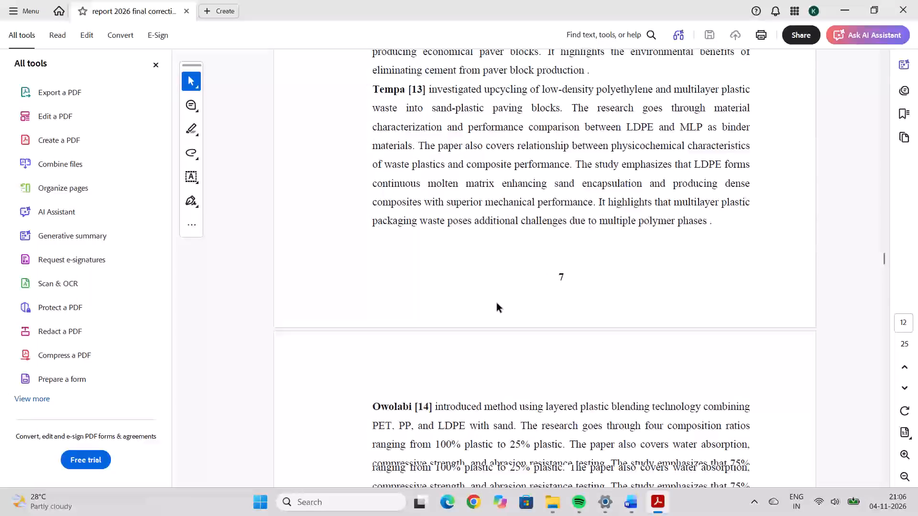
pyautogui.scroll(-19, 497, 303)
pyautogui.scroll(-6, 497, 303)
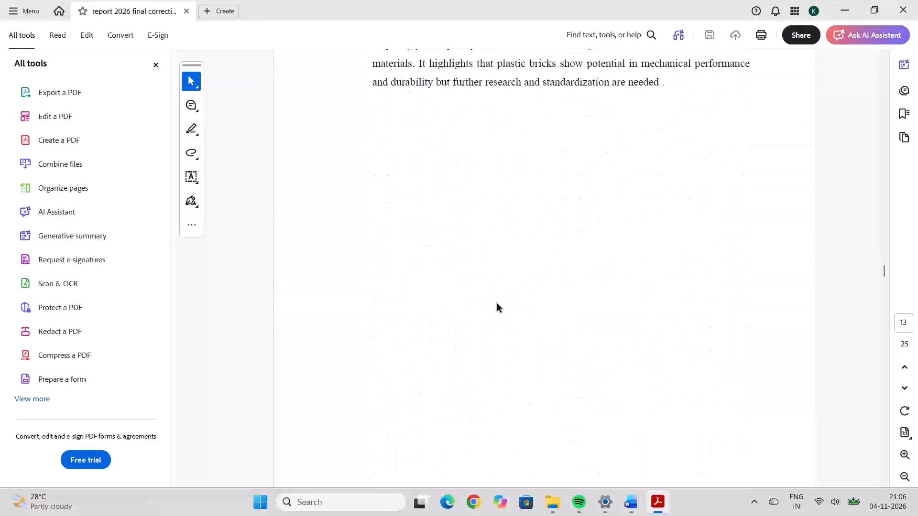
pyautogui.scroll(-17, 497, 303)
pyautogui.scroll(-4, 497, 303)
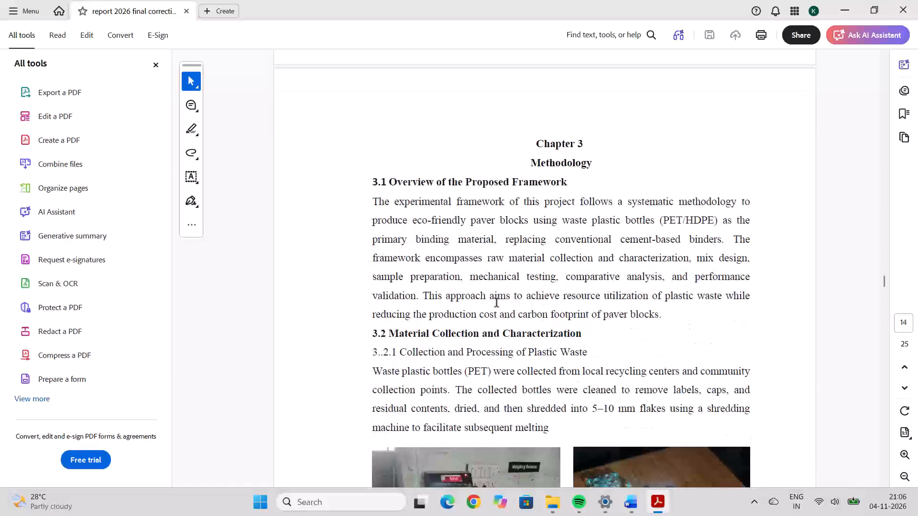
# Check Chapter 3 Methodology sections 3.1 to 3.4, including the material photos, mix design tables and test procedures.
pyautogui.scroll(-12, 497, 303)
pyautogui.scroll(-17, 497, 303)
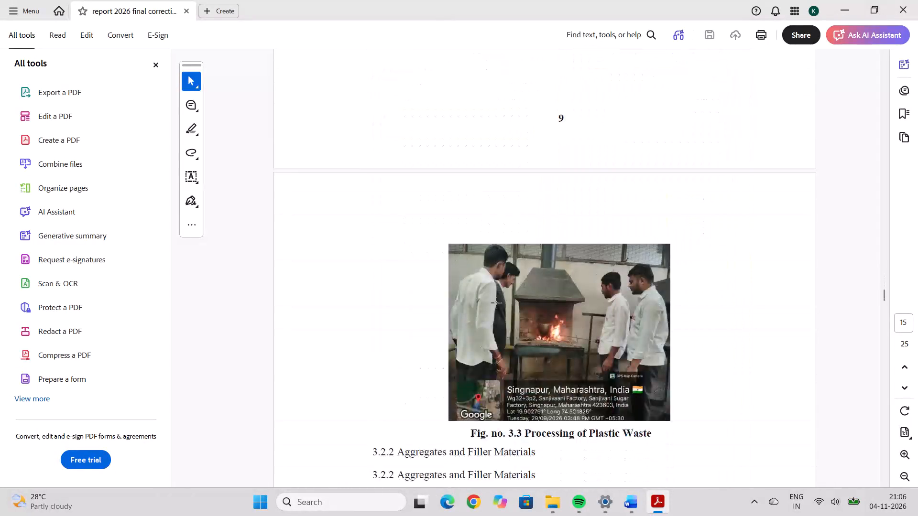
pyautogui.scroll(-8, 497, 303)
pyautogui.scroll(-15, 497, 303)
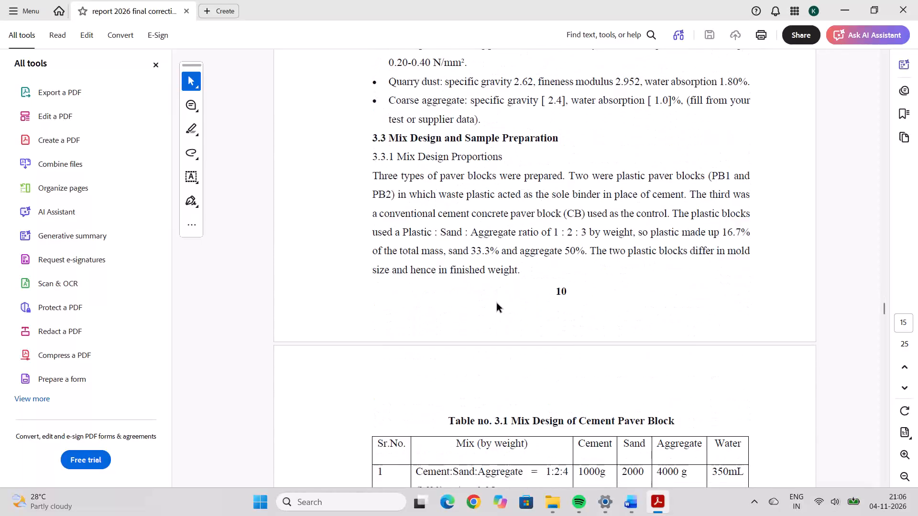
pyautogui.scroll(-20, 497, 303)
pyautogui.scroll(-6, 497, 303)
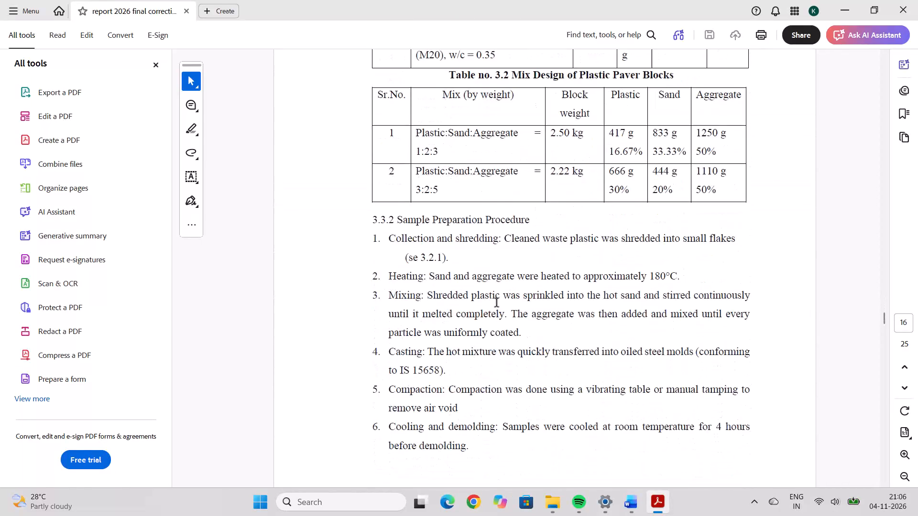
pyautogui.scroll(-20, 497, 303)
pyautogui.scroll(-6, 497, 303)
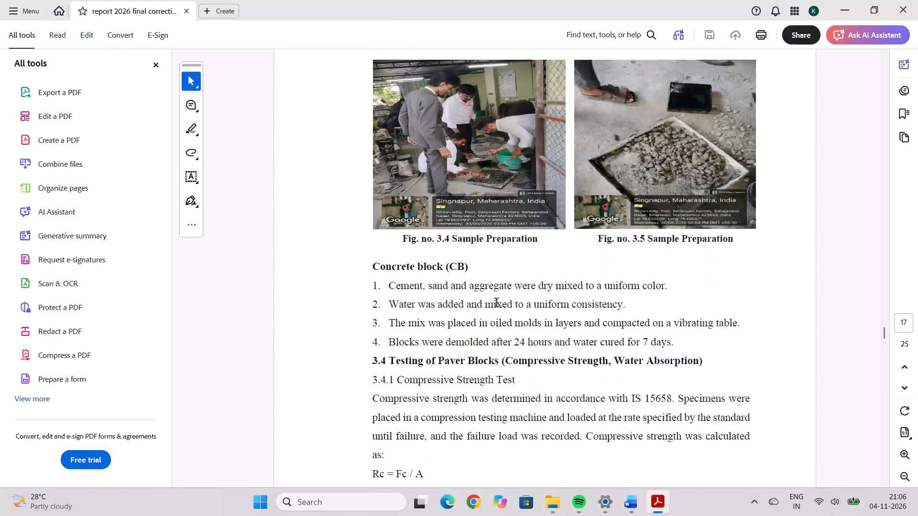
pyautogui.scroll(-16, 497, 303)
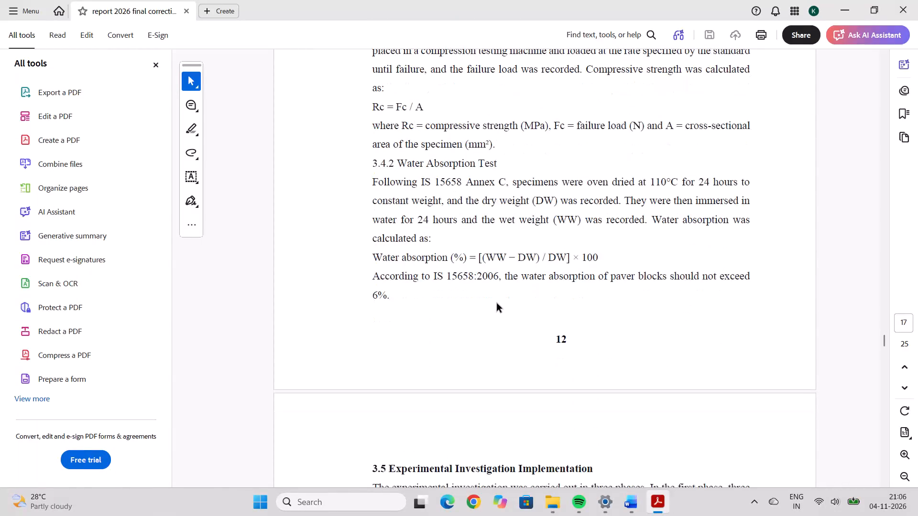
# Check Chapter 3 from section 3.5 onward, including the comparison table, compressive strength results, test photos and the paver block weight chart.
pyautogui.scroll(5, 497, 303)
pyautogui.scroll(-20, 497, 303)
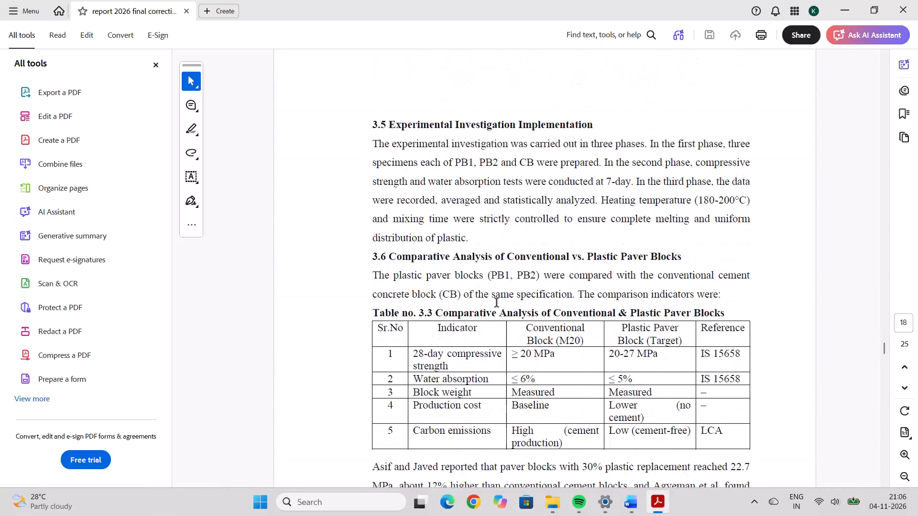
pyautogui.scroll(-18, 497, 303)
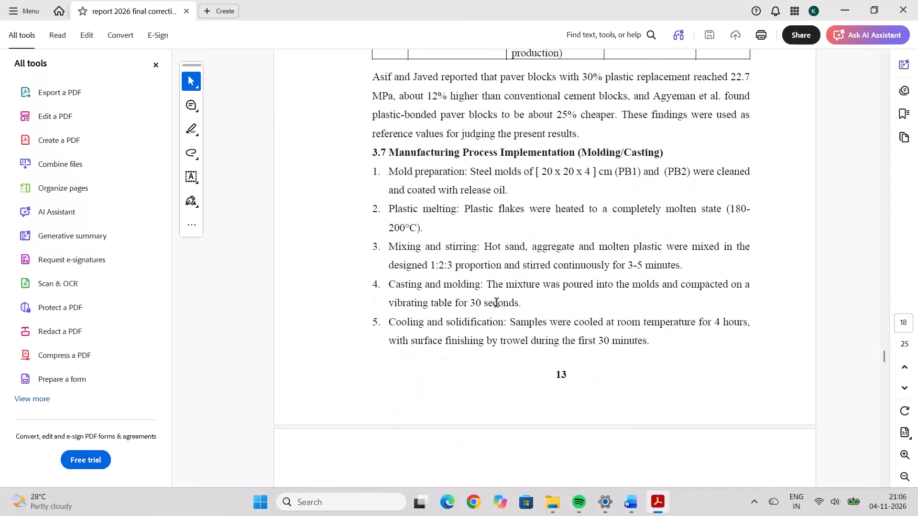
pyautogui.scroll(-19, 497, 303)
pyautogui.scroll(4, 497, 303)
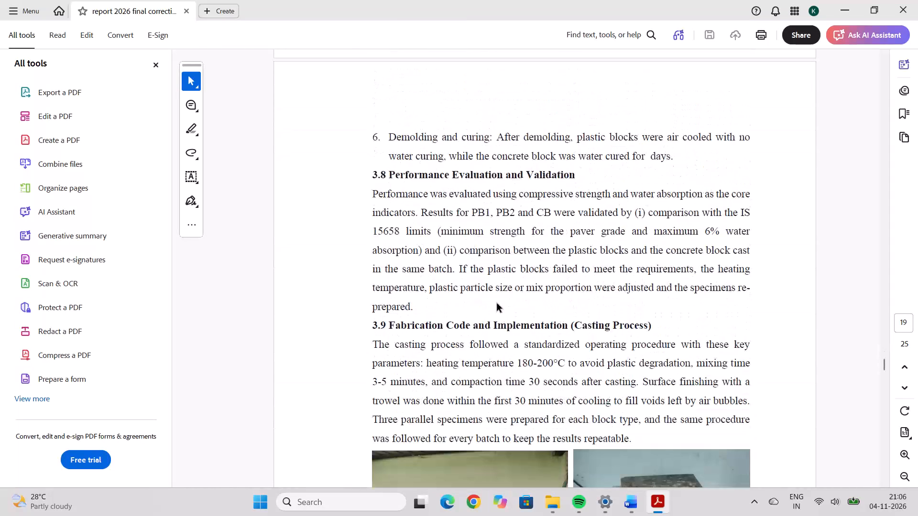
pyautogui.scroll(-10, 497, 303)
pyautogui.scroll(1, 497, 303)
pyautogui.scroll(-5, 497, 303)
pyautogui.scroll(-20, 497, 303)
pyautogui.scroll(-8, 497, 303)
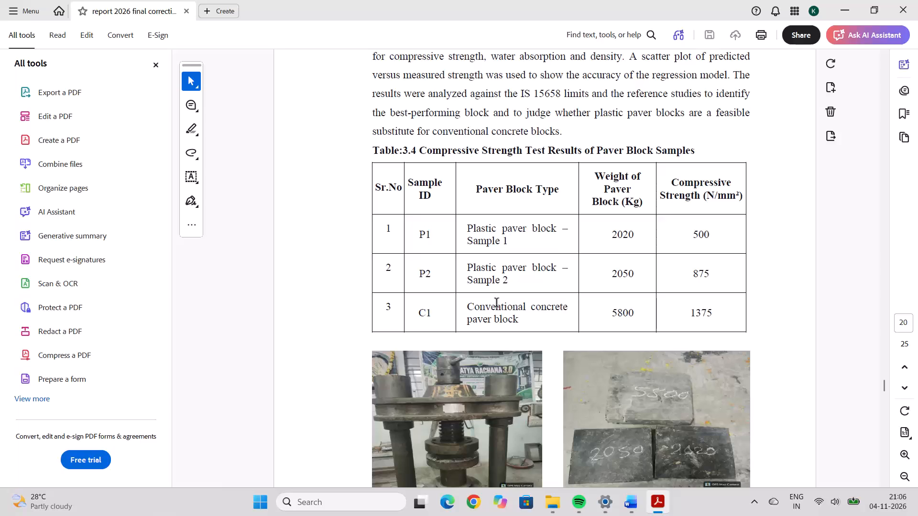
pyautogui.scroll(-8, 510, 298)
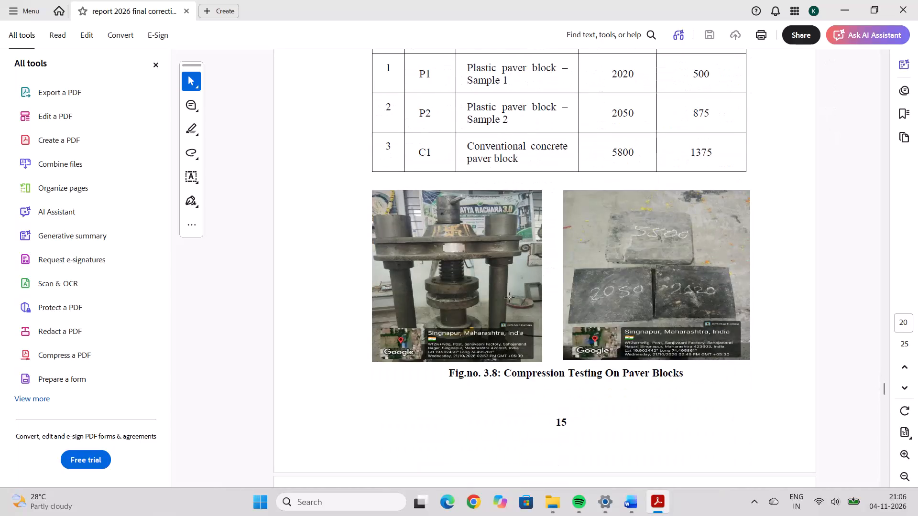
pyautogui.scroll(-20, 510, 298)
pyautogui.scroll(-13, 510, 298)
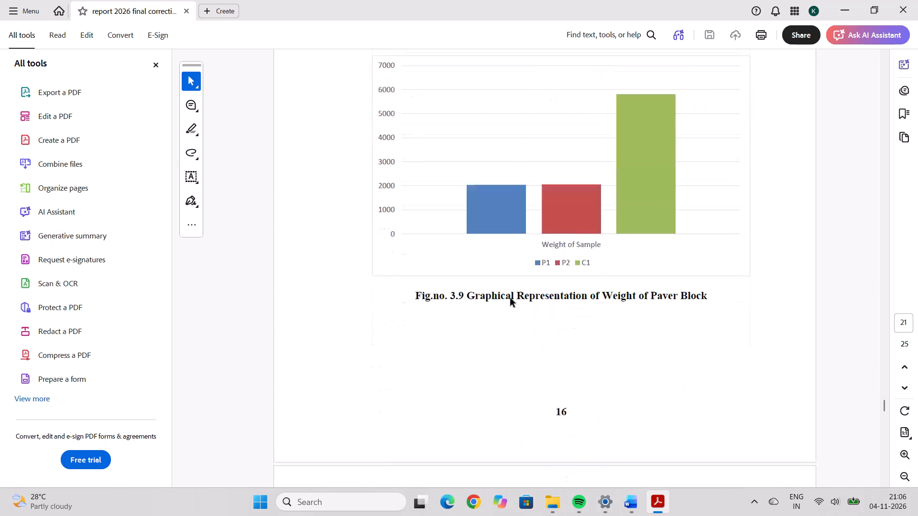
# Check the closing chapter's project findings, Future Scope list and Table 4.1 on Sustainable Development Goals.
pyautogui.scroll(-18, 510, 298)
pyautogui.scroll(-9, 510, 298)
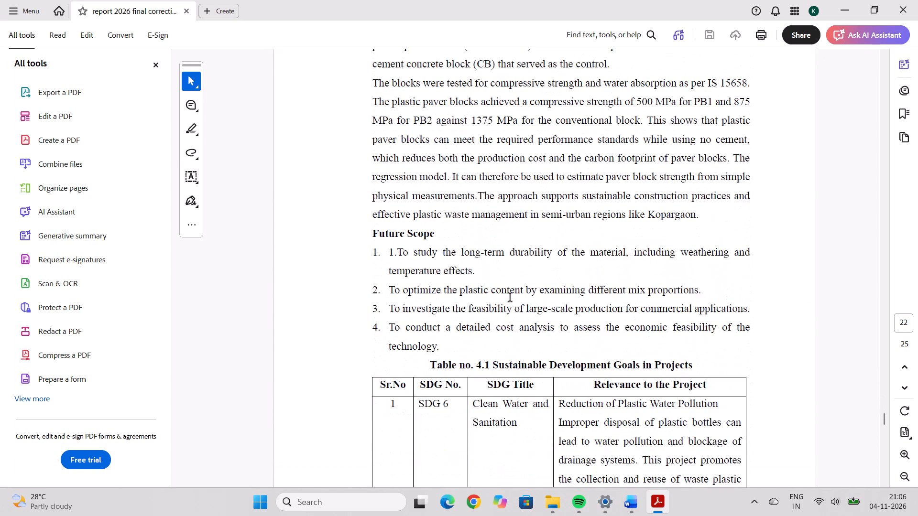
pyautogui.scroll(-16, 510, 298)
pyautogui.scroll(-15, 510, 298)
pyautogui.scroll(-11, 510, 298)
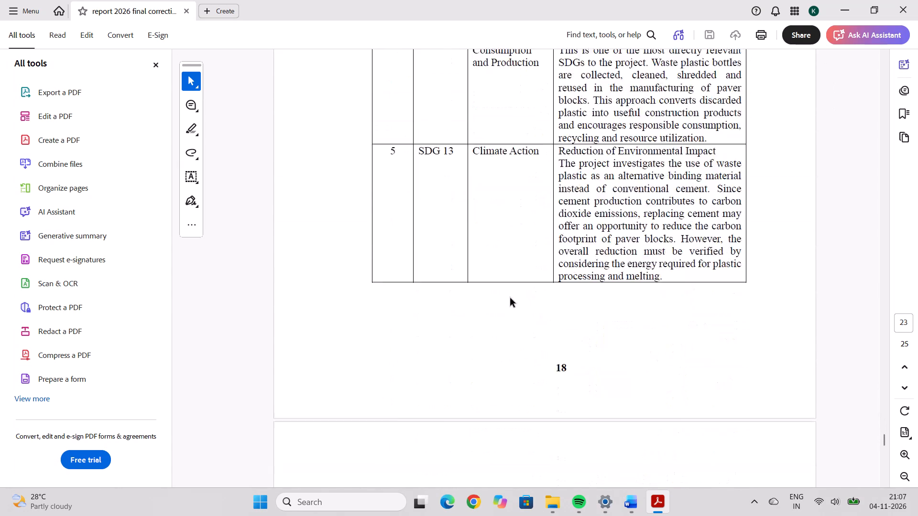
# Check the reference list through to the last page of the PDF.
pyautogui.scroll(-20, 510, 298)
pyautogui.scroll(-11, 510, 298)
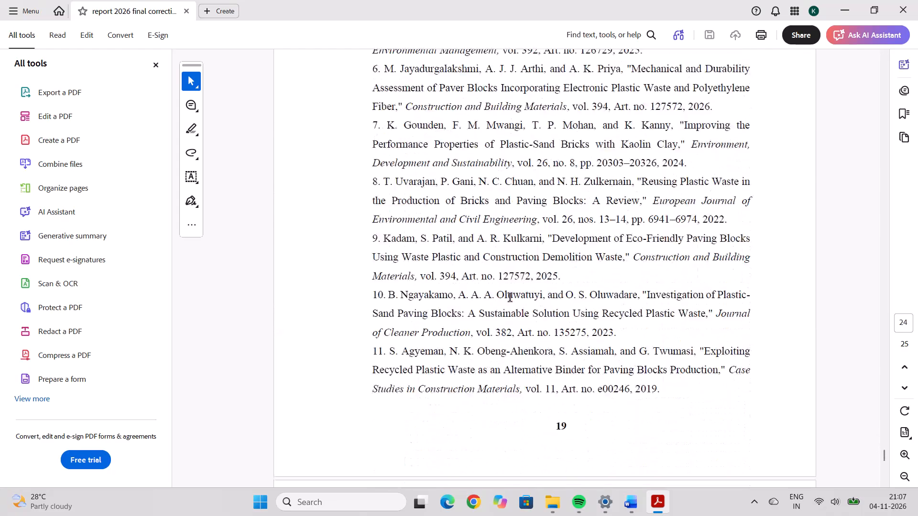
pyautogui.scroll(-14, 510, 298)
pyautogui.scroll(-14, 510, 298)
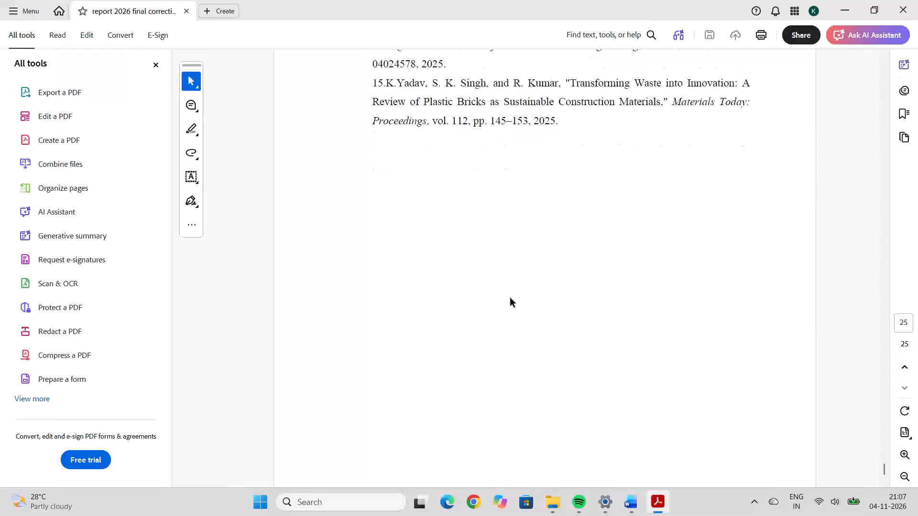
pyautogui.scroll(-11, 510, 298)
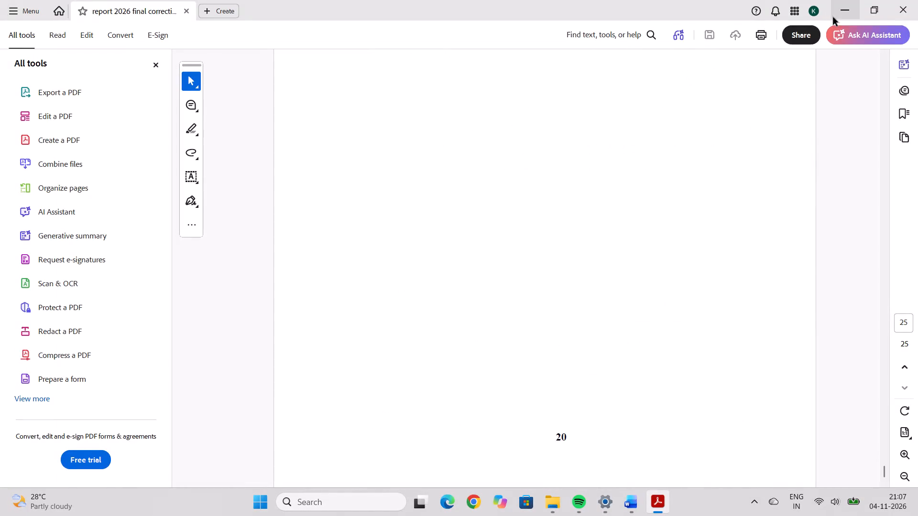
# Minimize the PDF report window and the Downloads folder window to reach the desktop.
pyautogui.click(837, 10)
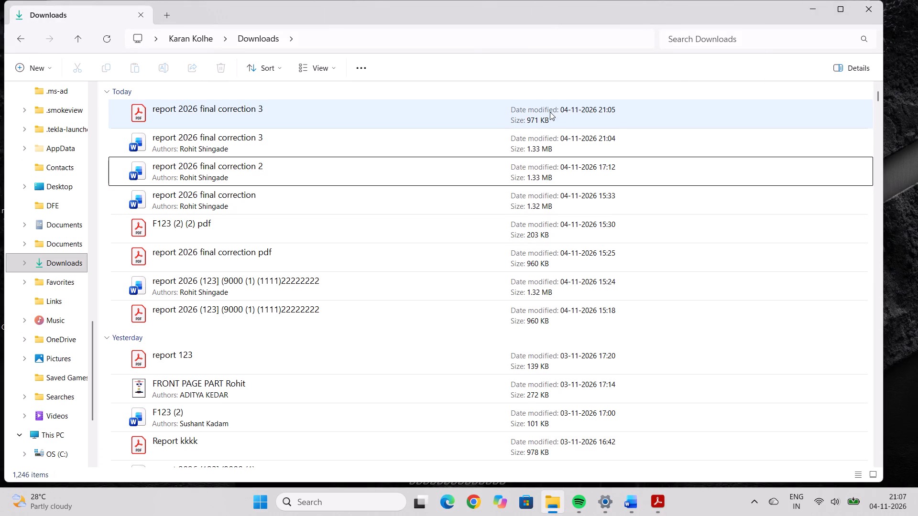
pyautogui.click(812, 11)
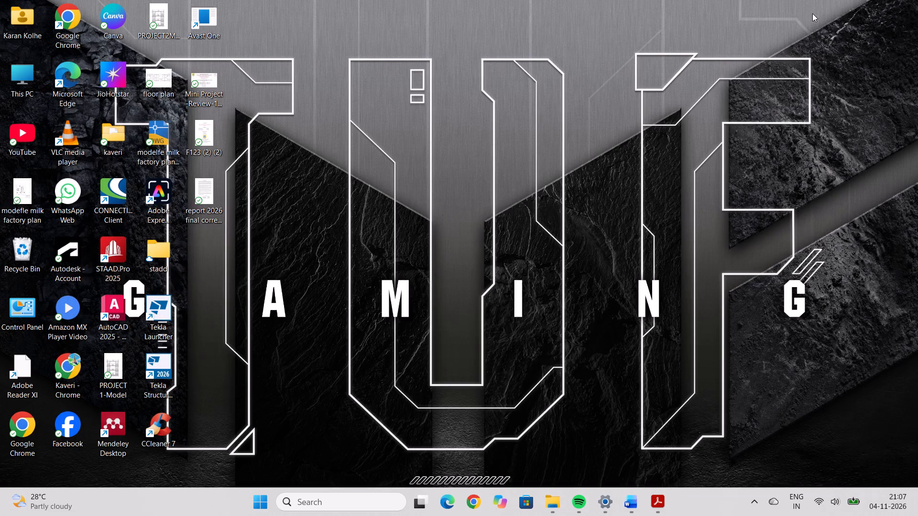
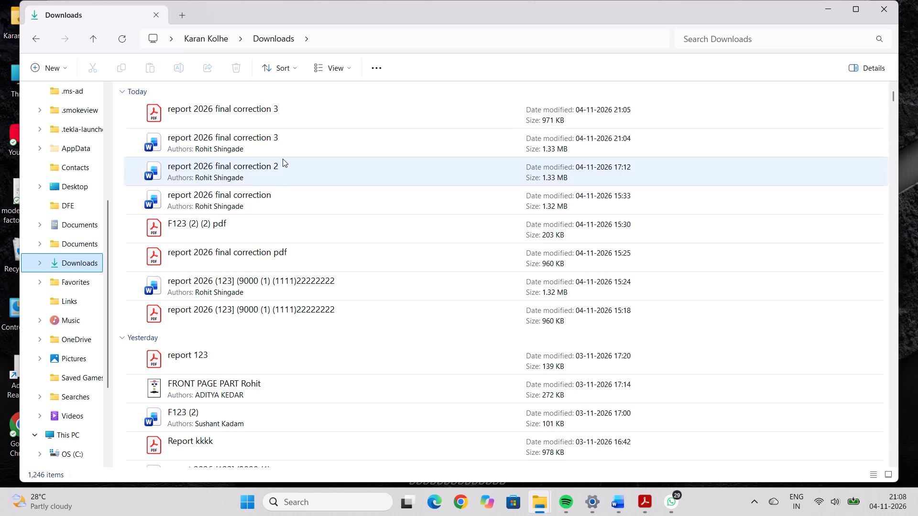
# Open the Word file "report 2026 final correction" from Downloads for a look at its opening page, and return to the folder.
pyautogui.doubleClick(280, 197)
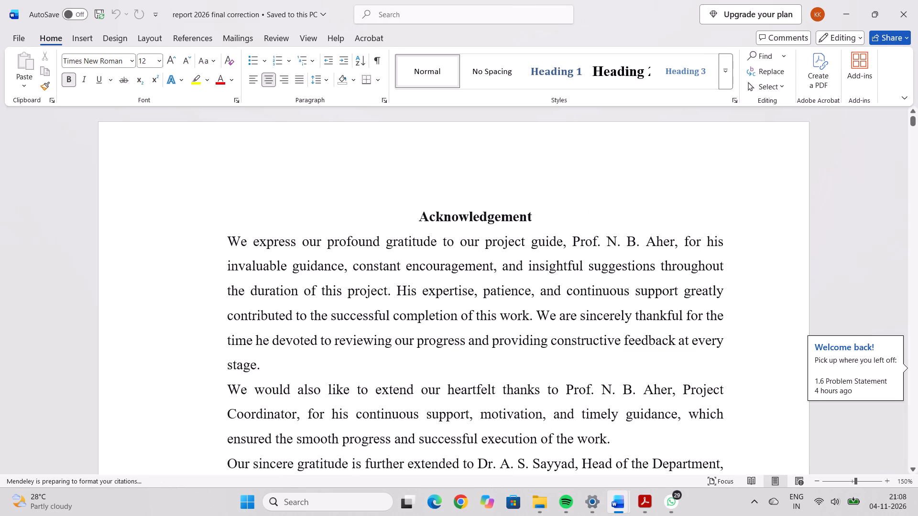
pyautogui.click(842, 5)
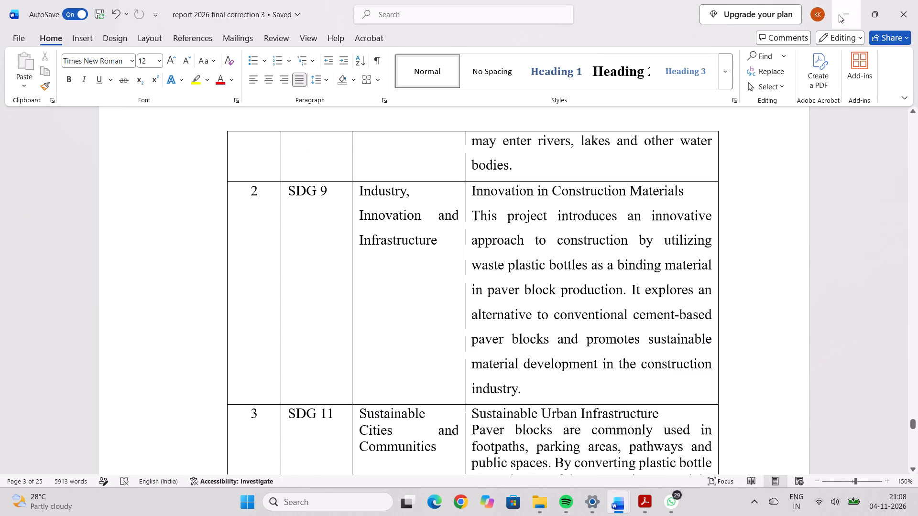
pyautogui.click(839, 6)
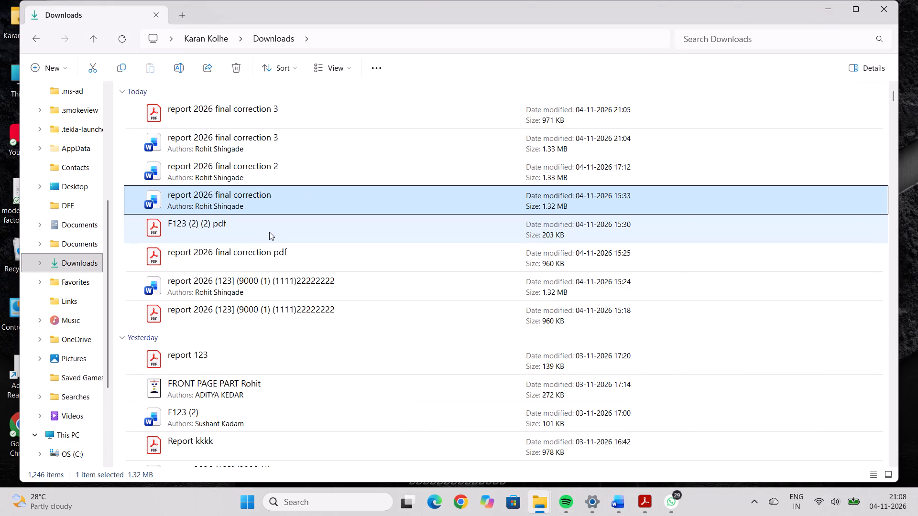
# Open the Word file "F123 (2)" from Downloads and check its cover page and certificate page, then return to the folder.
pyautogui.scroll(-3, 272, 223)
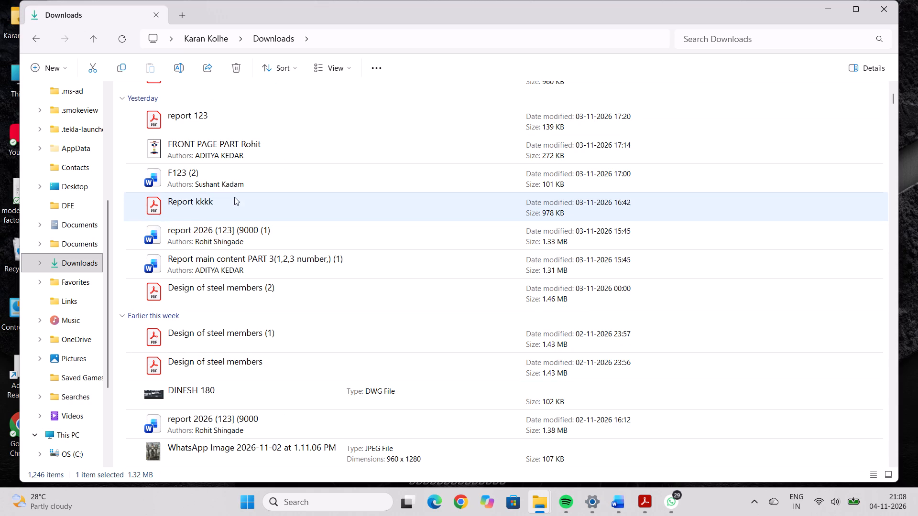
pyautogui.doubleClick(237, 183)
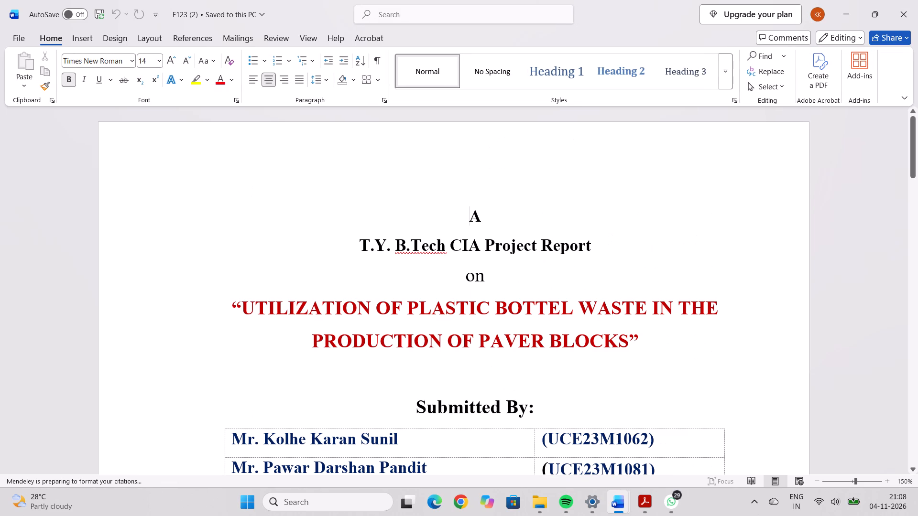
pyautogui.scroll(-3, 404, 282)
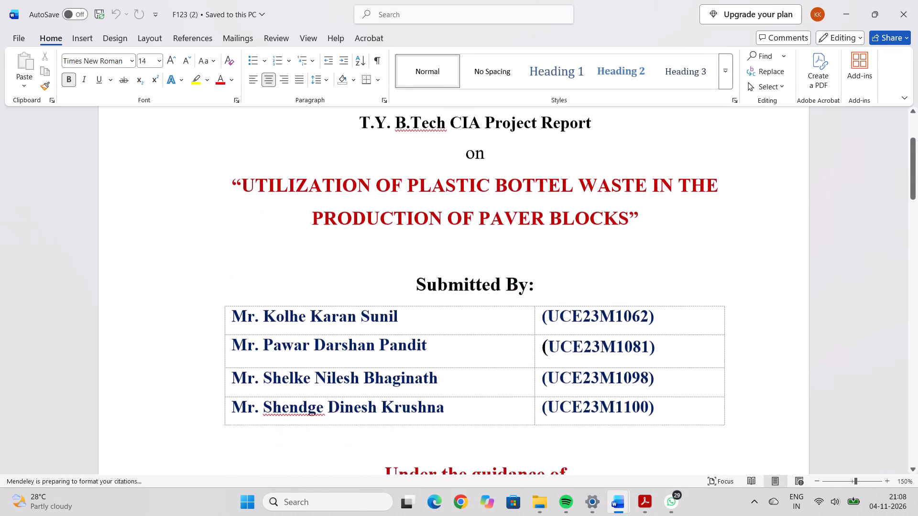
pyautogui.scroll(-11, 404, 282)
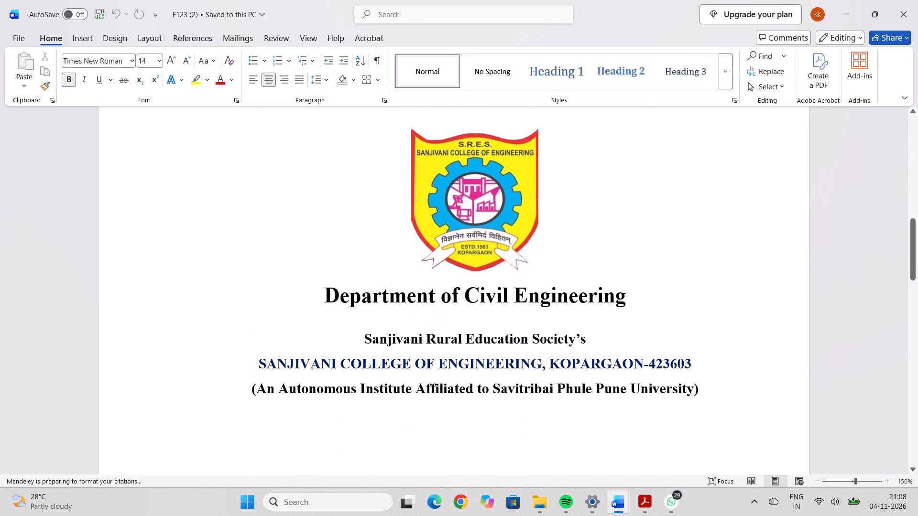
pyautogui.scroll(2, 404, 282)
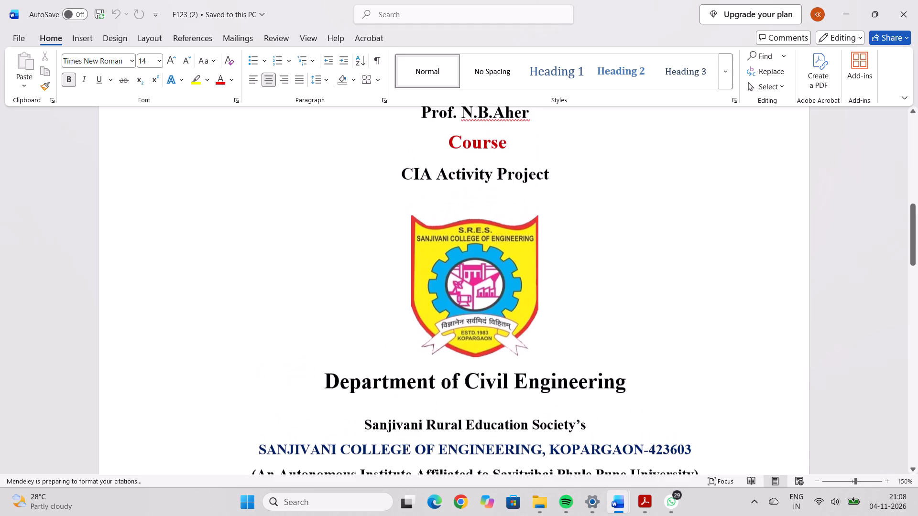
pyautogui.scroll(-16, 420, 275)
pyautogui.scroll(-5, 418, 276)
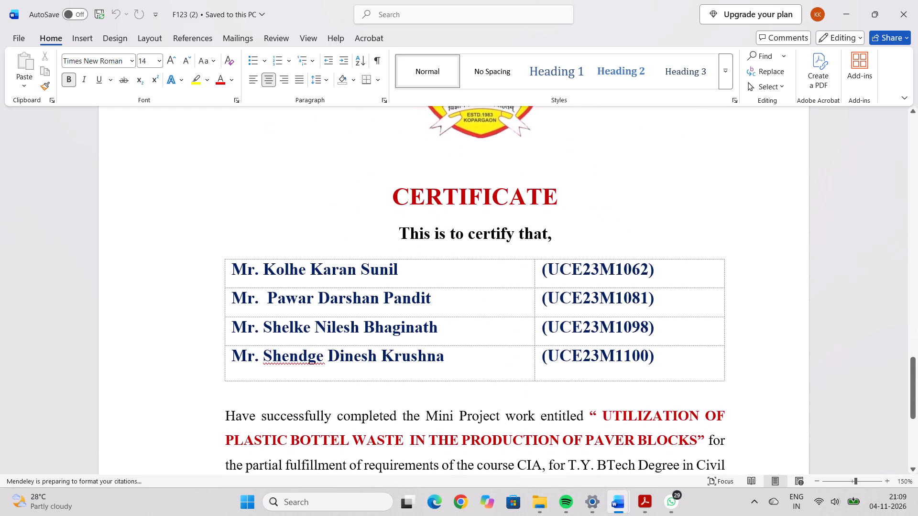
pyautogui.scroll(-4, 418, 276)
pyautogui.scroll(9, 418, 276)
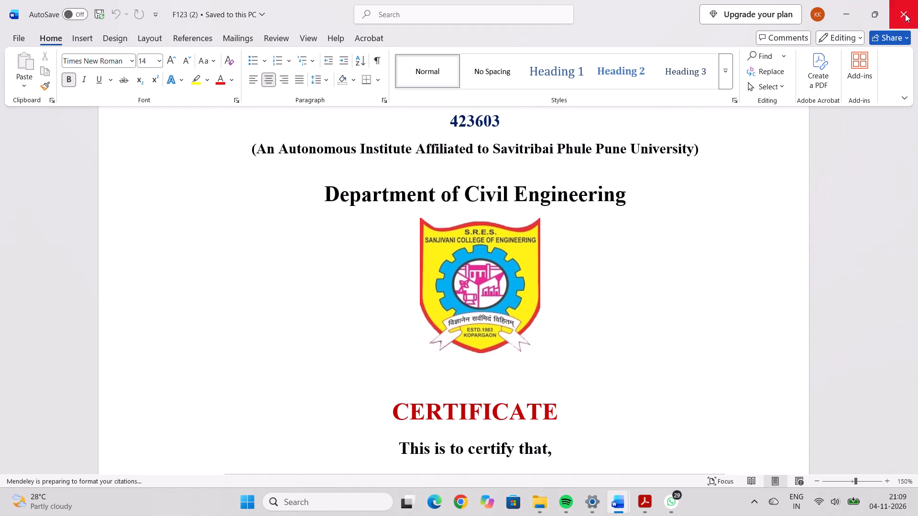
pyautogui.click(852, 15)
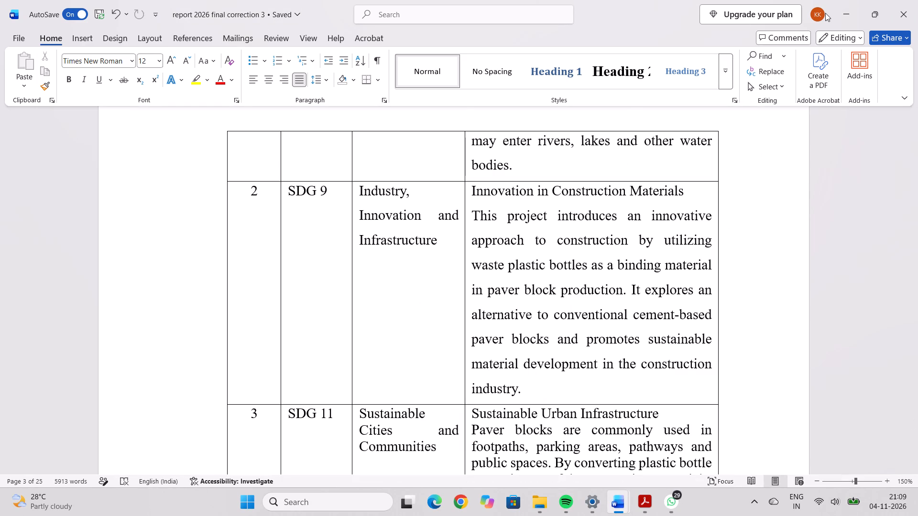
pyautogui.click(860, 11)
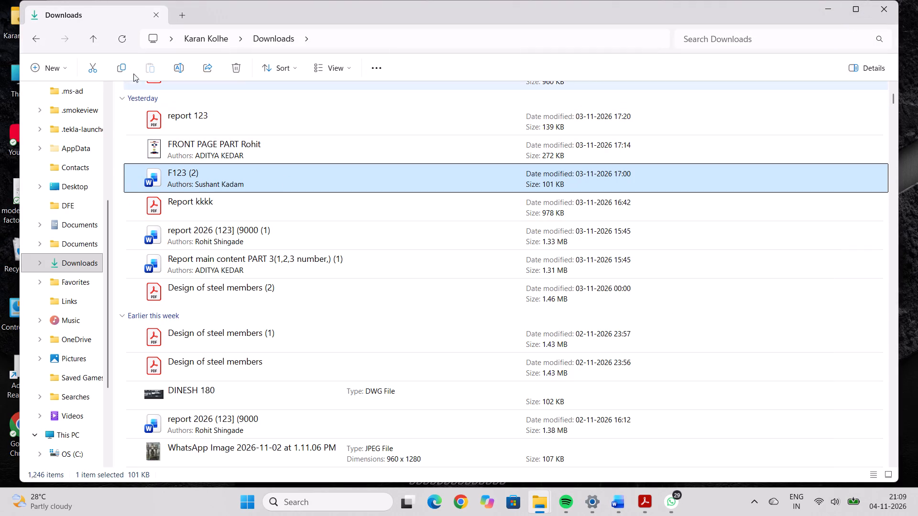
# Look through the OneDrive Documents folder and open the Word file "report 2026 (123] (8)", then return to the folder.
pyautogui.click(86, 238)
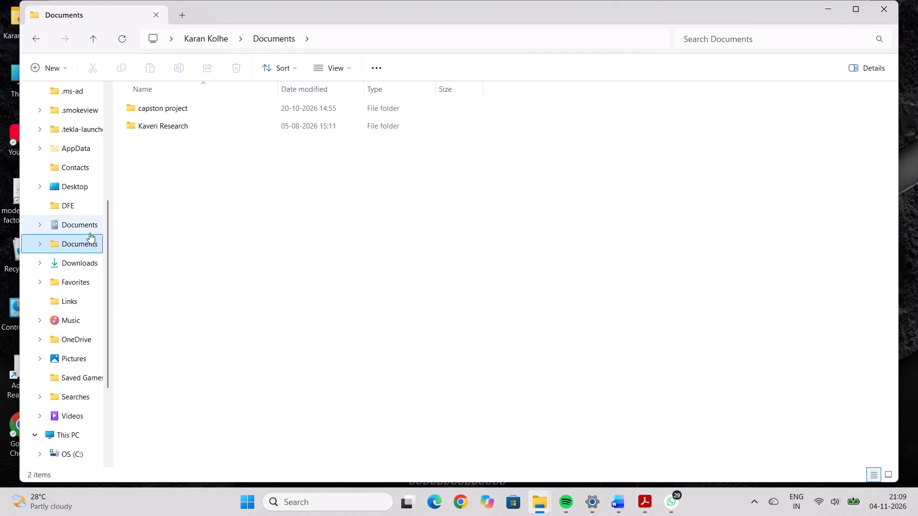
pyautogui.click(90, 229)
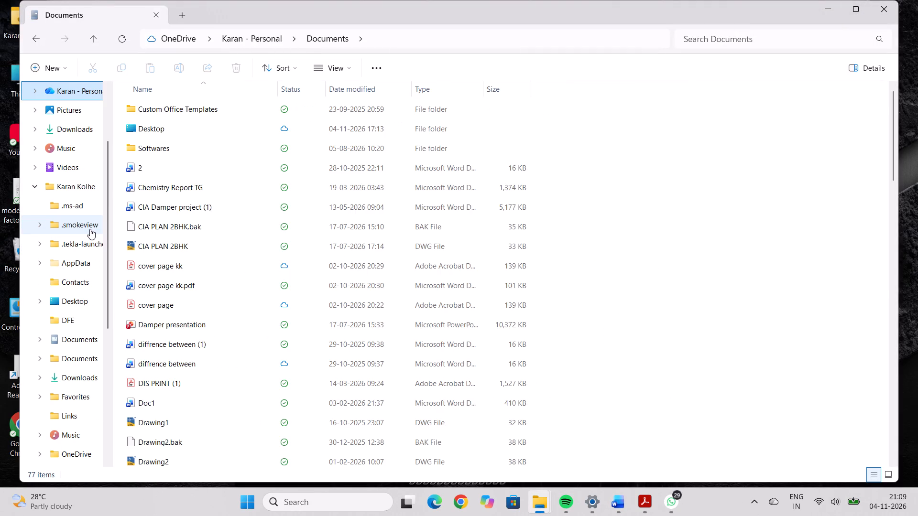
pyautogui.scroll(-6, 264, 270)
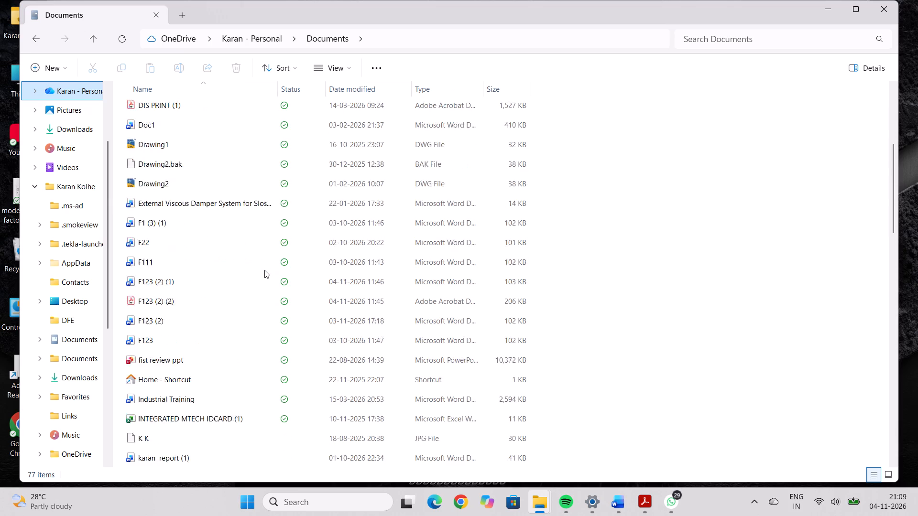
pyautogui.scroll(-3, 264, 270)
pyautogui.scroll(1, 264, 270)
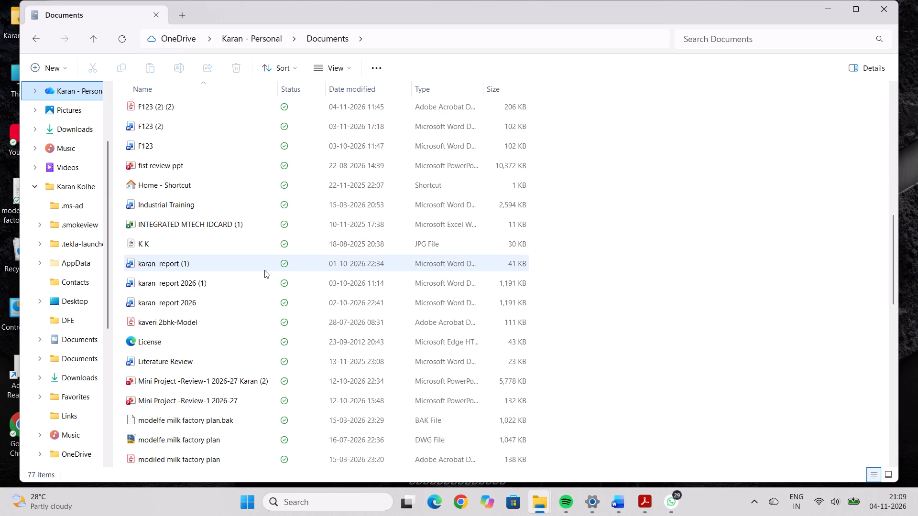
pyautogui.scroll(-3, 264, 270)
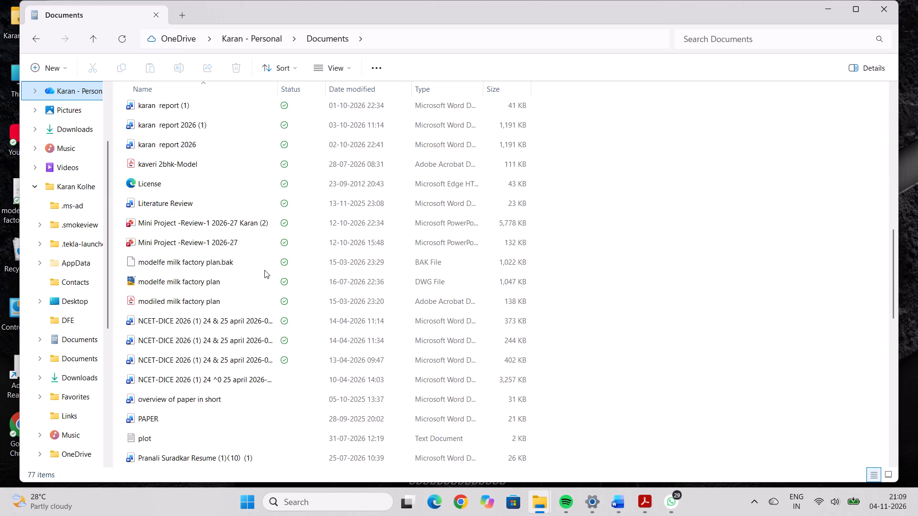
pyautogui.scroll(-10, 264, 270)
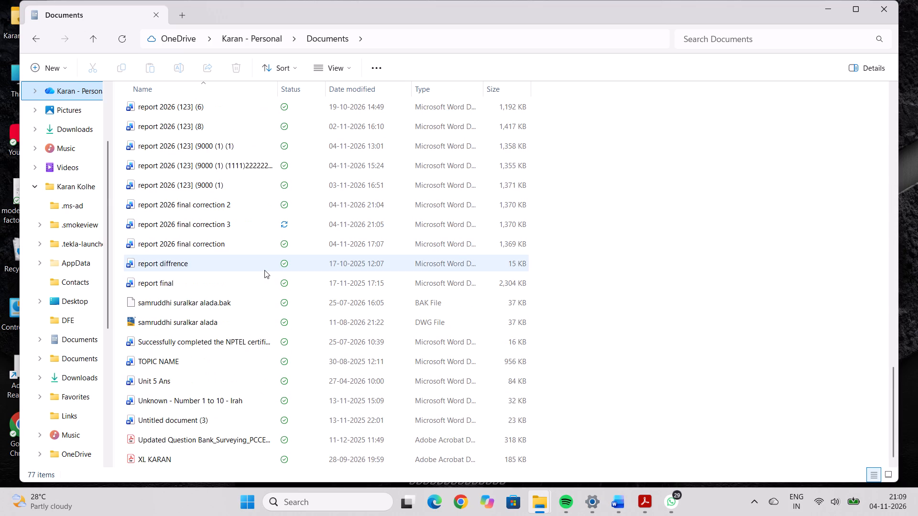
pyautogui.scroll(-5, 264, 270)
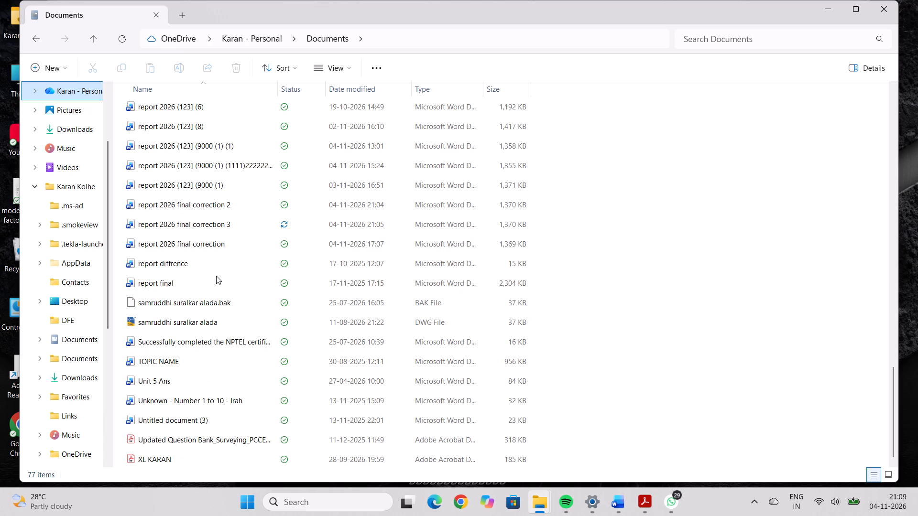
pyautogui.scroll(1, 216, 276)
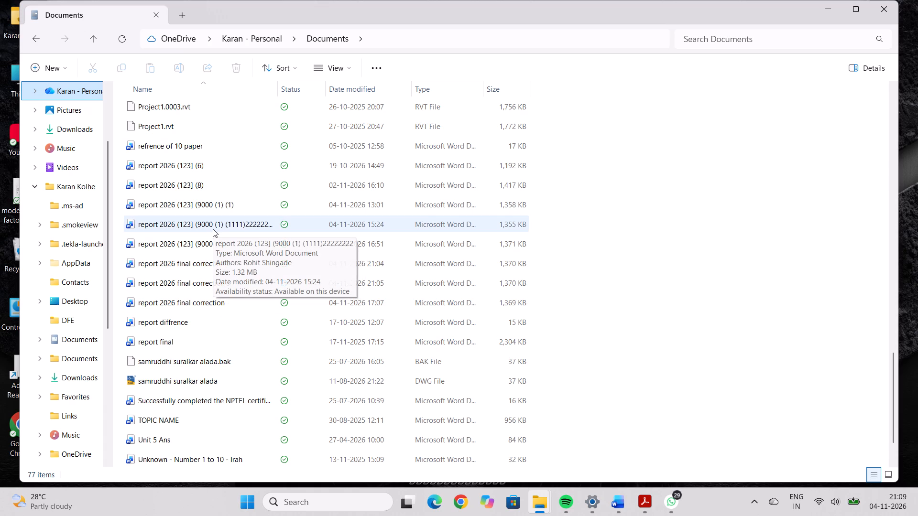
pyautogui.doubleClick(213, 189)
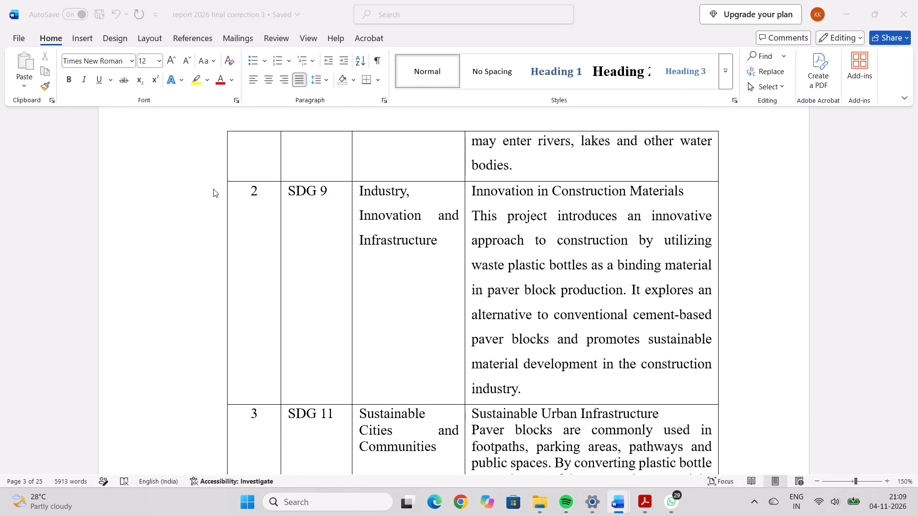
pyautogui.click(852, 12)
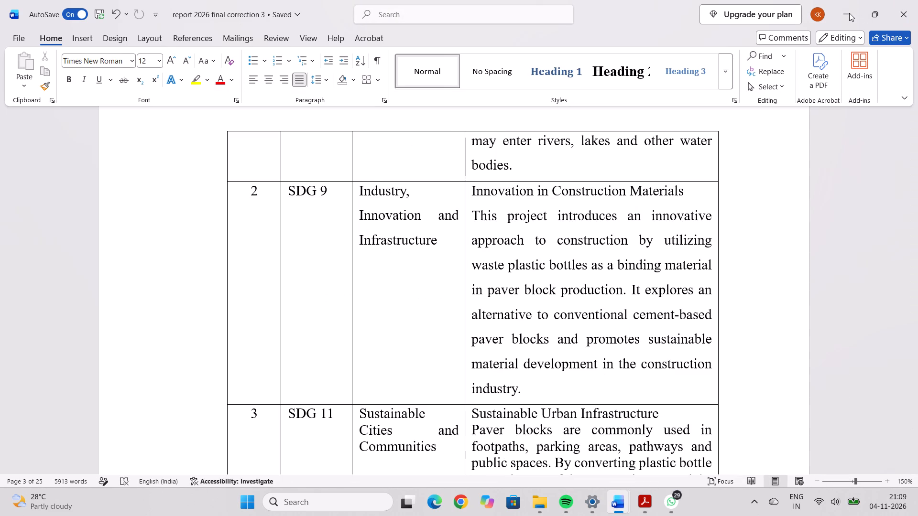
pyautogui.click(849, 13)
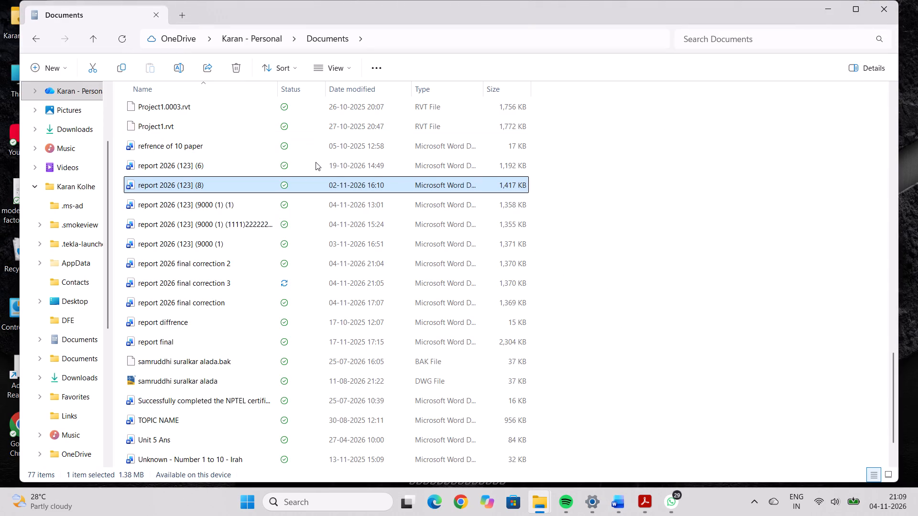
# Open the Word file "F123 (2) (1)" from the OneDrive Documents folder.
pyautogui.scroll(1, 328, 144)
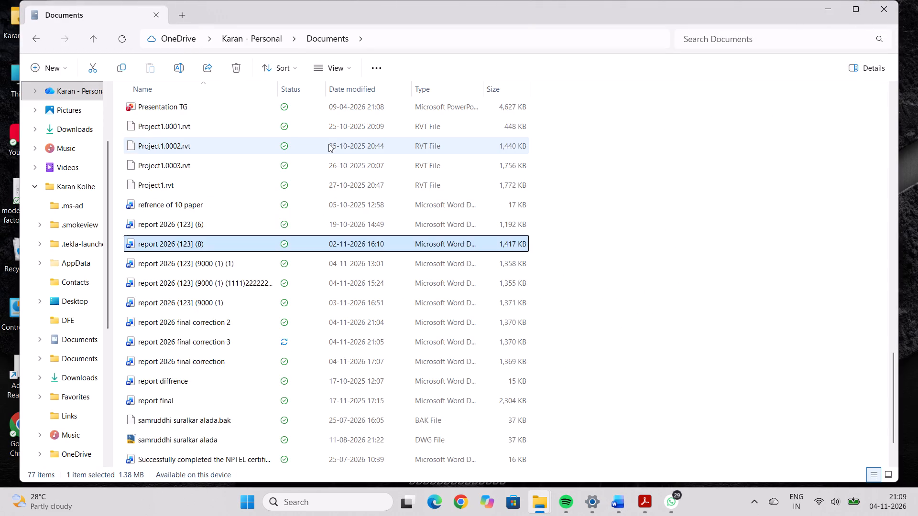
pyautogui.scroll(3, 328, 144)
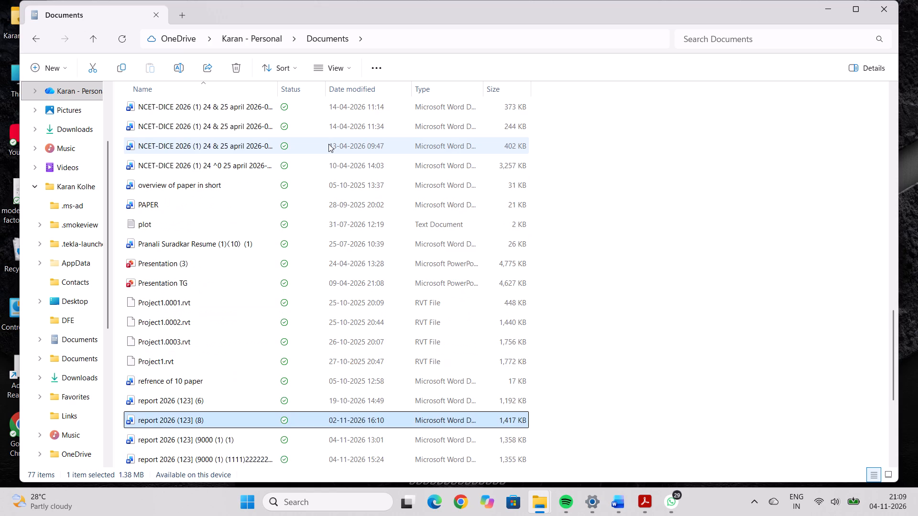
pyautogui.scroll(1, 328, 144)
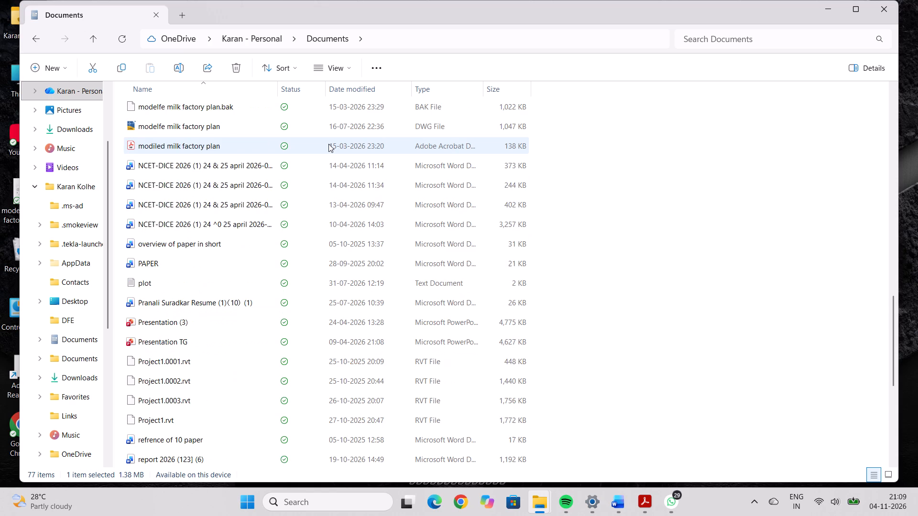
pyautogui.scroll(1, 328, 144)
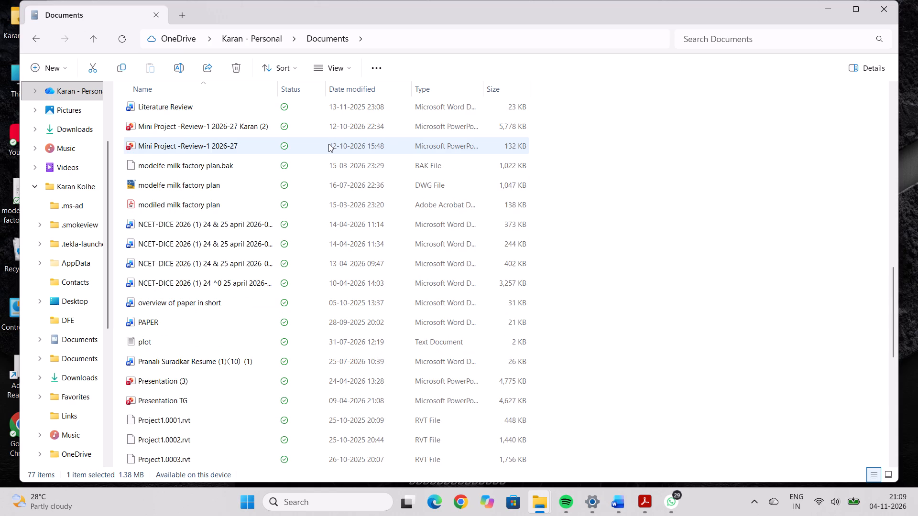
pyautogui.scroll(1, 328, 144)
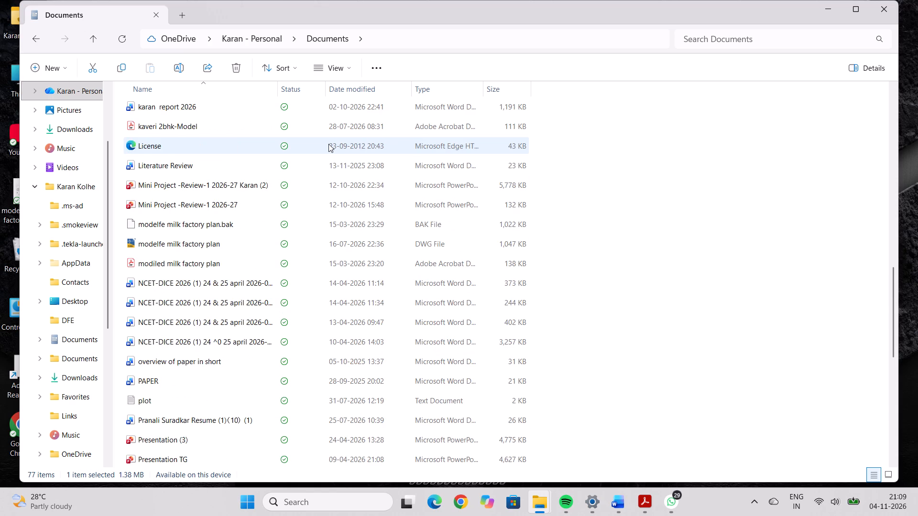
pyautogui.scroll(2, 328, 144)
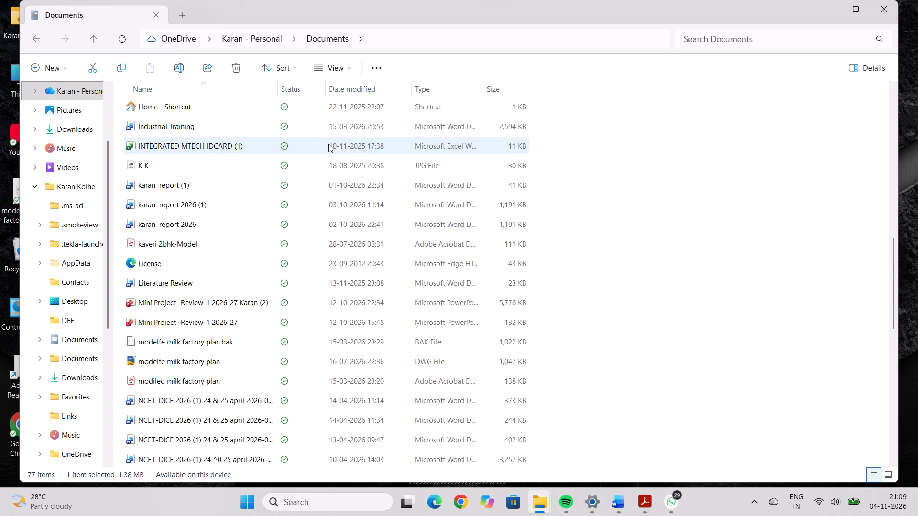
pyautogui.scroll(1, 328, 144)
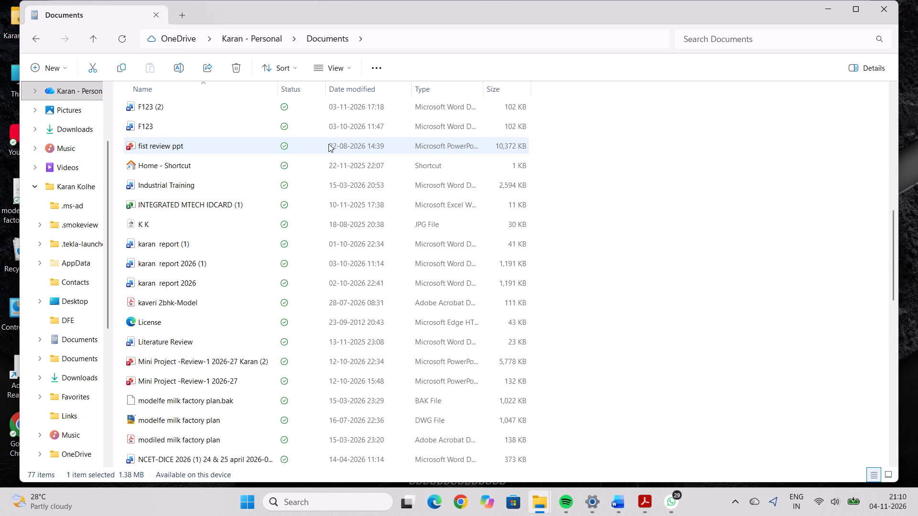
pyautogui.scroll(1, 328, 144)
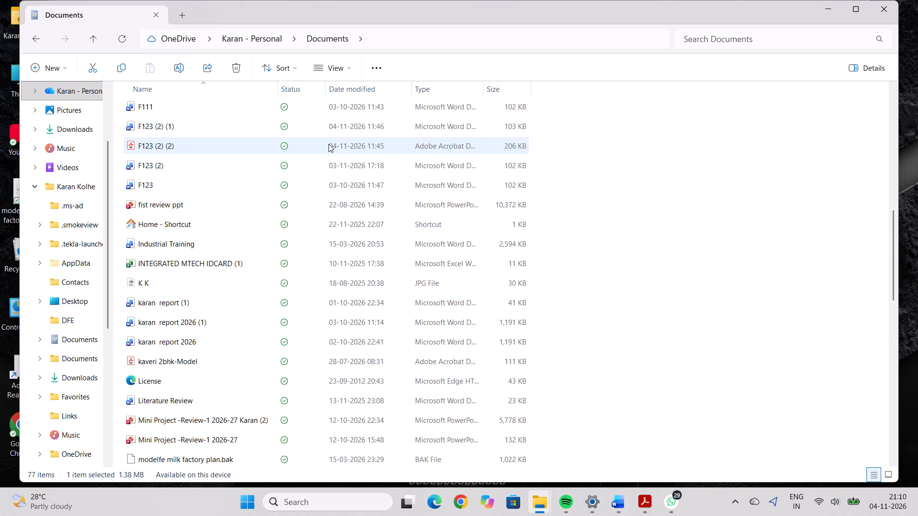
pyautogui.doubleClick(330, 123)
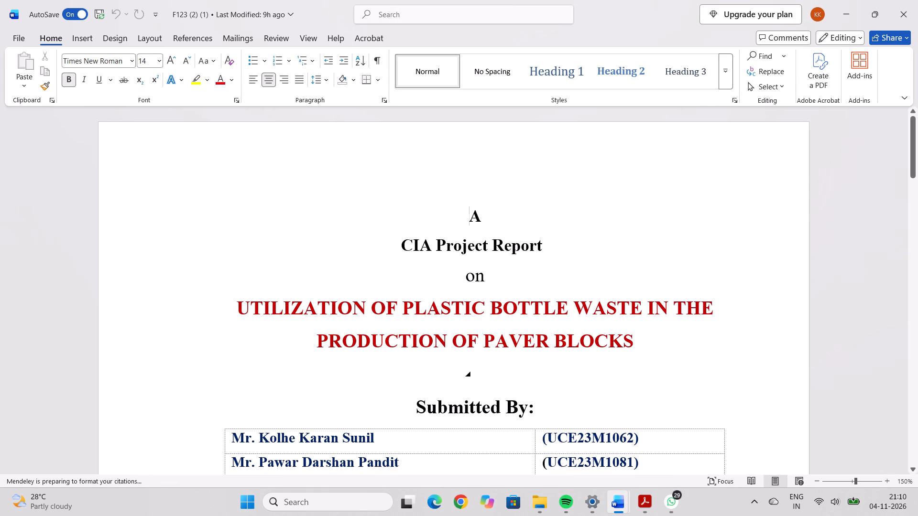
# Look through the cover page and certificate page of the report, then go back to the start of the document.
pyautogui.scroll(-5, 462, 351)
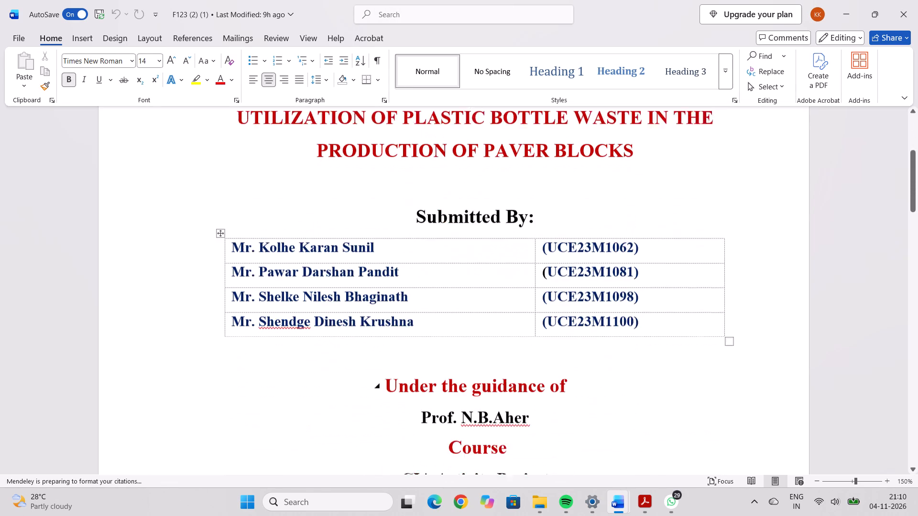
pyautogui.scroll(-12, 462, 351)
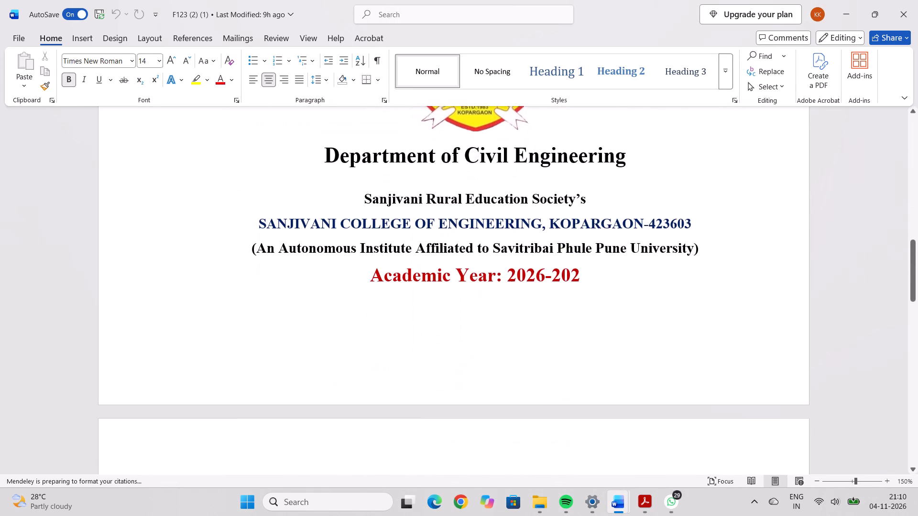
pyautogui.scroll(-10, 503, 334)
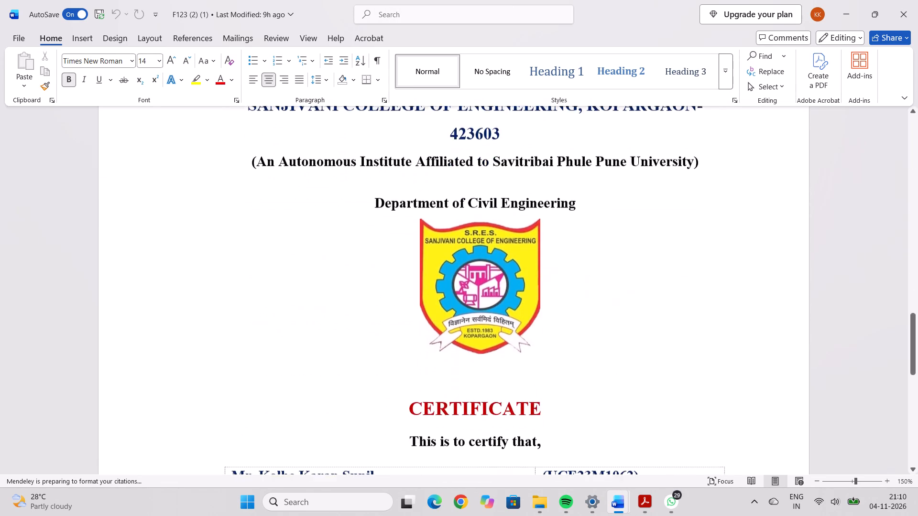
pyautogui.scroll(-10, 503, 334)
pyautogui.scroll(7, 503, 334)
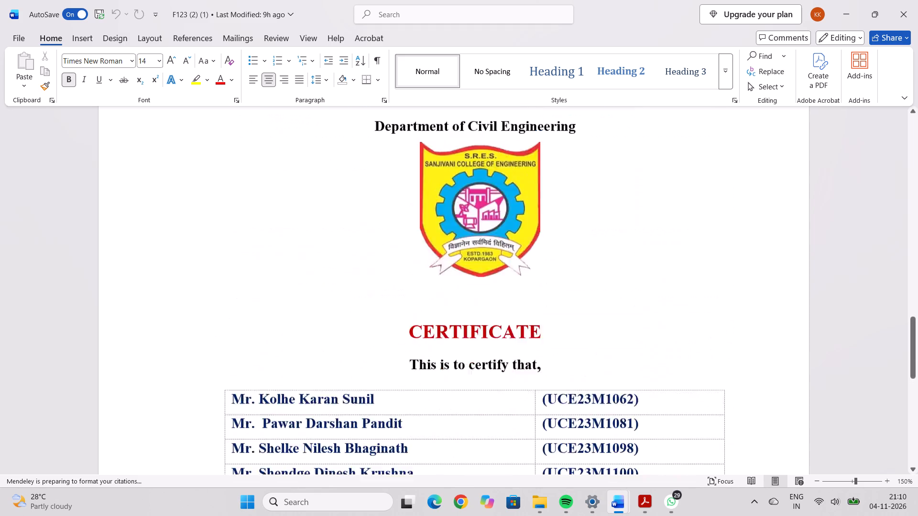
pyautogui.scroll(20, 503, 334)
pyautogui.scroll(10, 503, 334)
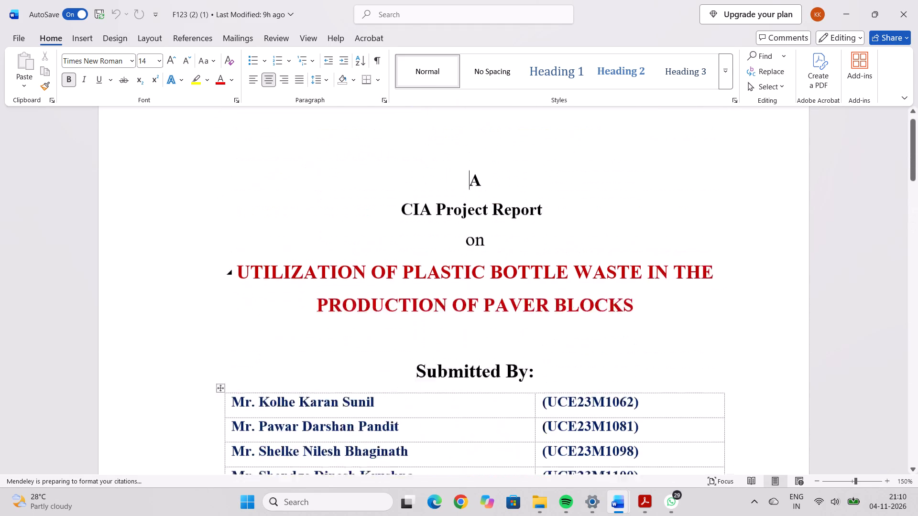
pyautogui.scroll(3, 503, 334)
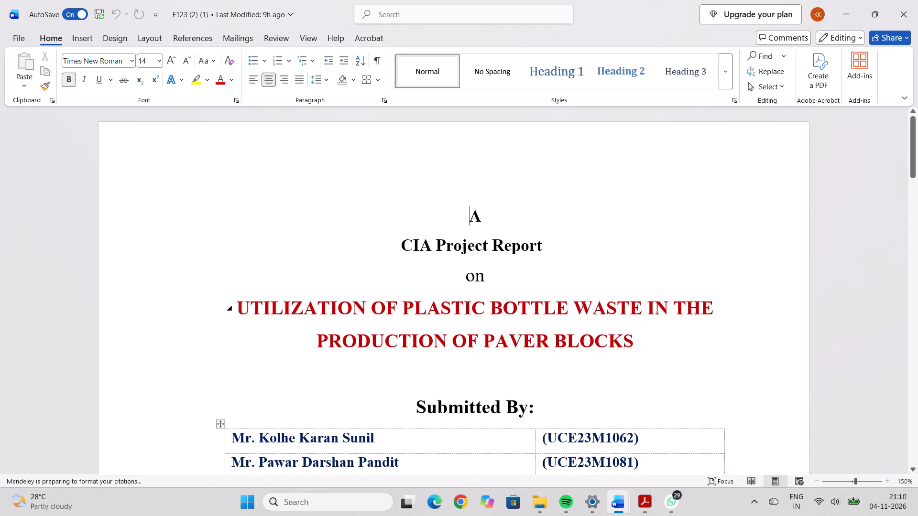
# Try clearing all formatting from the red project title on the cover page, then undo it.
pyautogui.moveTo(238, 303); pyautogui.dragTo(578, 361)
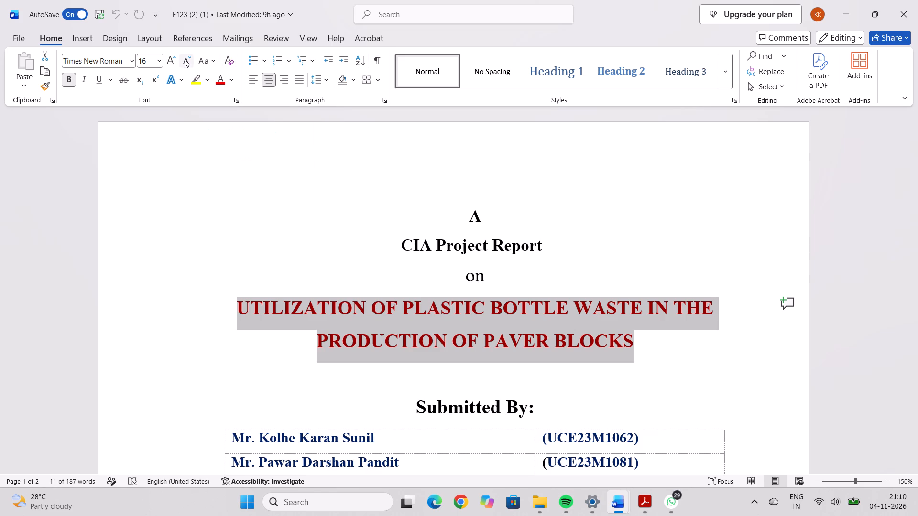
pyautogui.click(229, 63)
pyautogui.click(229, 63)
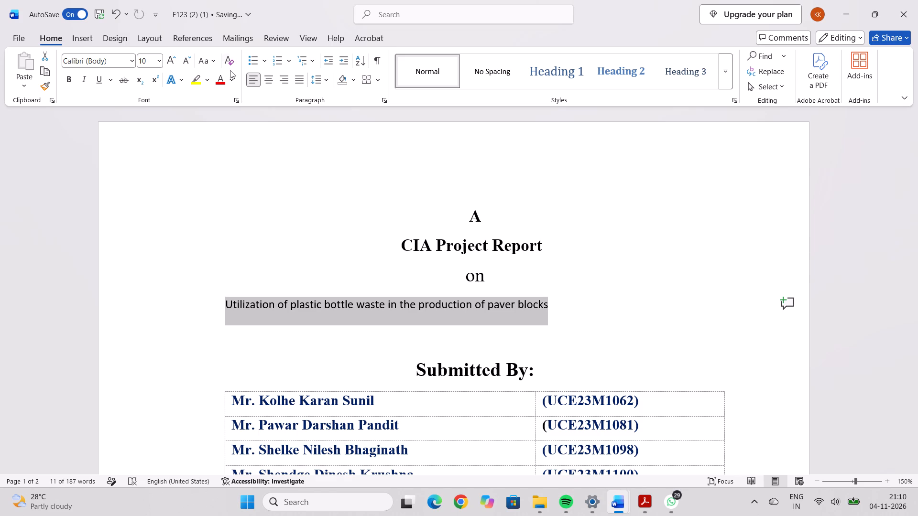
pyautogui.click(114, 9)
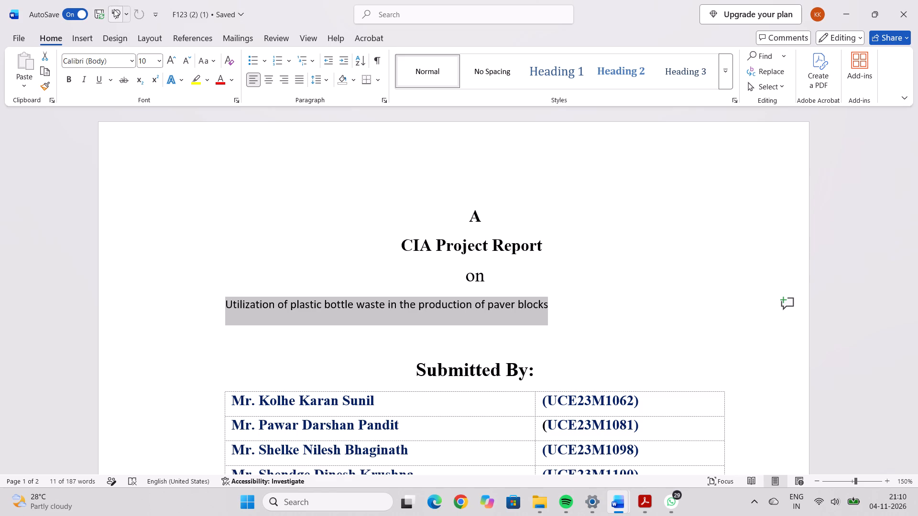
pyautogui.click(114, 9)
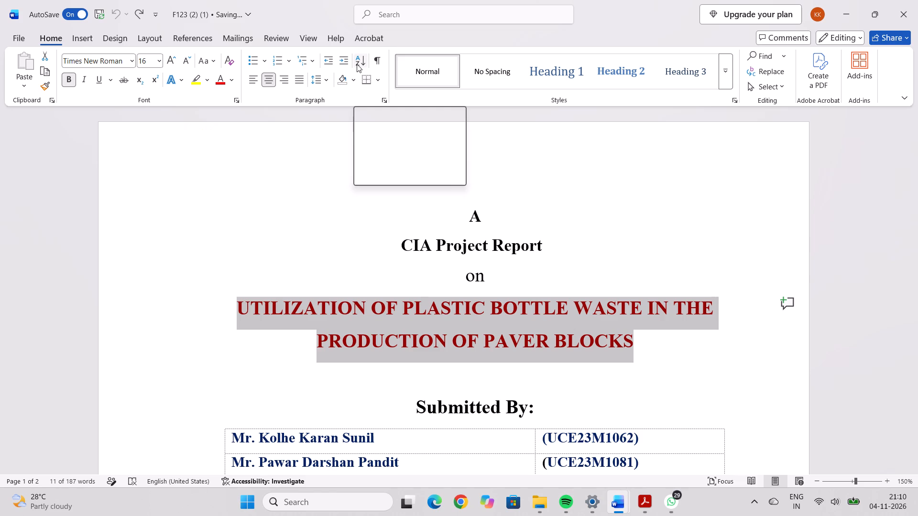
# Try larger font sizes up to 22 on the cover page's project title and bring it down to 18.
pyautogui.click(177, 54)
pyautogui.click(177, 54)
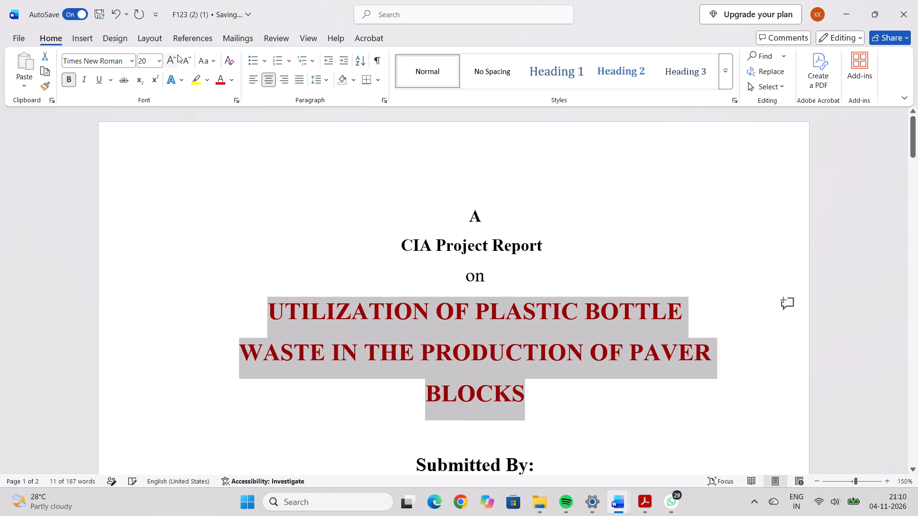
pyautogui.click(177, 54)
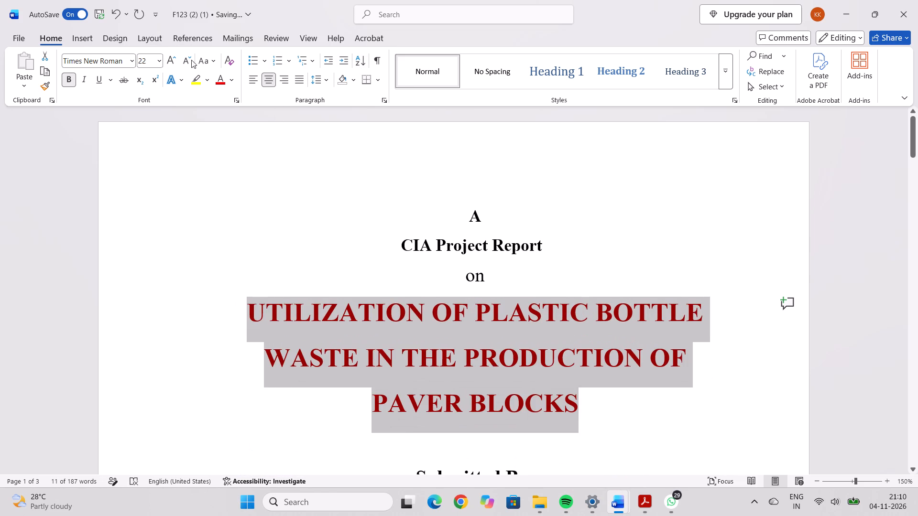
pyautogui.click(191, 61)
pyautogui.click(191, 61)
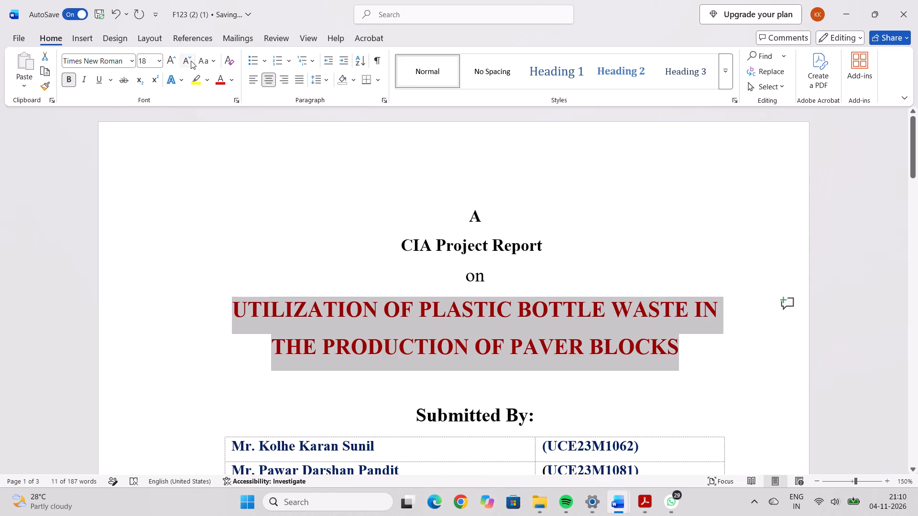
# Change the cover page's project title to Capitalize Each Word and set its font size to 16.
pyautogui.click(204, 56)
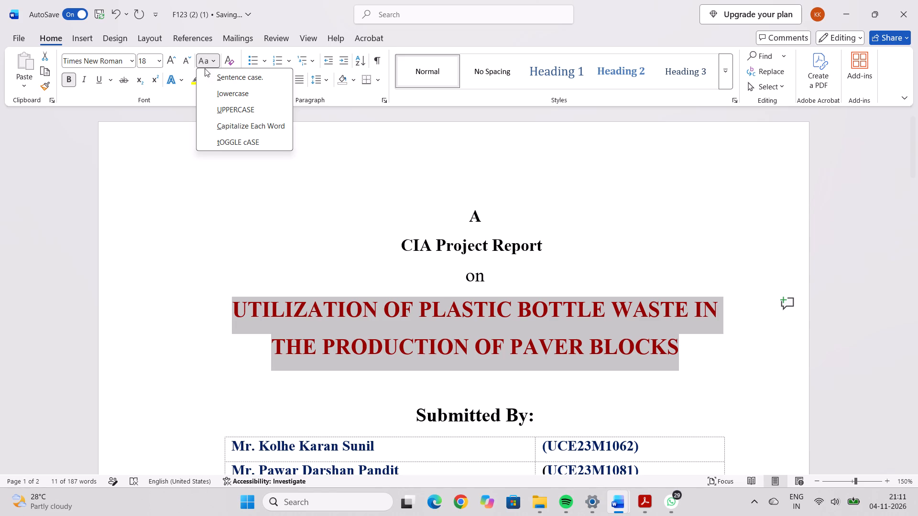
pyautogui.click(229, 126)
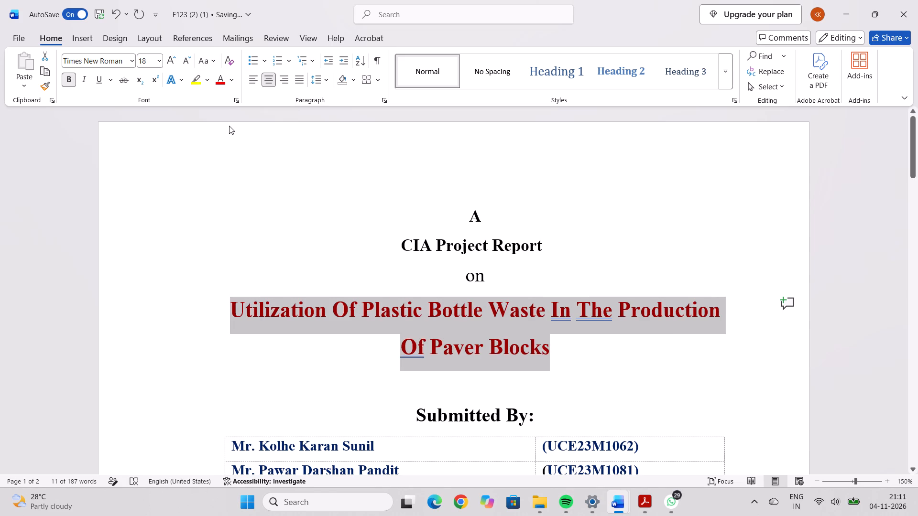
pyautogui.click(159, 62)
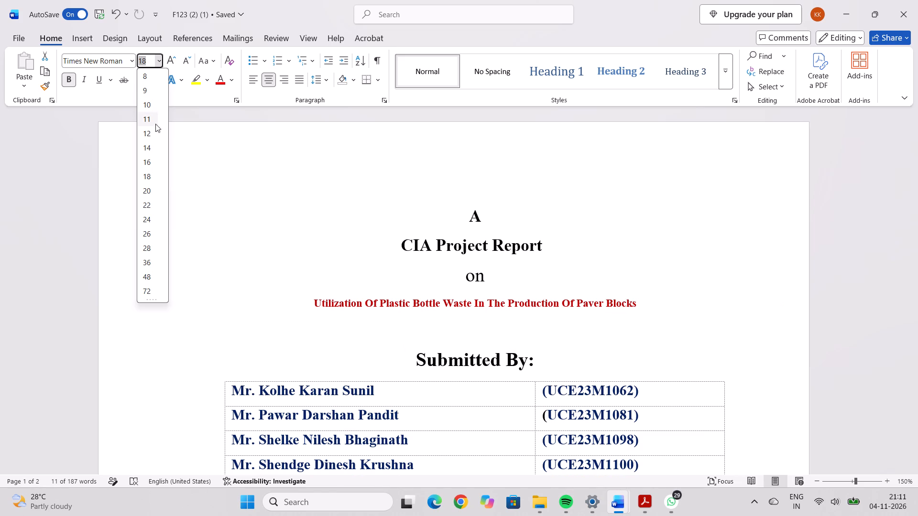
pyautogui.click(149, 159)
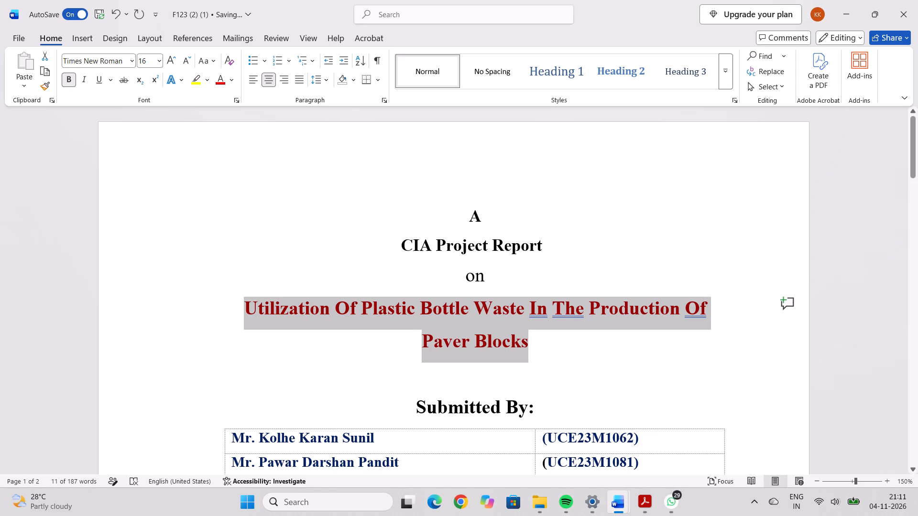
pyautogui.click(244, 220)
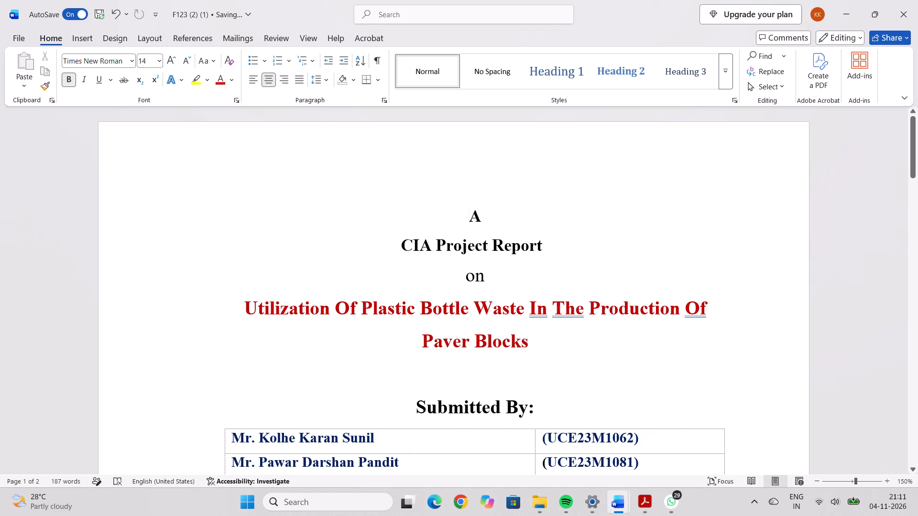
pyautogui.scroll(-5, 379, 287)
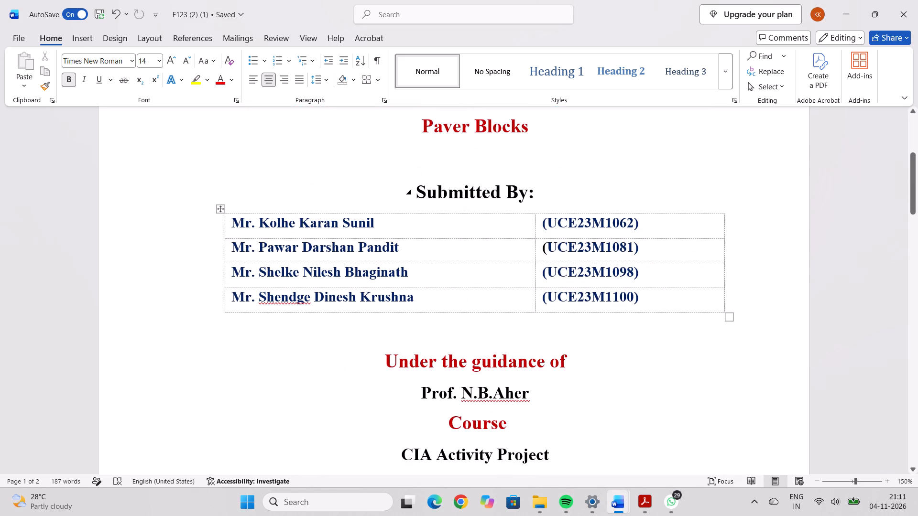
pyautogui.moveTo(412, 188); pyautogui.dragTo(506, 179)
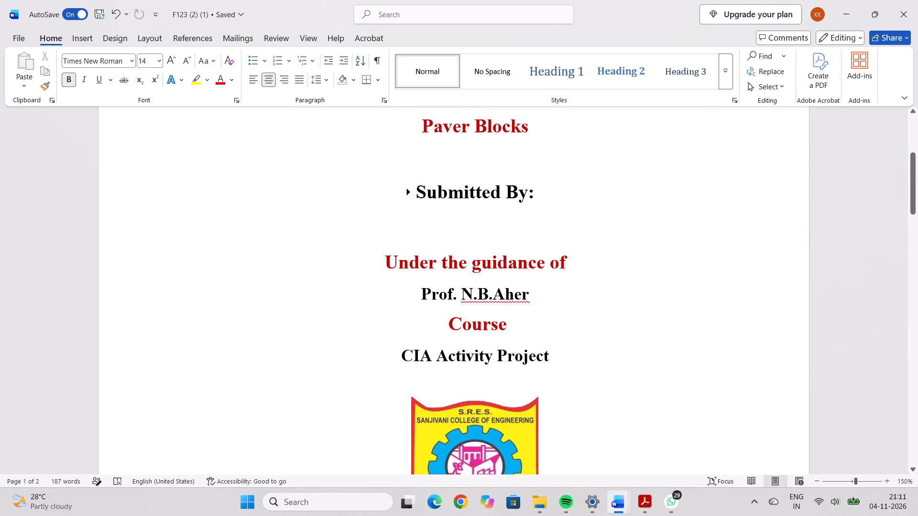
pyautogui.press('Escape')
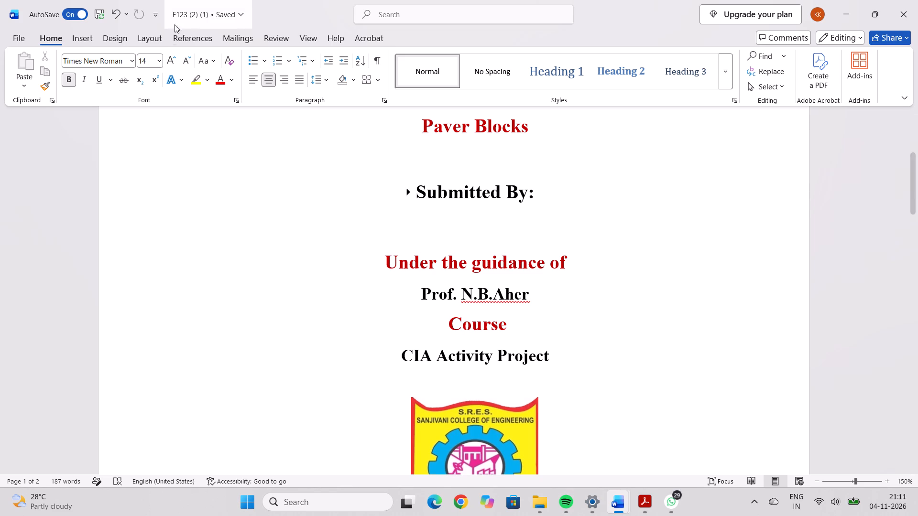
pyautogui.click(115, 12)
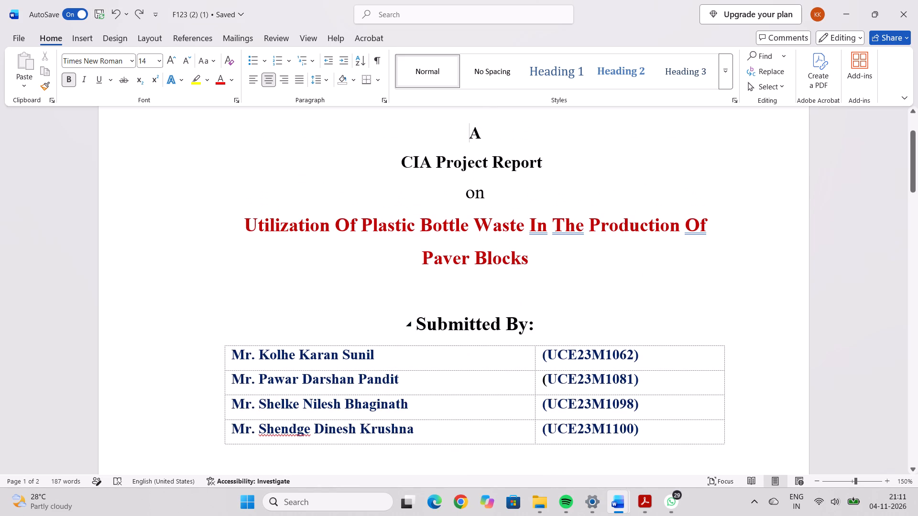
# Set the font size of the "Submitted By:" heading on the cover page to 12.
pyautogui.moveTo(402, 325); pyautogui.dragTo(543, 330)
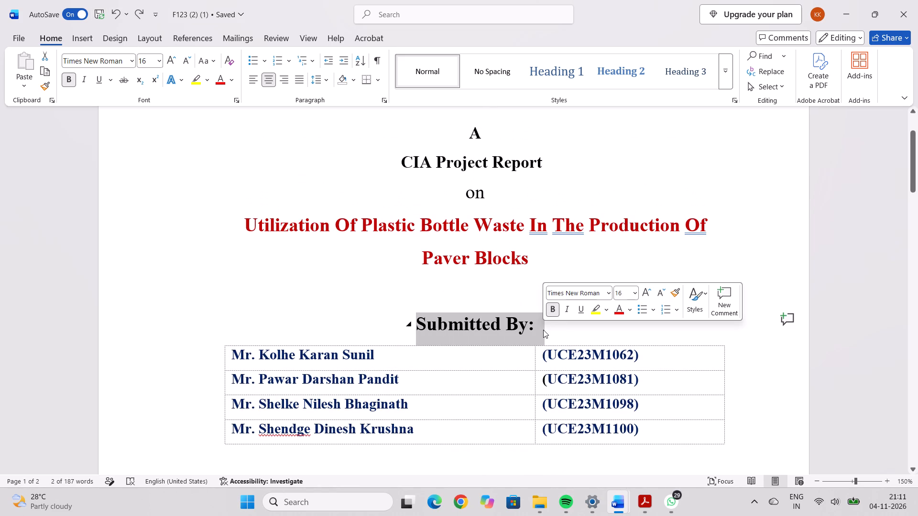
pyautogui.click(633, 294)
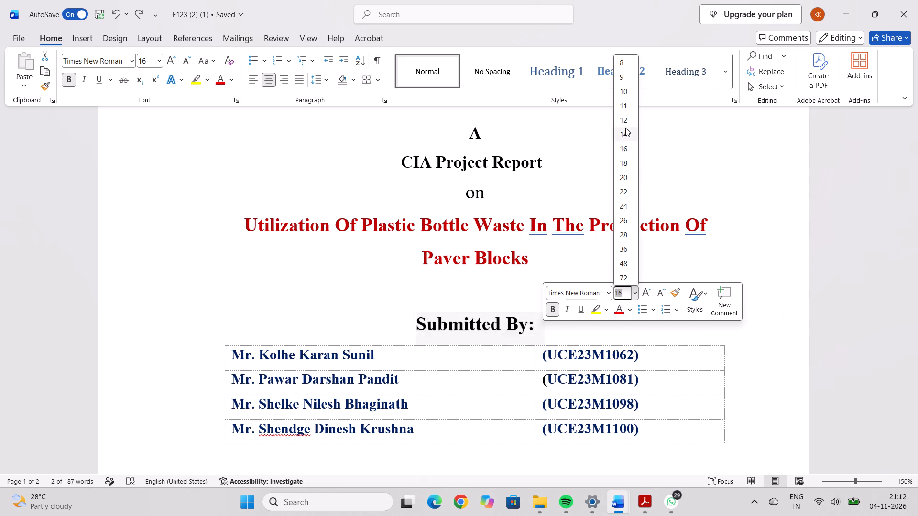
pyautogui.click(625, 123)
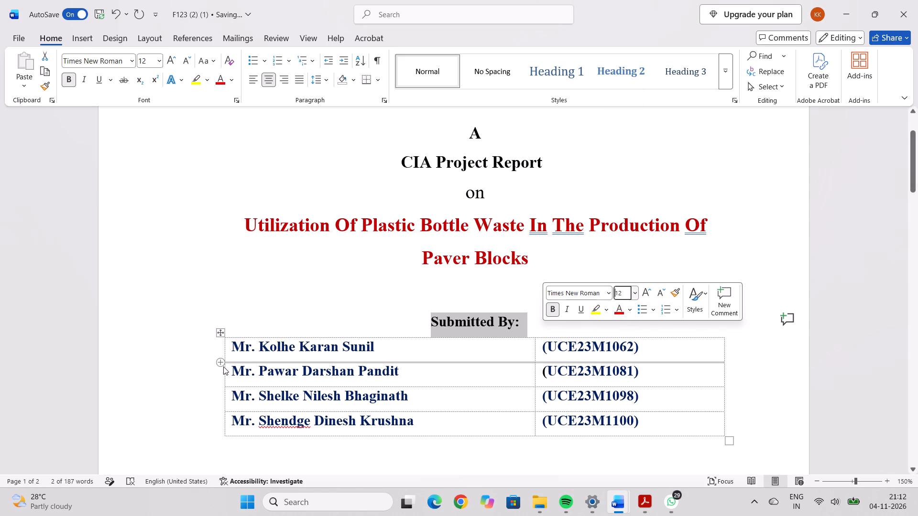
# Set the student names and roll numbers table, including the blank line below it, to font size 12.
pyautogui.moveTo(230, 340); pyautogui.dragTo(269, 368)
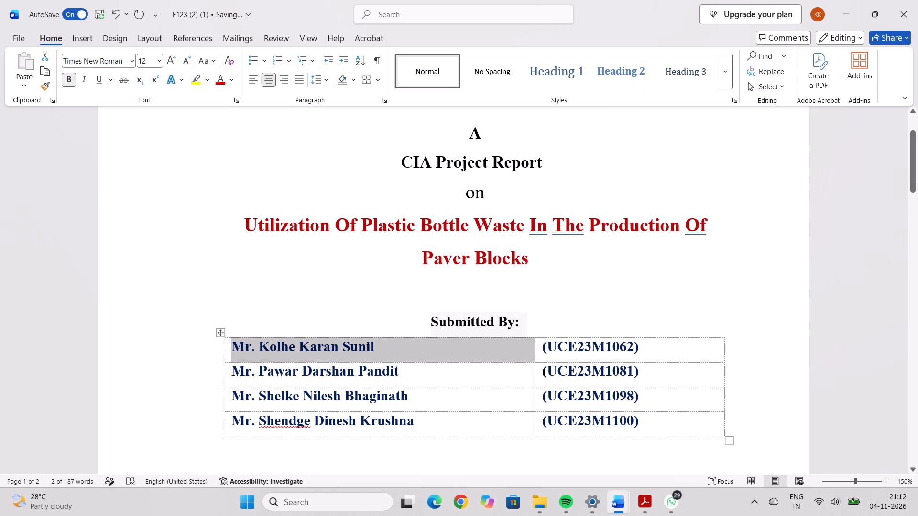
pyautogui.moveTo(269, 368); pyautogui.dragTo(634, 440)
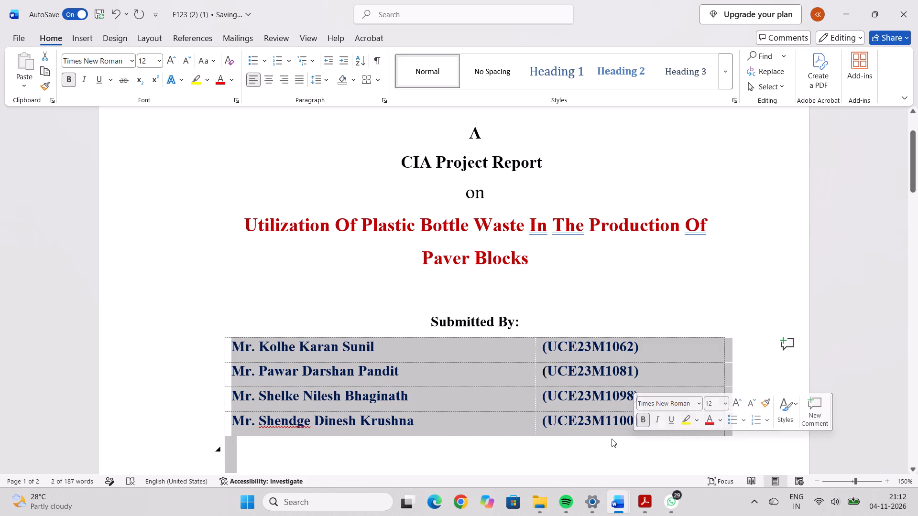
pyautogui.click(722, 406)
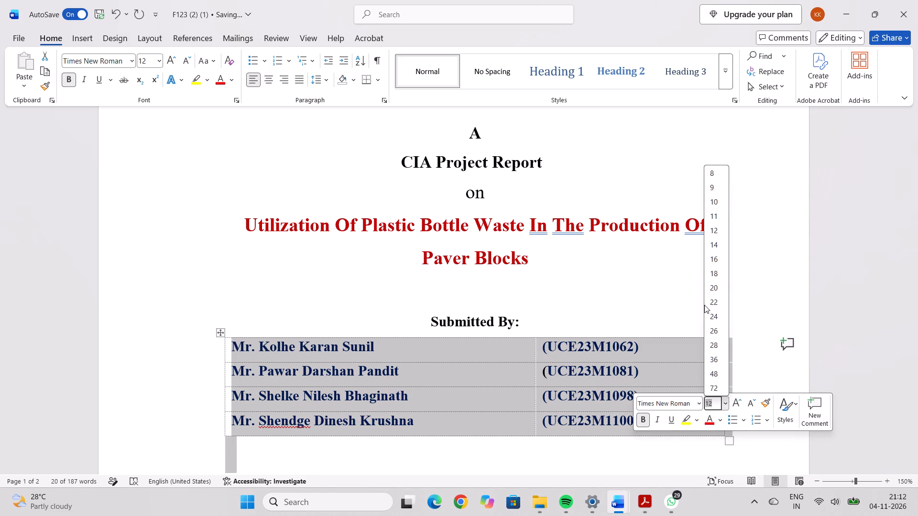
pyautogui.click(711, 231)
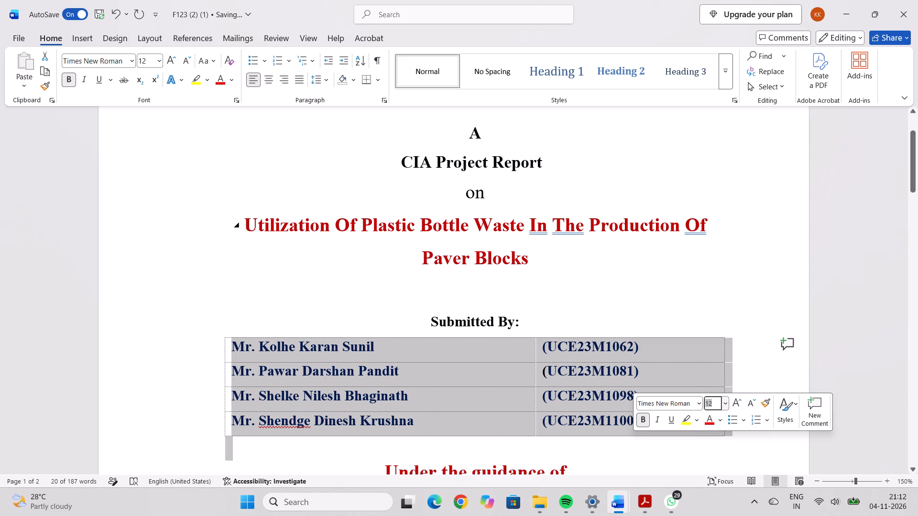
pyautogui.click(697, 287)
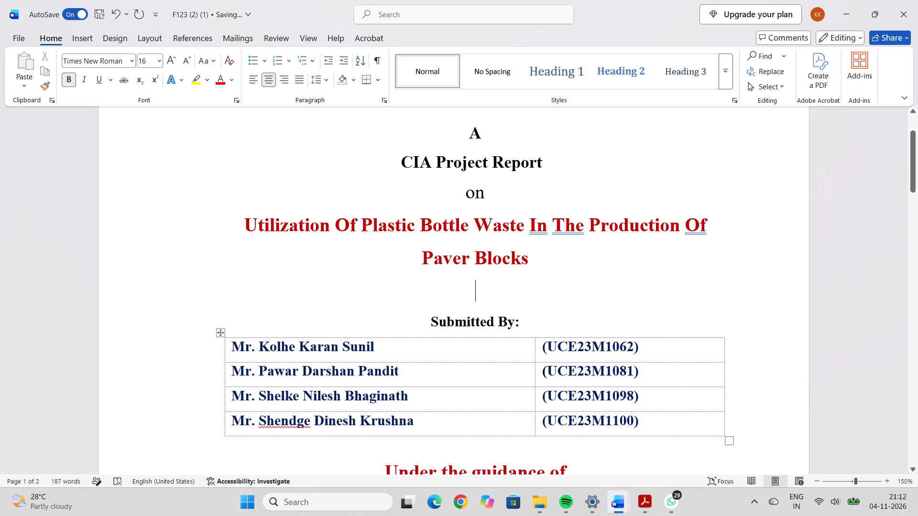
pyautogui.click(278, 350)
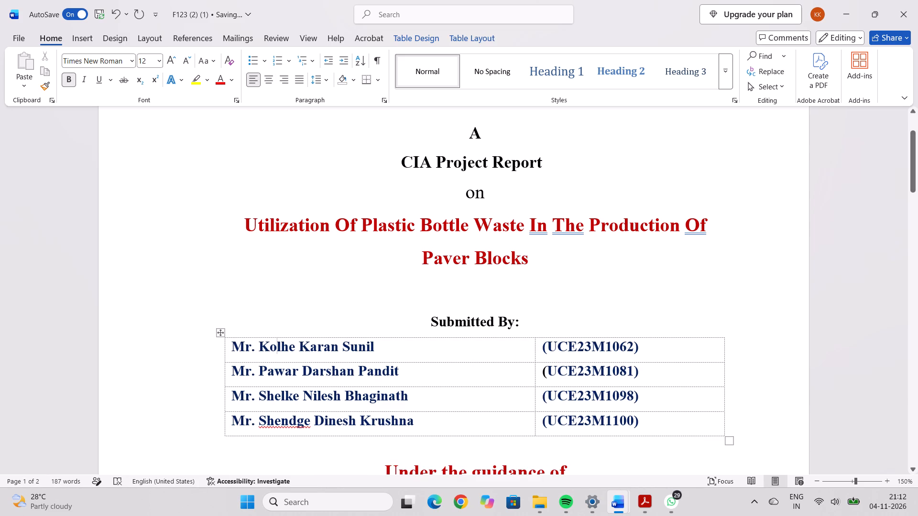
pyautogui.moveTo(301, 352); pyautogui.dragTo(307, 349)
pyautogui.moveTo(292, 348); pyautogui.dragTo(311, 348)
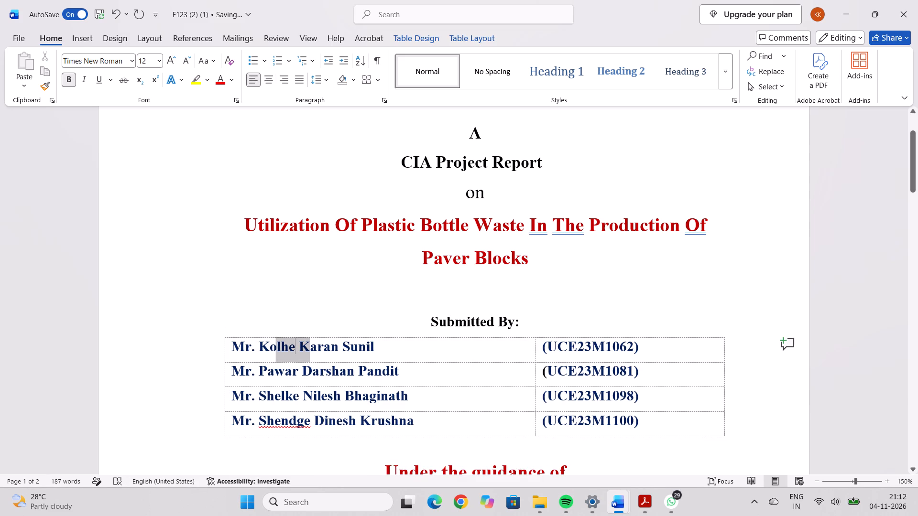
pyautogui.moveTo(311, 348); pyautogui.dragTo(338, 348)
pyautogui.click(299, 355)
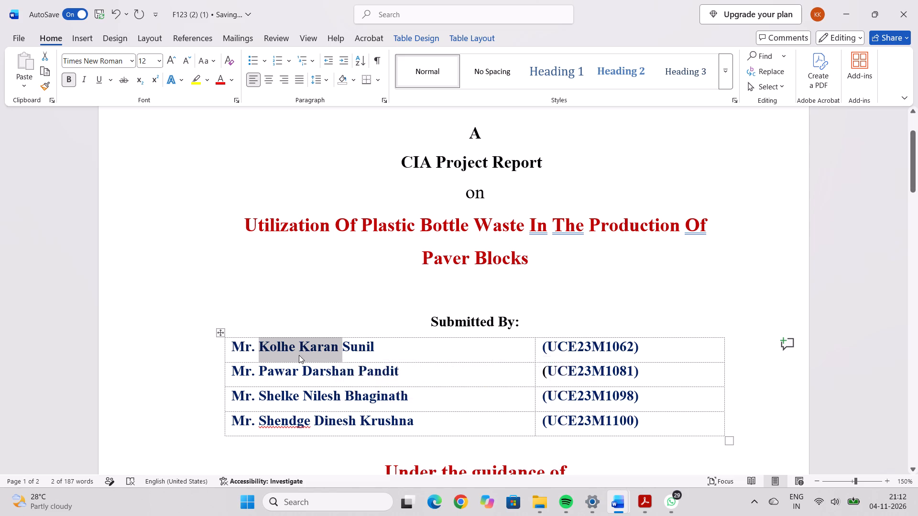
# Insert a space after each initial in the professor's name under "Under the guidance of".
pyautogui.scroll(-6, 299, 355)
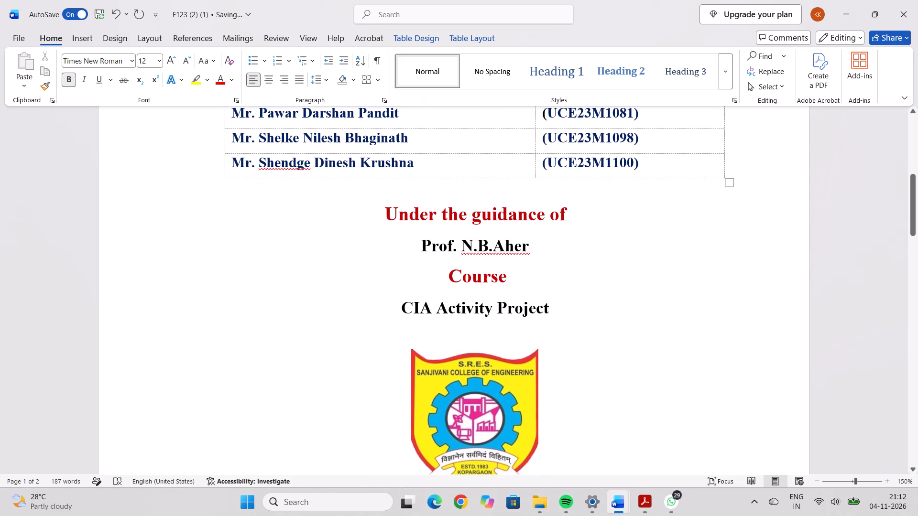
pyautogui.click(476, 248)
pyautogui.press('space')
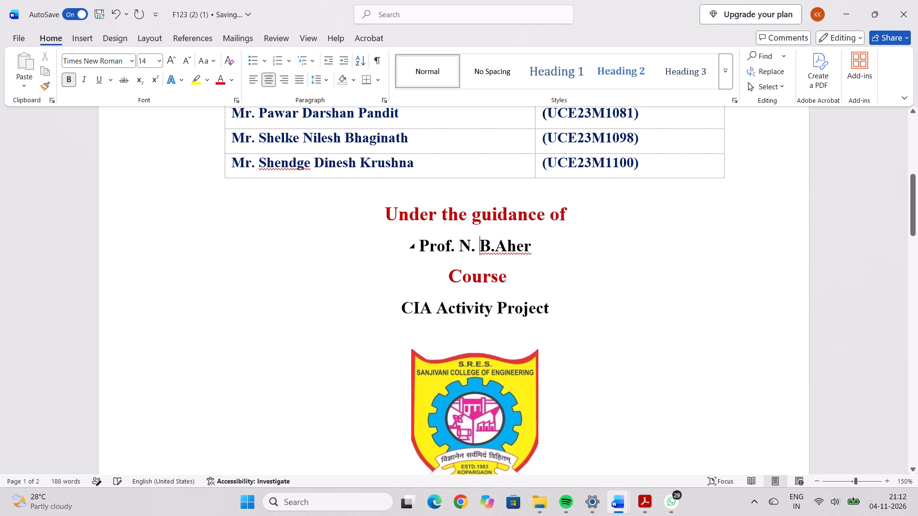
pyautogui.click(493, 249)
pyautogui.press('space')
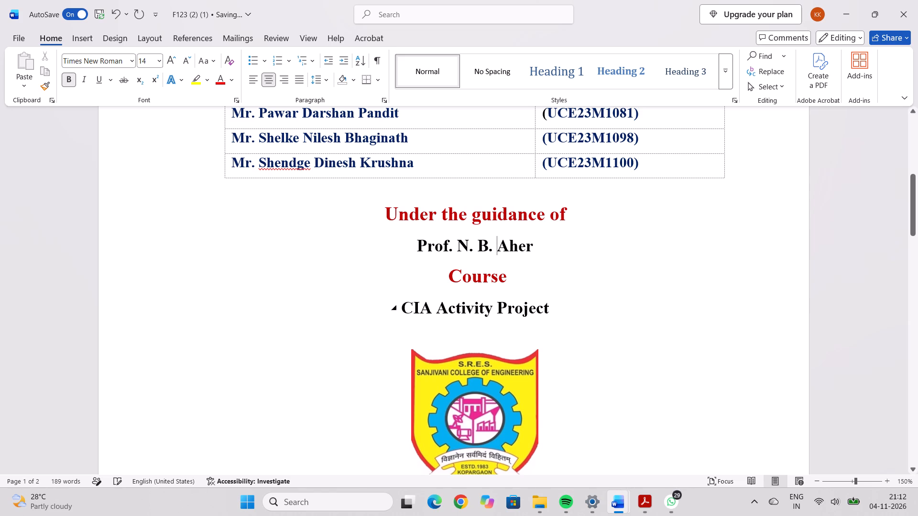
# Change the font size of the "Department of Civil Engineering" line below the college logo.
pyautogui.scroll(-6, 414, 256)
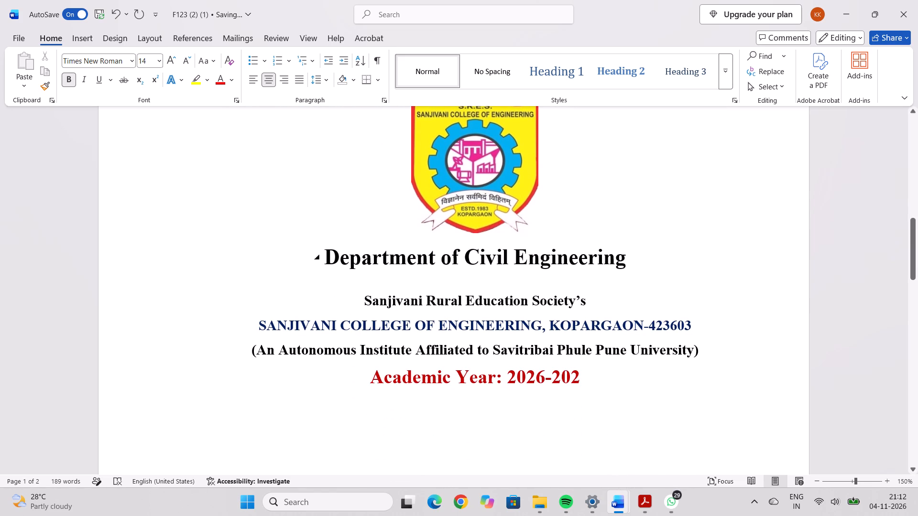
pyautogui.moveTo(322, 255); pyautogui.dragTo(580, 250)
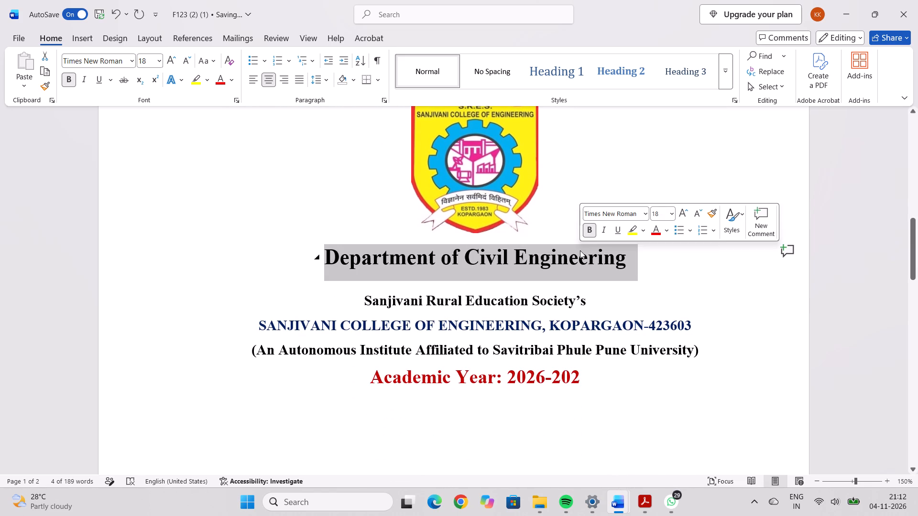
pyautogui.click(673, 212)
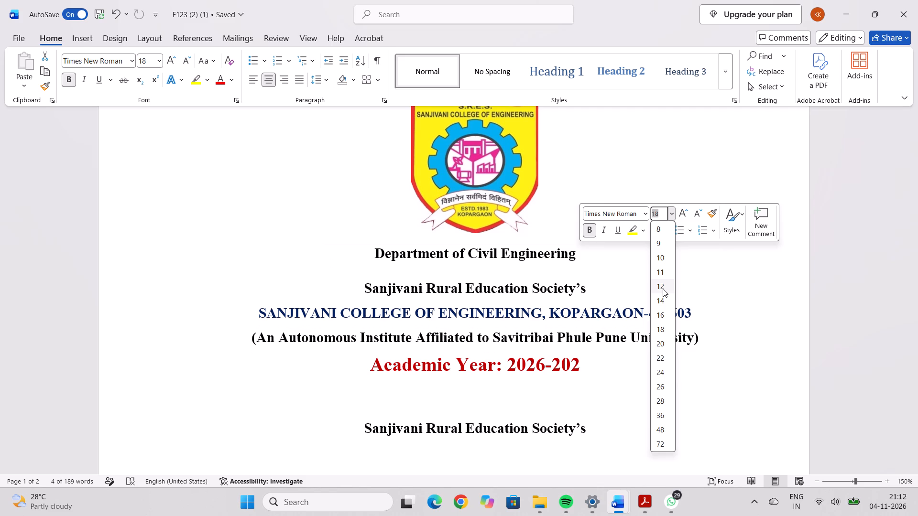
# Set the font size of the "Department of Civil Engineering" line below the cover page's logo to 16.
pyautogui.click(663, 315)
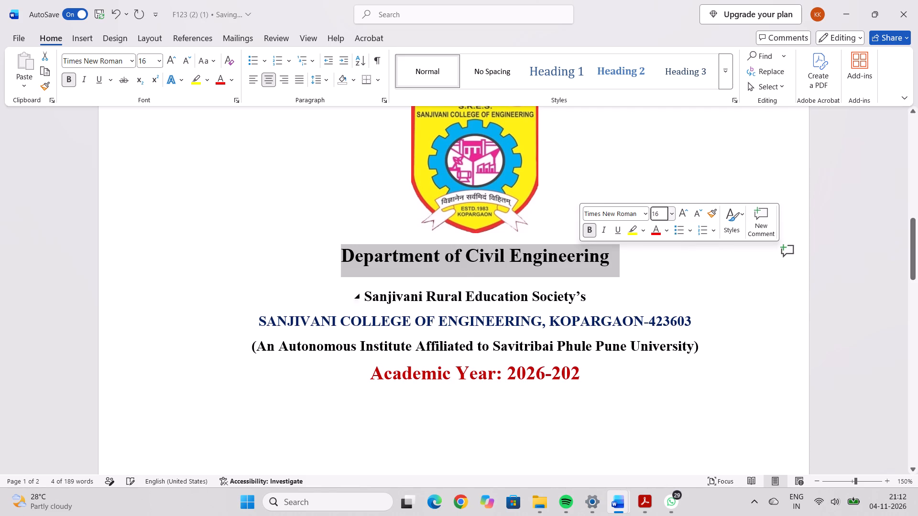
pyautogui.click(668, 278)
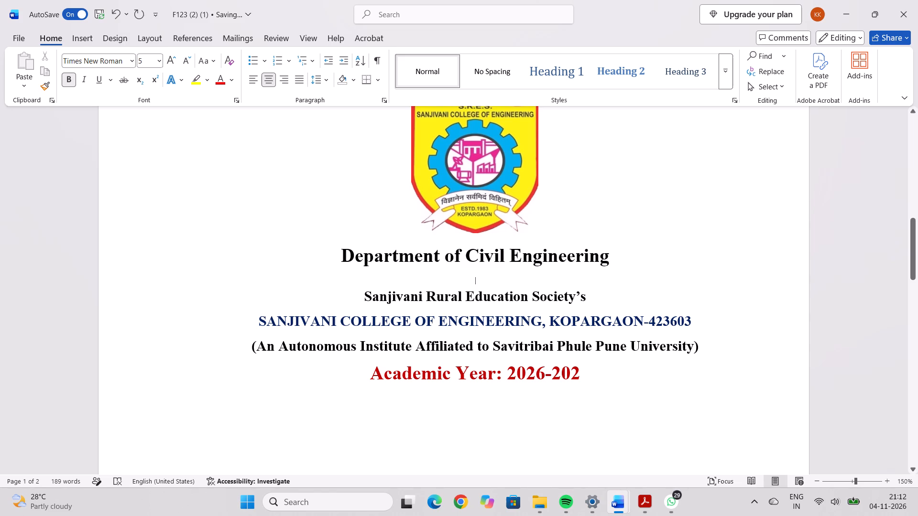
# Complete the academic year on the cover page so that it reads "2026-2027".
pyautogui.click(589, 368)
pyautogui.press('BackSpace')
pyautogui.press('BackSpace')
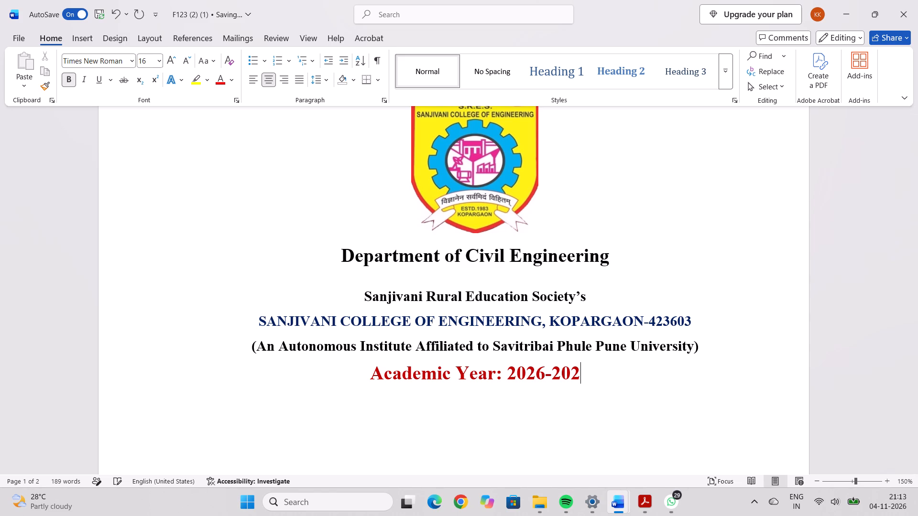
pyautogui.press('7')
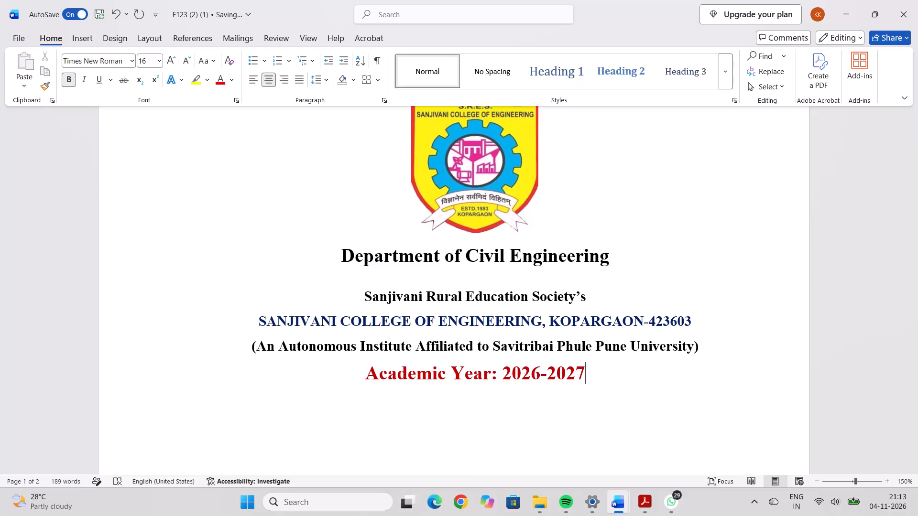
# Set the font size of the whole "Academic Year: 2026-2027" line to 12.
pyautogui.moveTo(367, 369); pyautogui.dragTo(612, 360)
pyautogui.click(338, 400)
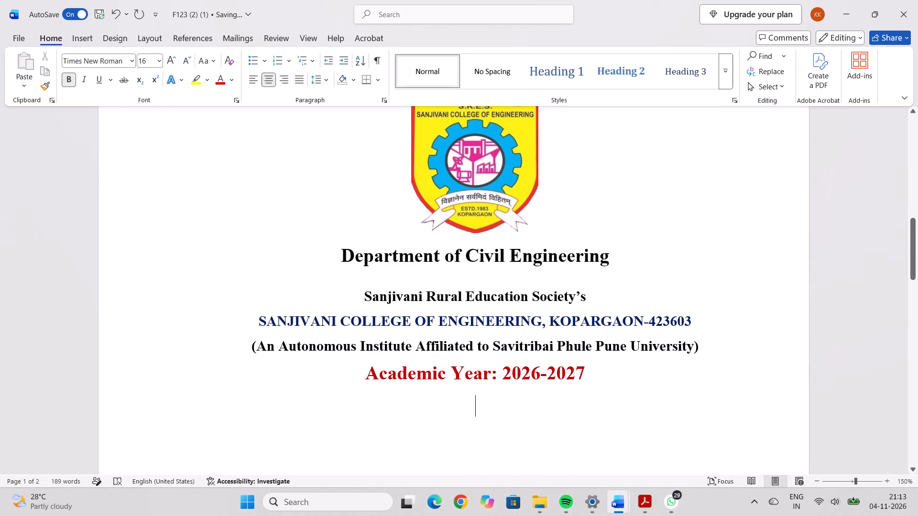
pyautogui.moveTo(332, 378); pyautogui.dragTo(439, 379)
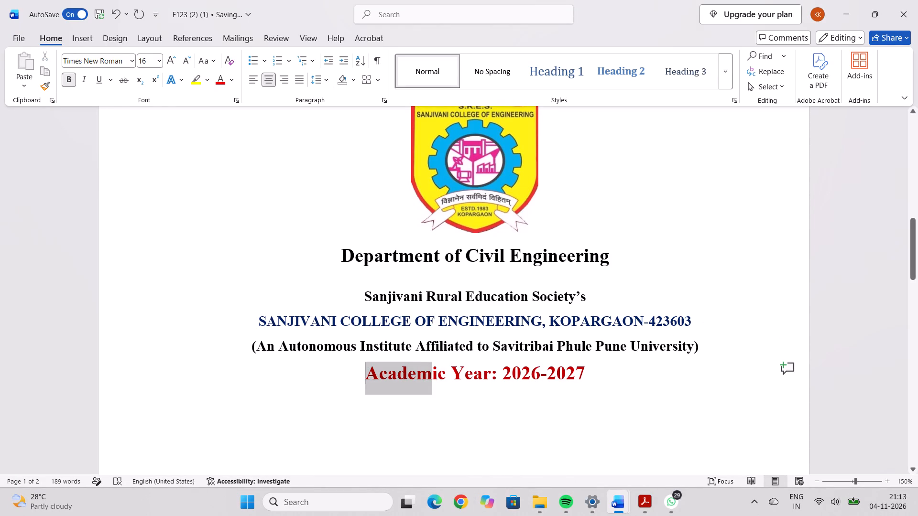
pyautogui.moveTo(439, 379); pyautogui.dragTo(593, 365)
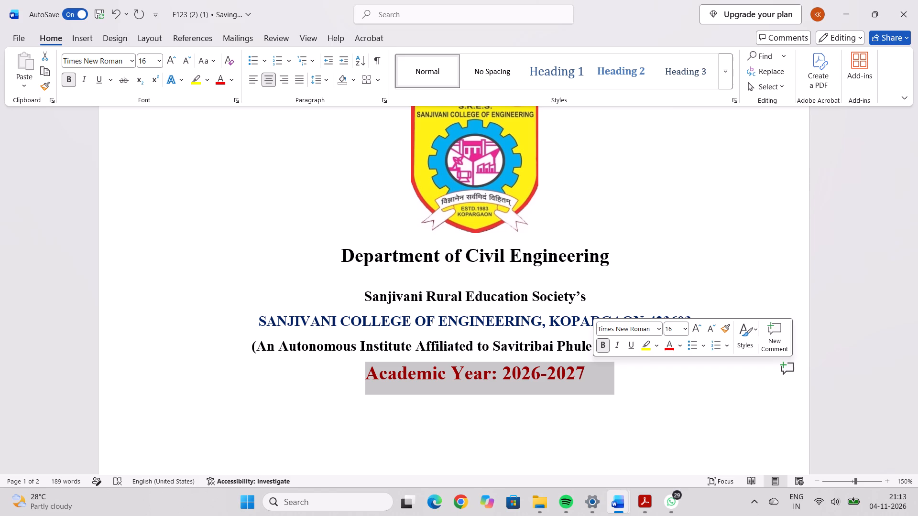
pyautogui.click(681, 330)
pyautogui.click(675, 155)
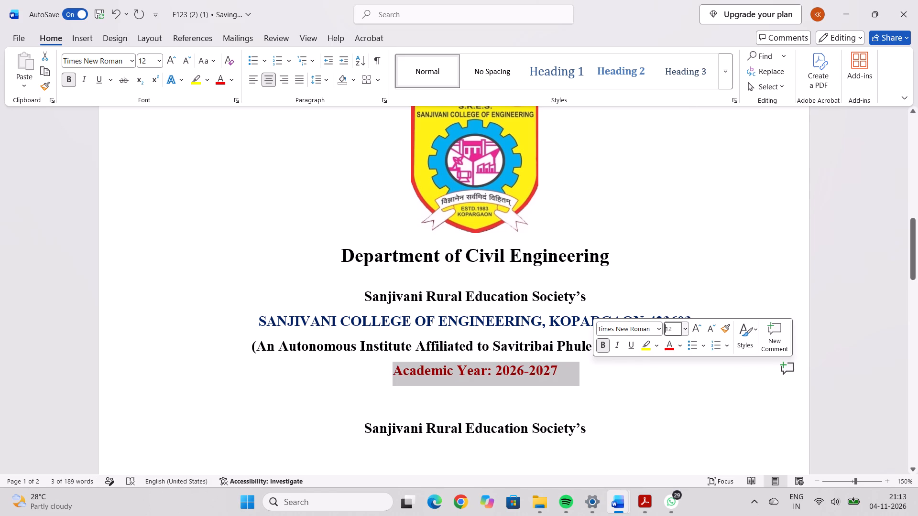
# Insert a new line after the Academic Year line to push the stray certificate heading line onto the second page.
pyautogui.click(619, 380)
pyautogui.scroll(-3, 480, 378)
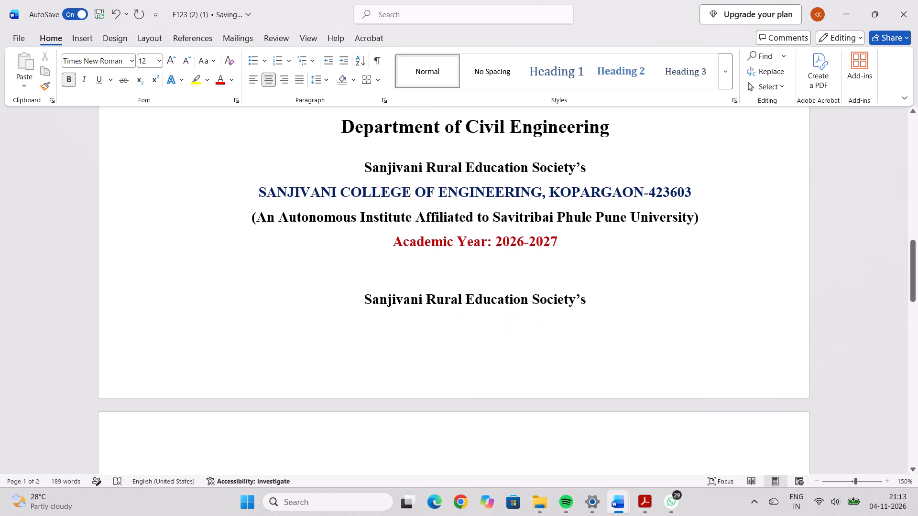
pyautogui.press('Return')
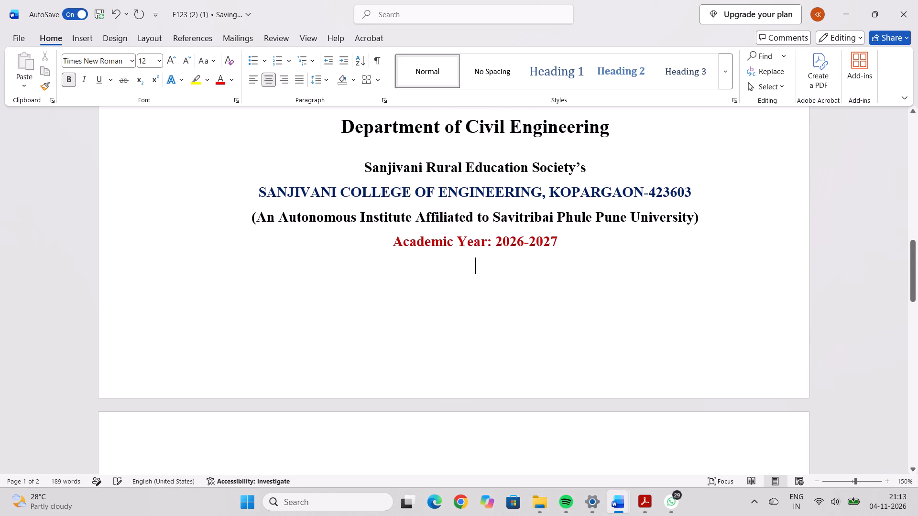
# Examine the header lines of the certificate page and check the font size of its "Department of Civil Engineering" line.
pyautogui.scroll(-7, 590, 259)
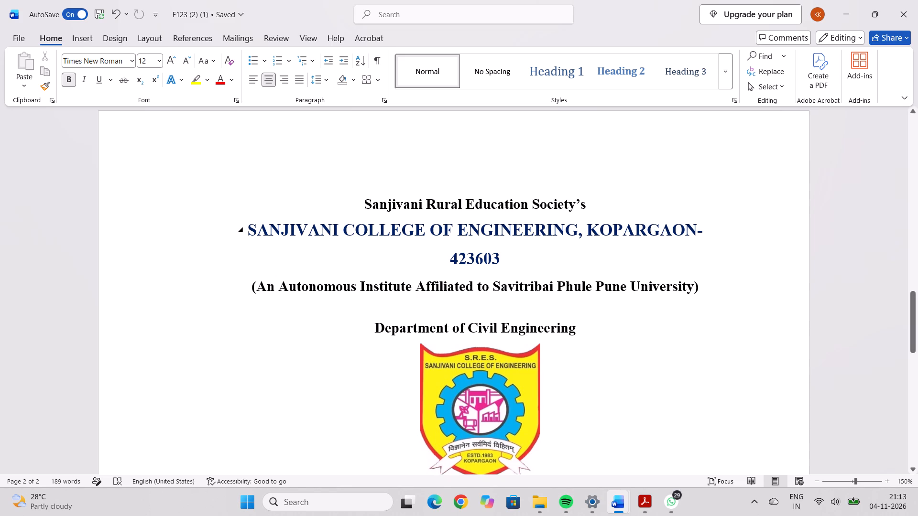
pyautogui.scroll(-2, 454, 253)
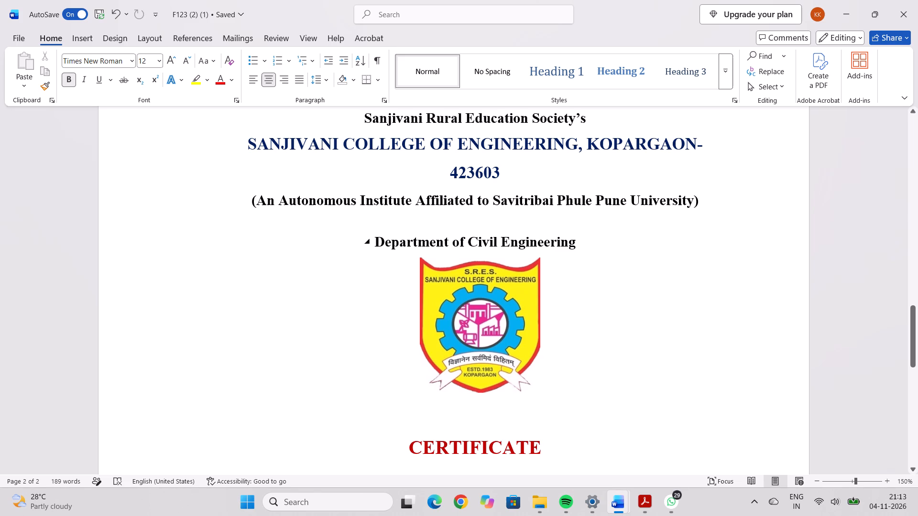
pyautogui.moveTo(348, 238); pyautogui.dragTo(387, 244)
pyautogui.moveTo(387, 244); pyautogui.dragTo(579, 258)
pyautogui.click(591, 280)
pyautogui.moveTo(367, 234); pyautogui.dragTo(564, 247)
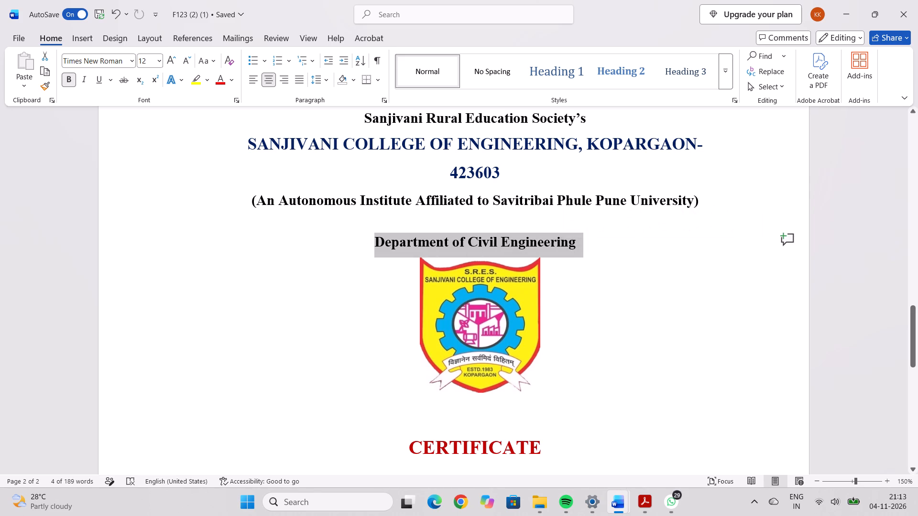
pyautogui.click(606, 314)
# Set the font size of the "This is to certify that," line on the certificate page to 12.
pyautogui.scroll(-4, 553, 302)
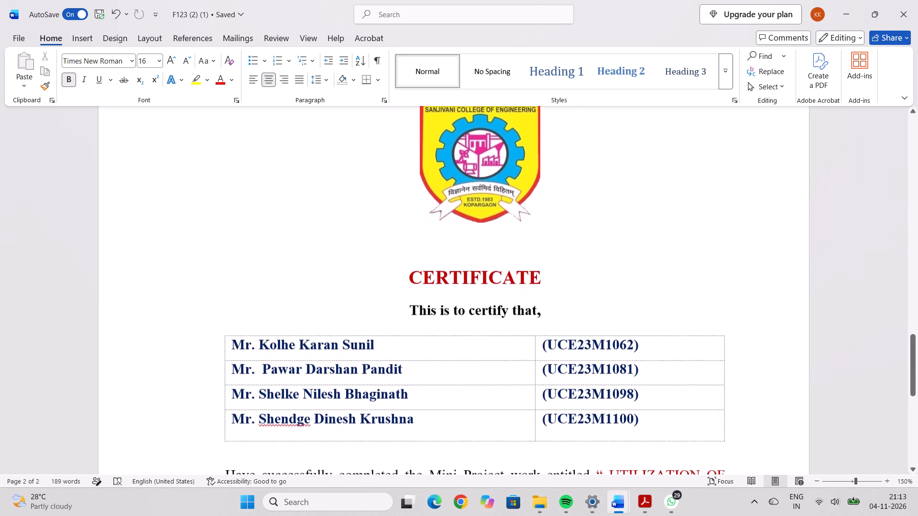
pyautogui.moveTo(380, 272); pyautogui.dragTo(553, 286)
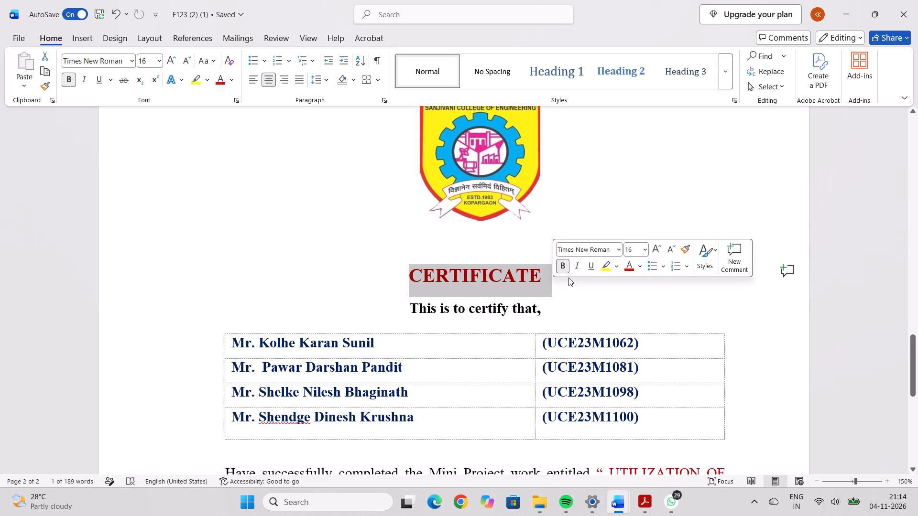
pyautogui.click(359, 215)
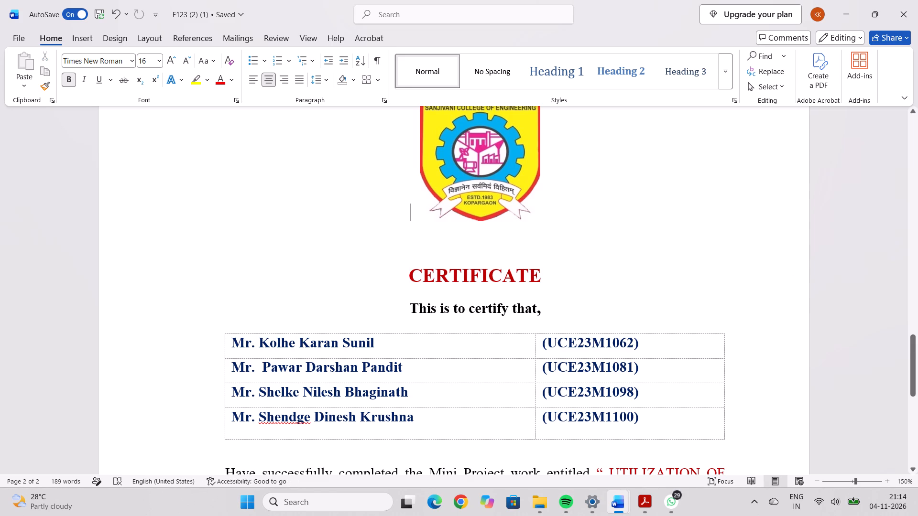
pyautogui.scroll(-3, 417, 257)
pyautogui.moveTo(411, 182); pyautogui.dragTo(484, 182)
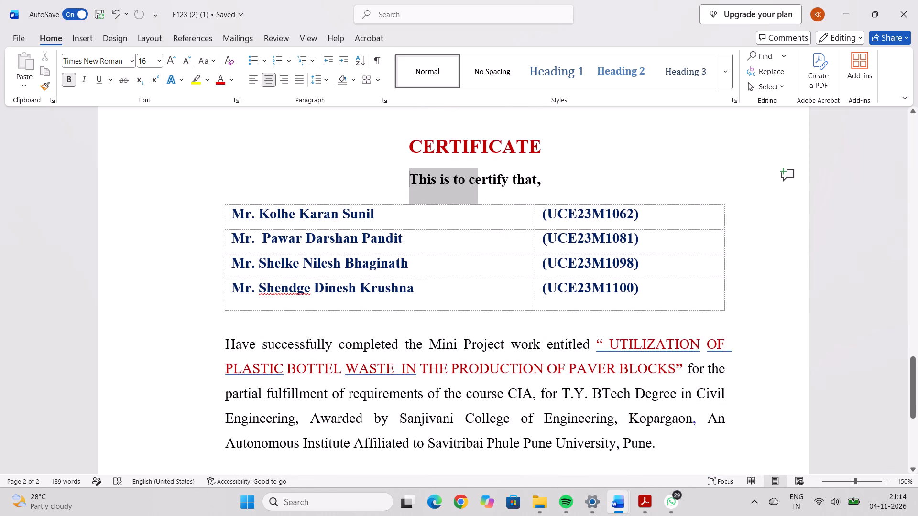
pyautogui.moveTo(484, 182); pyautogui.dragTo(545, 179)
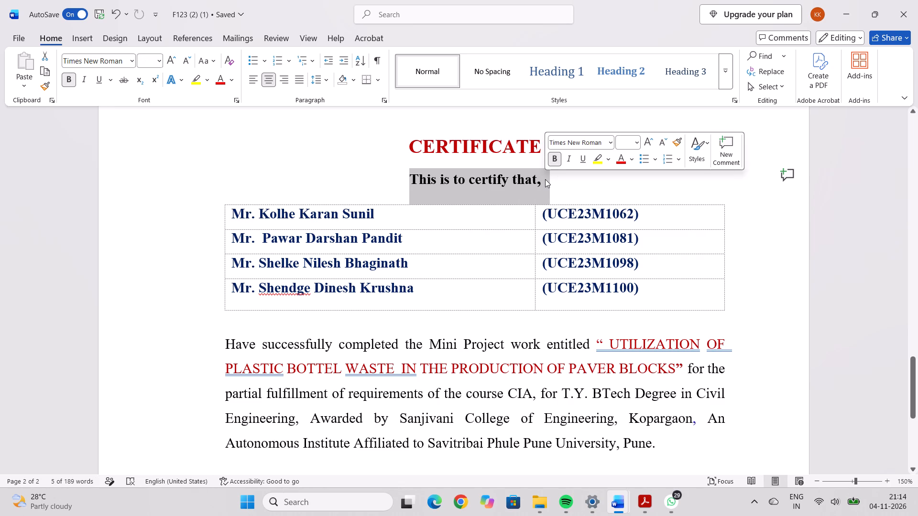
pyautogui.click(636, 142)
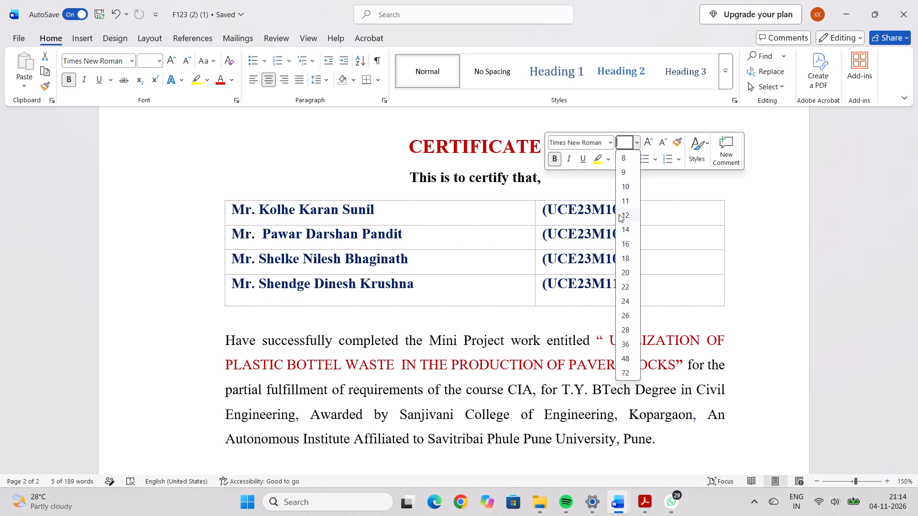
pyautogui.click(623, 214)
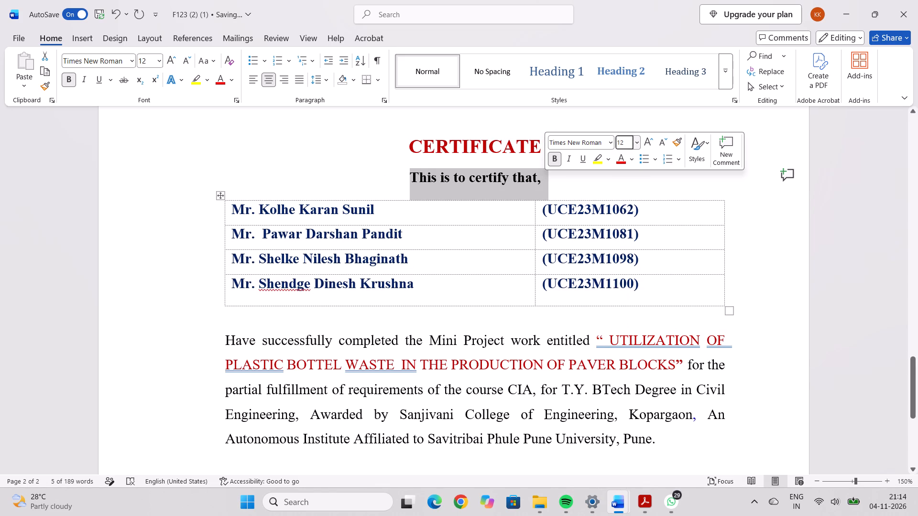
pyautogui.click(301, 156)
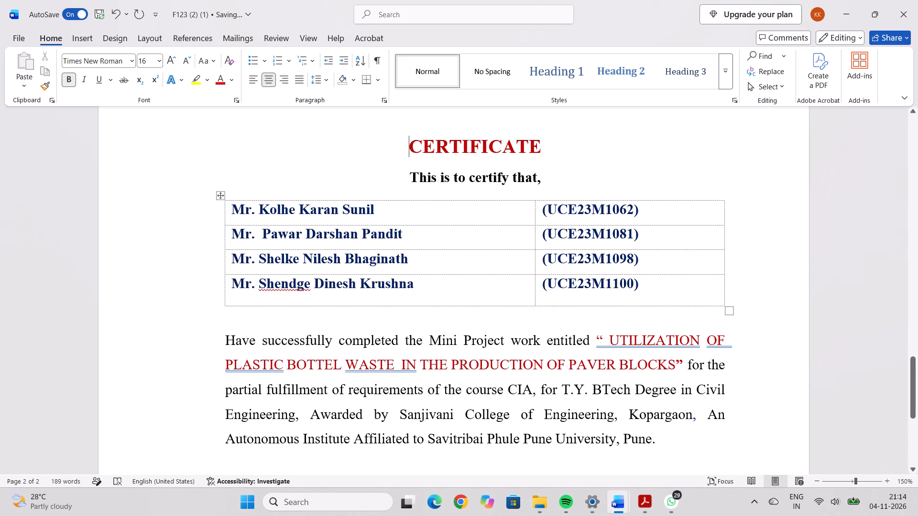
pyautogui.moveTo(228, 208); pyautogui.dragTo(618, 279)
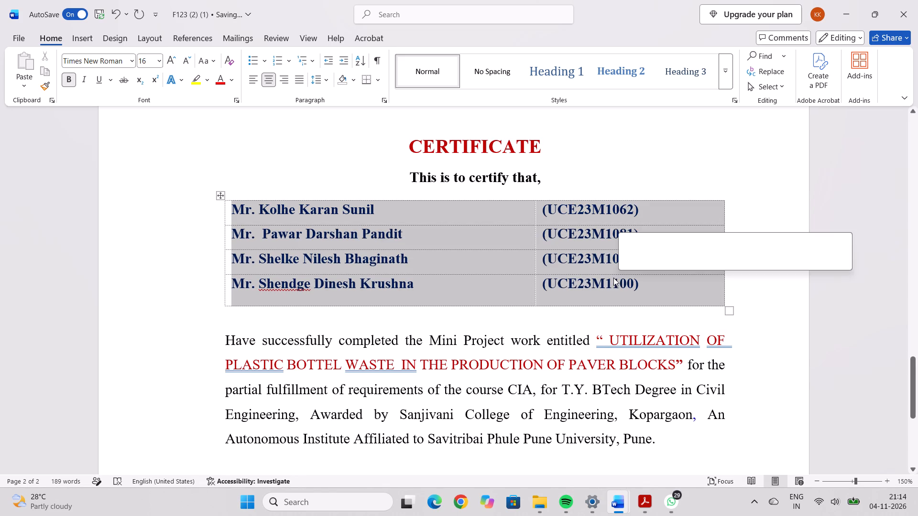
pyautogui.click(136, 176)
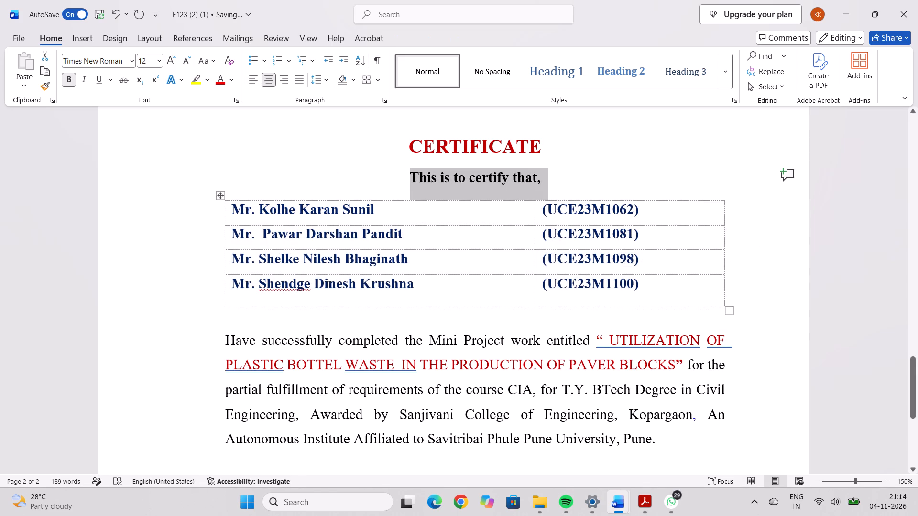
# Change the red project title in the certificate paragraph from uppercase to Capitalize Each Word.
pyautogui.scroll(-3, 340, 323)
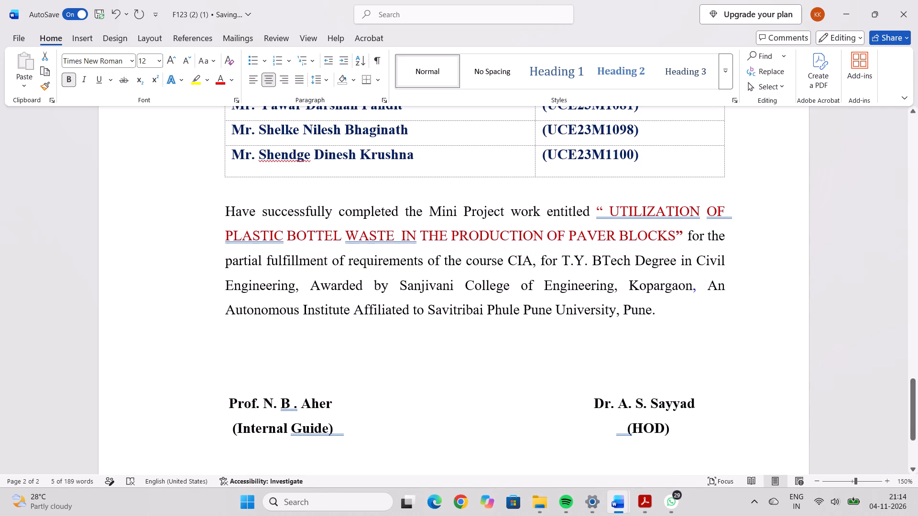
pyautogui.moveTo(596, 206); pyautogui.dragTo(665, 244)
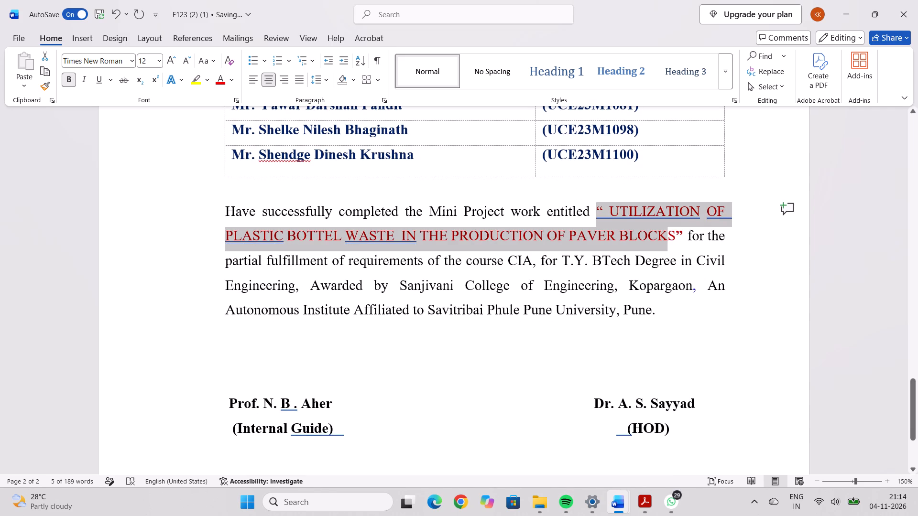
pyautogui.moveTo(665, 244); pyautogui.dragTo(687, 238)
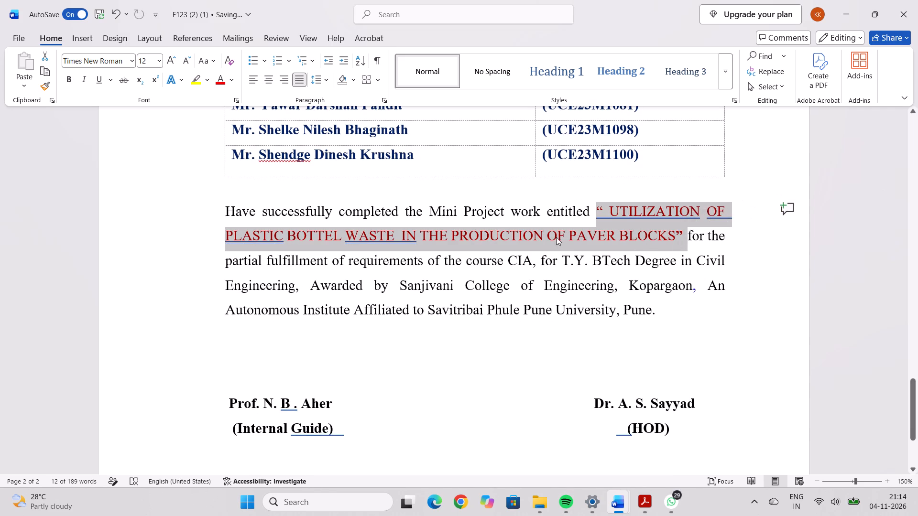
pyautogui.click(215, 62)
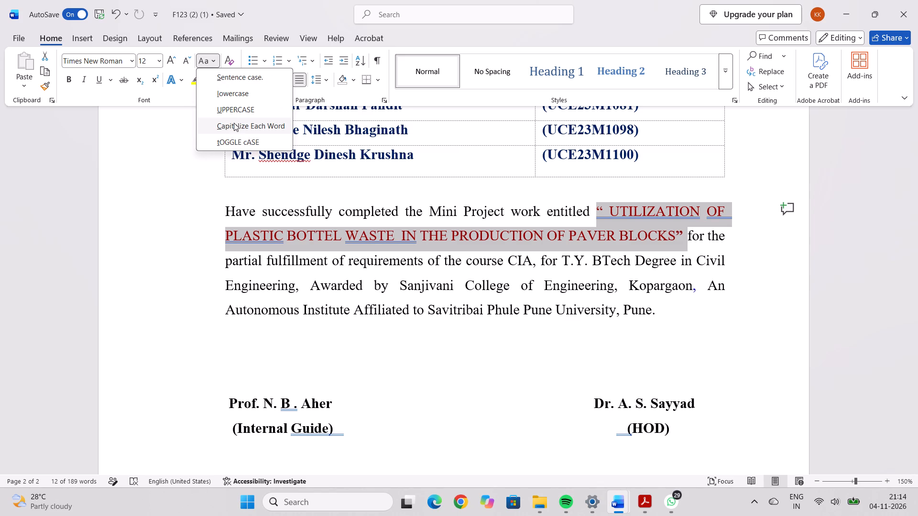
pyautogui.click(234, 123)
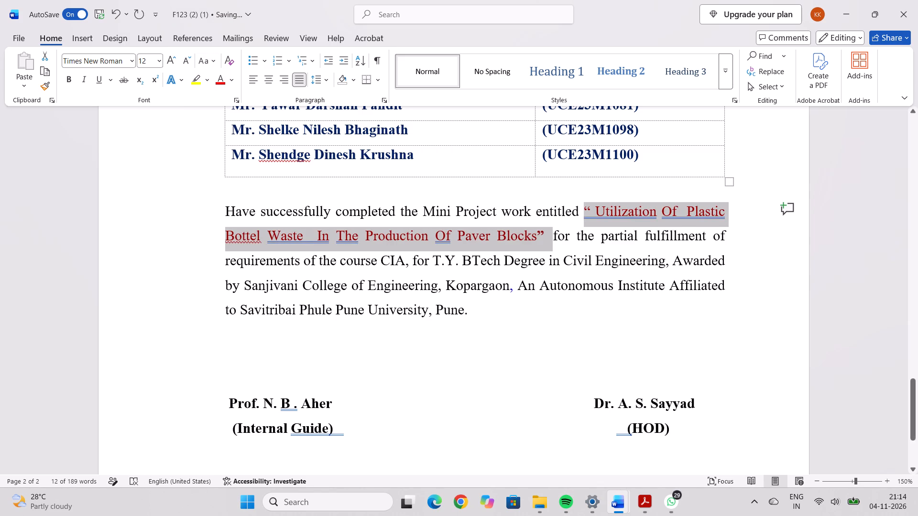
pyautogui.click(211, 182)
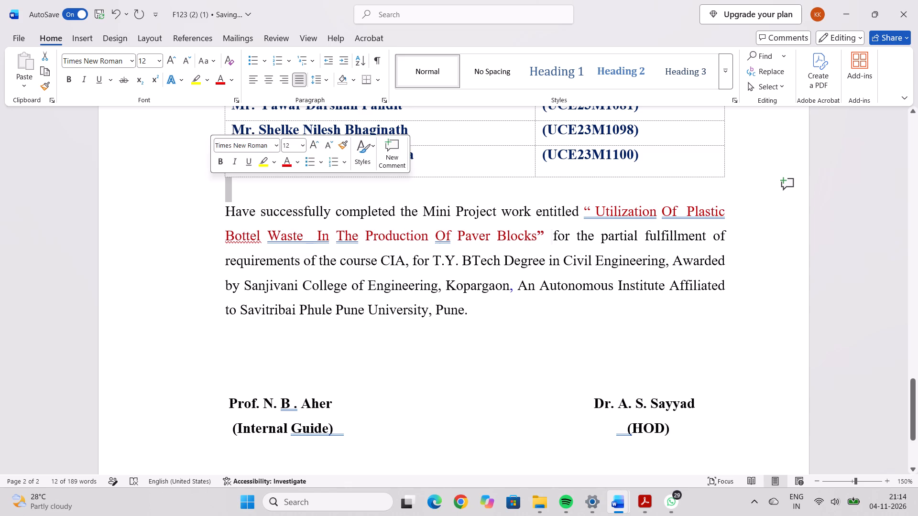
pyautogui.click(209, 236)
pyautogui.click(187, 237)
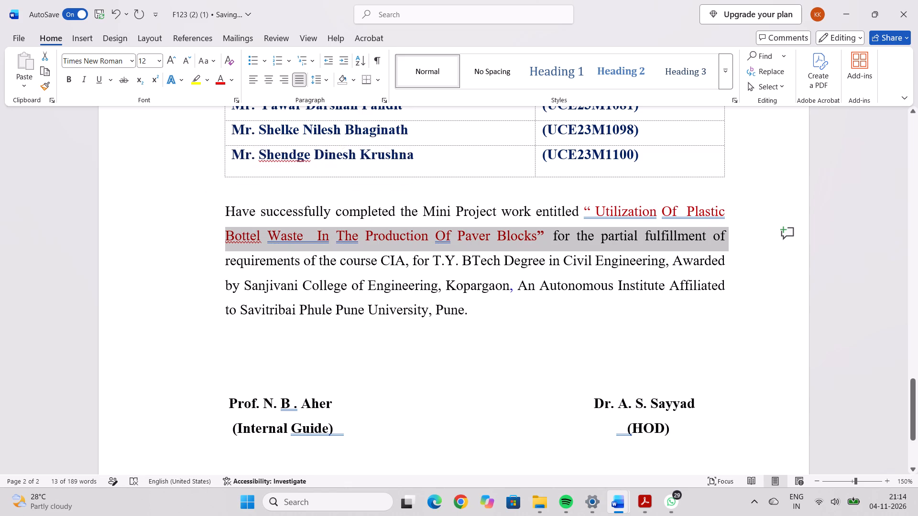
# Delete the extra space before the period after the middle initial in the internal guide's name in the signature block.
pyautogui.scroll(-2, 303, 404)
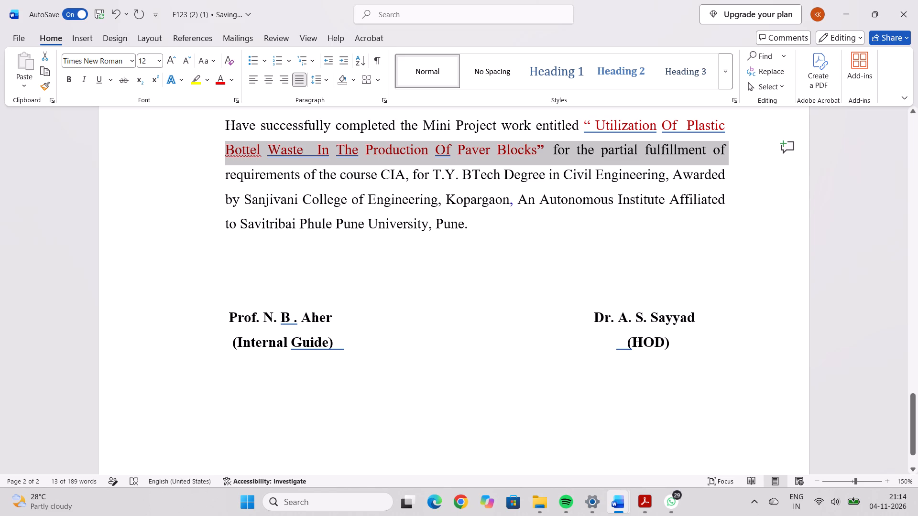
pyautogui.click(289, 319)
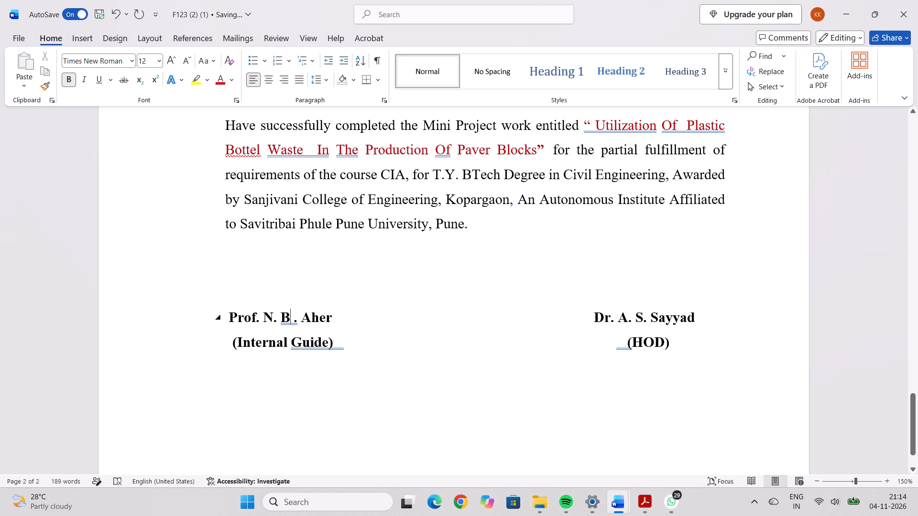
pyautogui.click(291, 319)
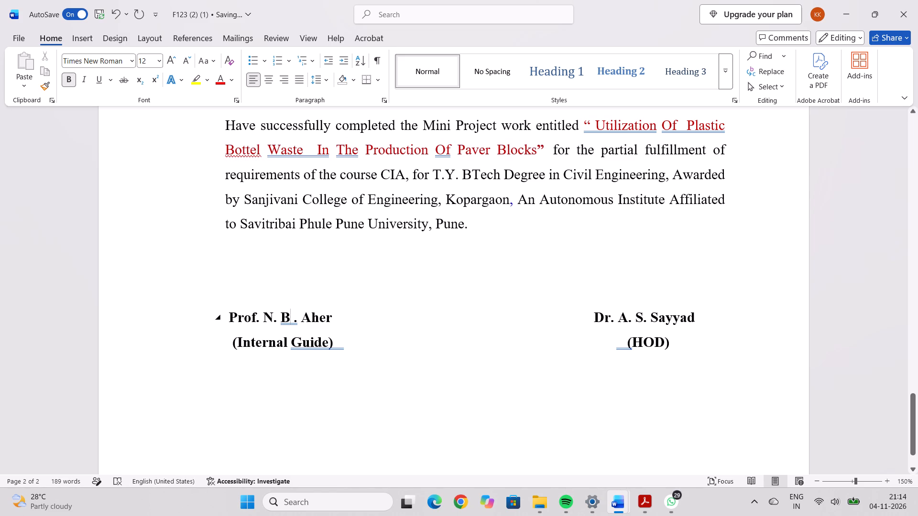
pyautogui.click(294, 319)
pyautogui.press('BackSpace')
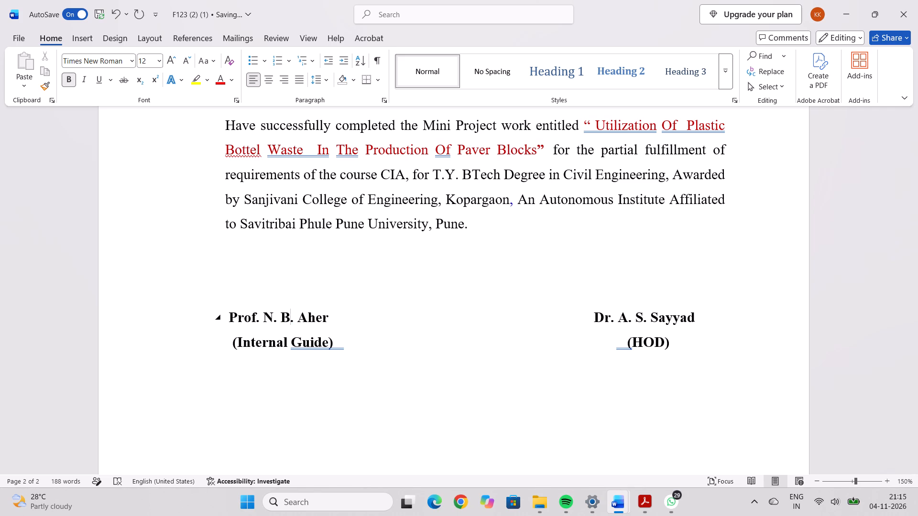
# Review the whole report, from the cover page title to the signature block of the certificate page, for remaining formatting problems.
pyautogui.scroll(-1, 293, 319)
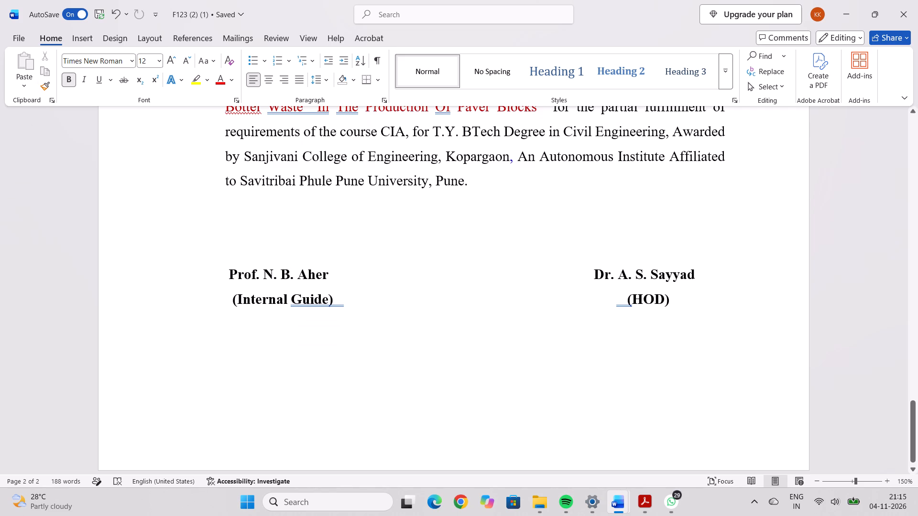
pyautogui.scroll(-4, 401, 327)
pyautogui.scroll(12, 401, 327)
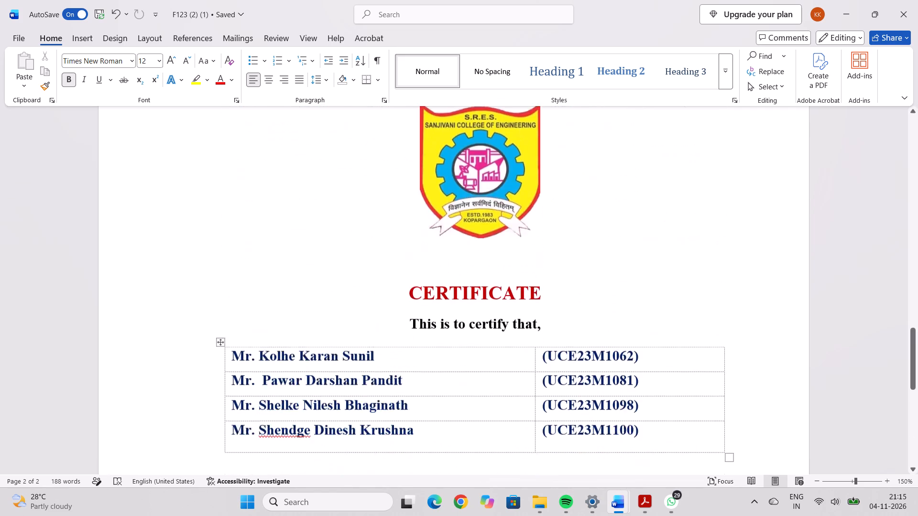
pyautogui.scroll(7, 403, 326)
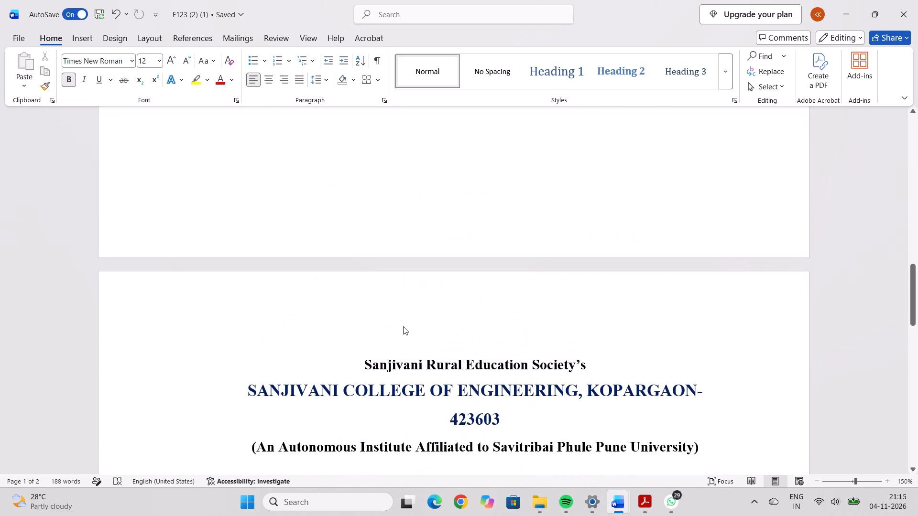
pyautogui.scroll(19, 403, 326)
pyautogui.scroll(3, 403, 326)
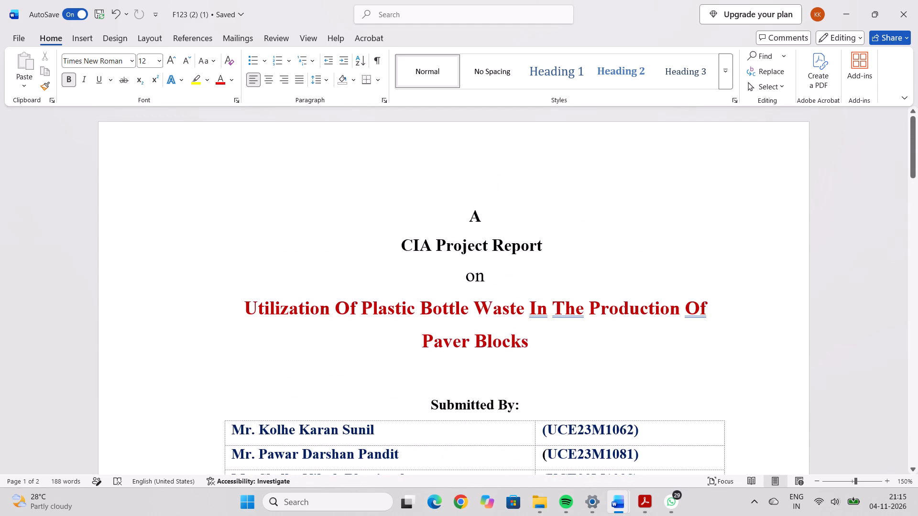
pyautogui.scroll(-6, 403, 305)
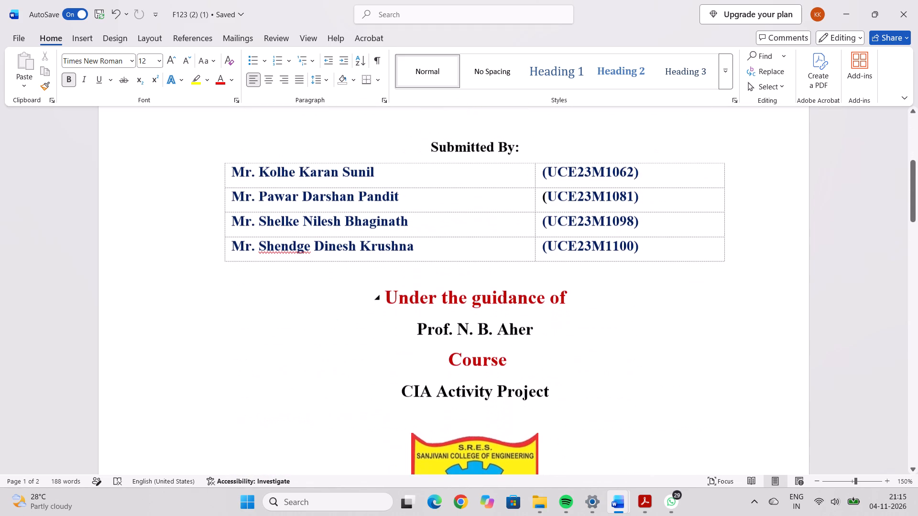
pyautogui.scroll(-20, 403, 305)
pyautogui.scroll(-1, 403, 305)
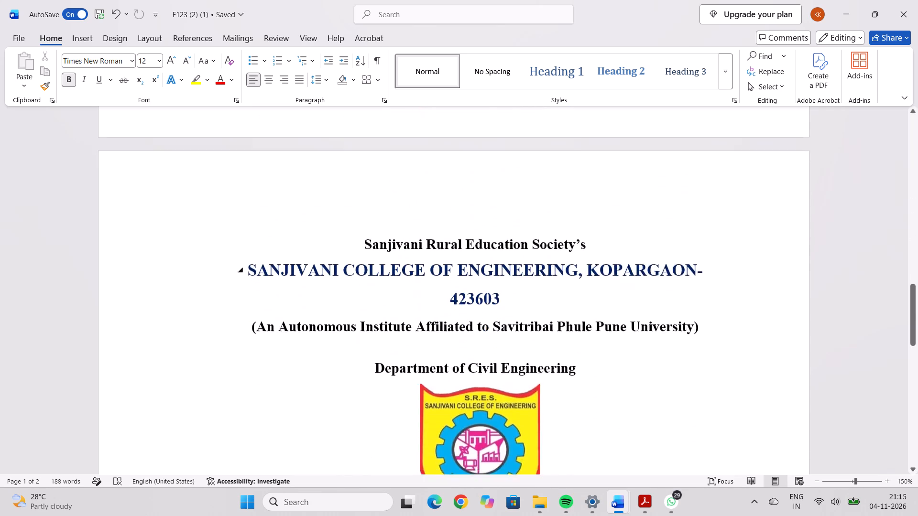
pyautogui.scroll(-16, 403, 305)
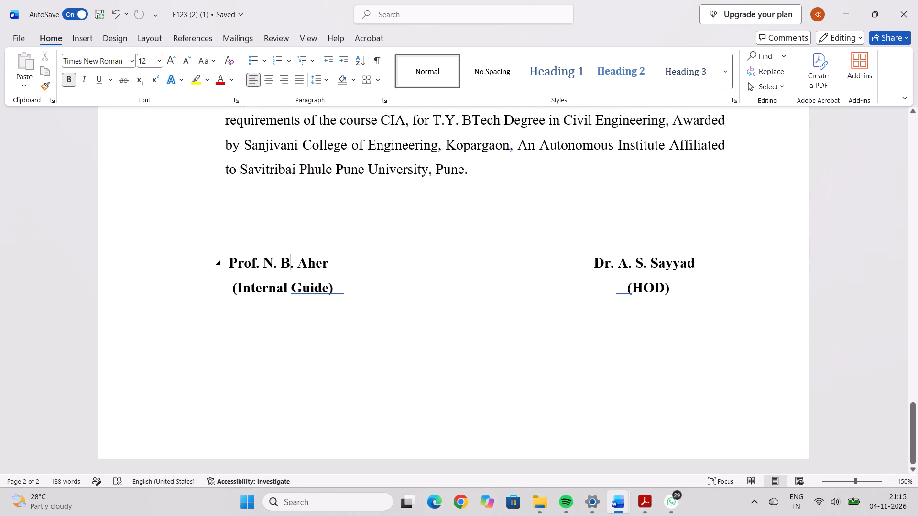
pyautogui.scroll(13, 598, 323)
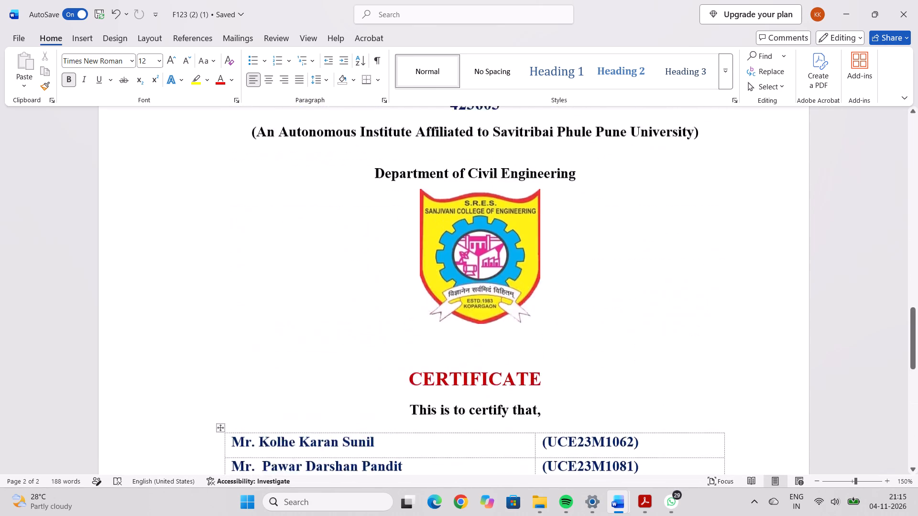
pyautogui.scroll(20, 601, 323)
pyautogui.scroll(6, 601, 323)
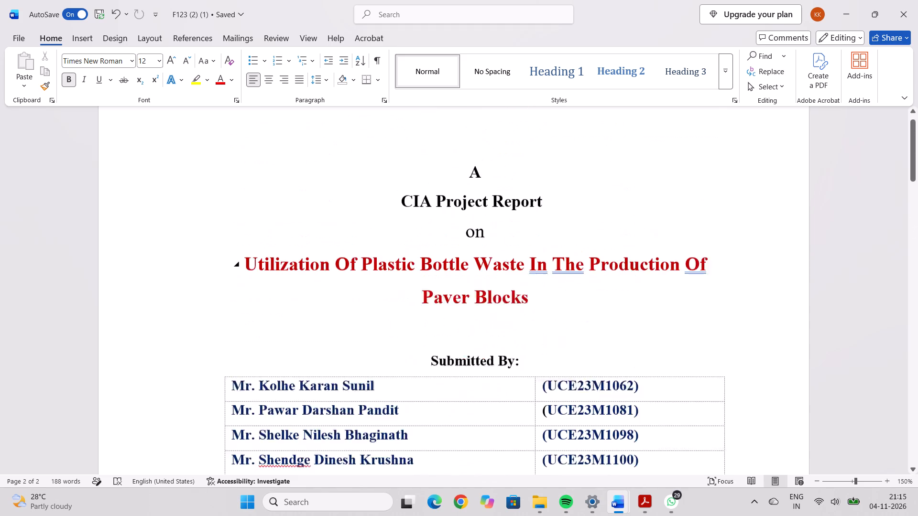
pyautogui.scroll(4, 601, 323)
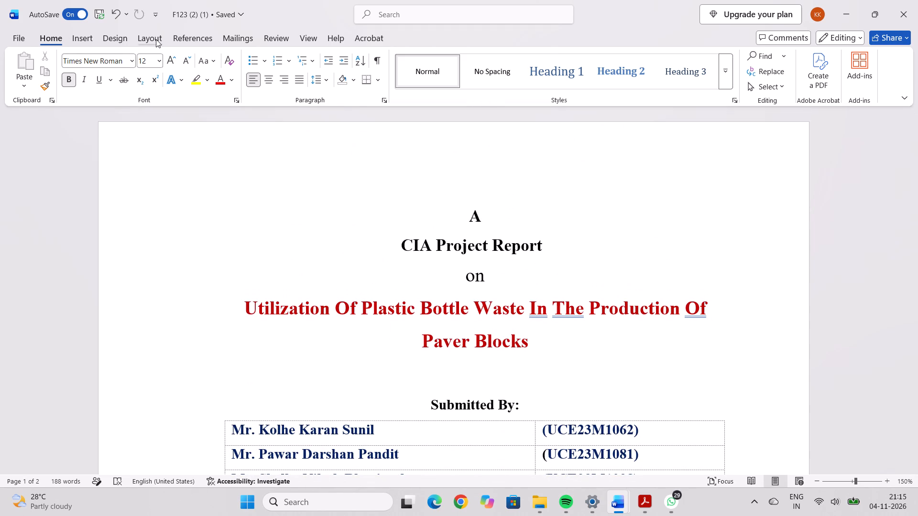
# Choose the Custom Margins preset for the report's page margins.
pyautogui.click(156, 39)
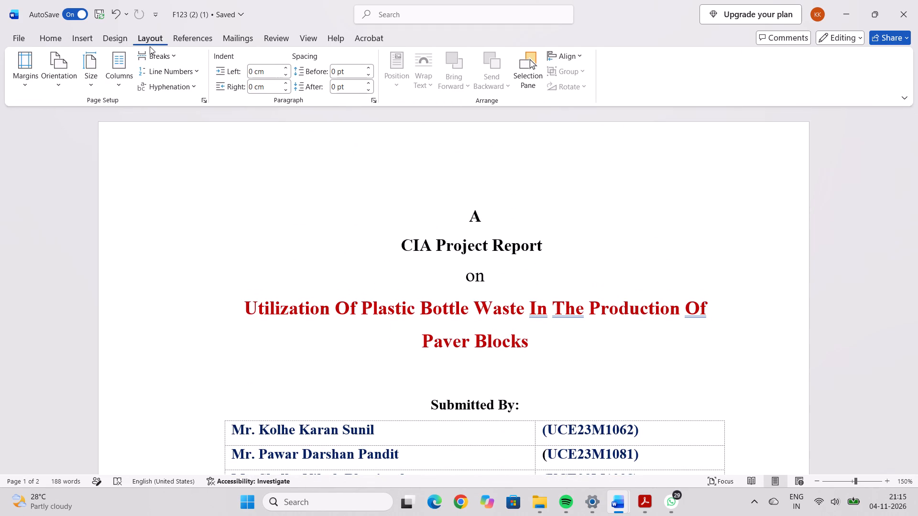
pyautogui.click(28, 65)
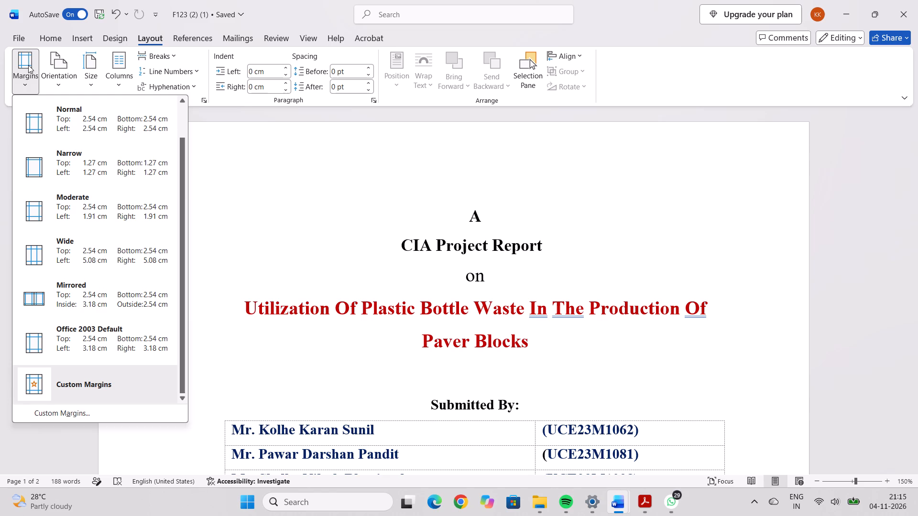
pyautogui.click(98, 376)
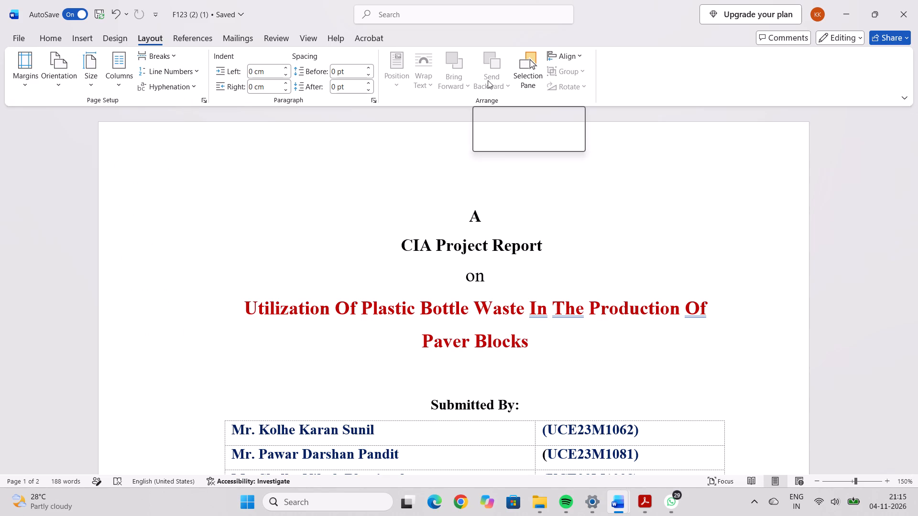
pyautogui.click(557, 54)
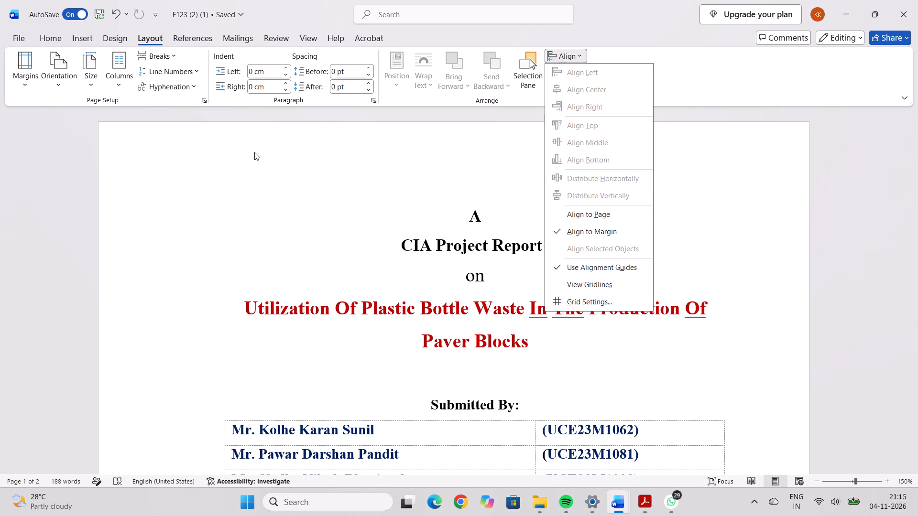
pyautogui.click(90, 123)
# Apply the Custom Margins preset to the report's pages again.
pyautogui.click(22, 77)
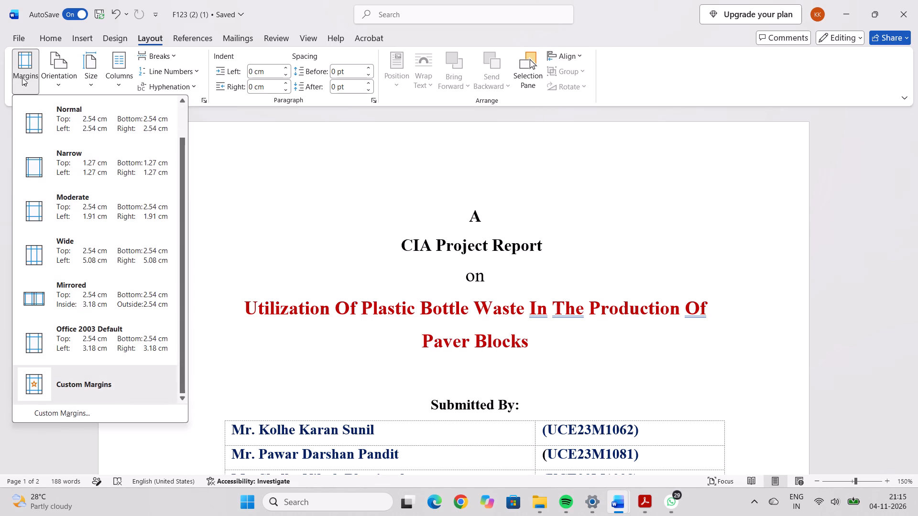
pyautogui.click(37, 381)
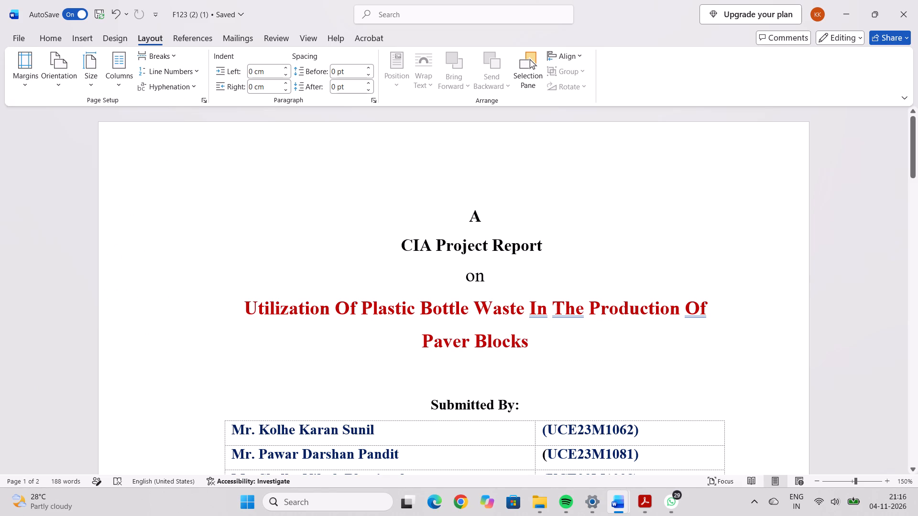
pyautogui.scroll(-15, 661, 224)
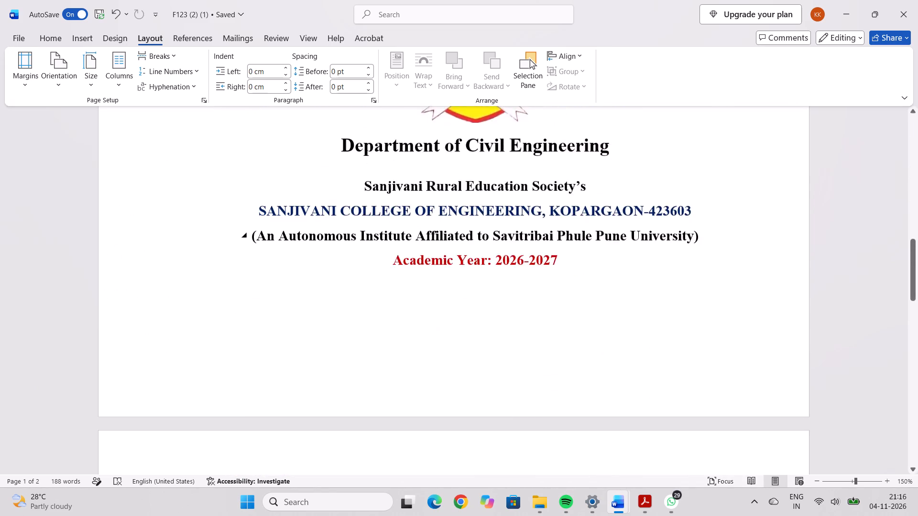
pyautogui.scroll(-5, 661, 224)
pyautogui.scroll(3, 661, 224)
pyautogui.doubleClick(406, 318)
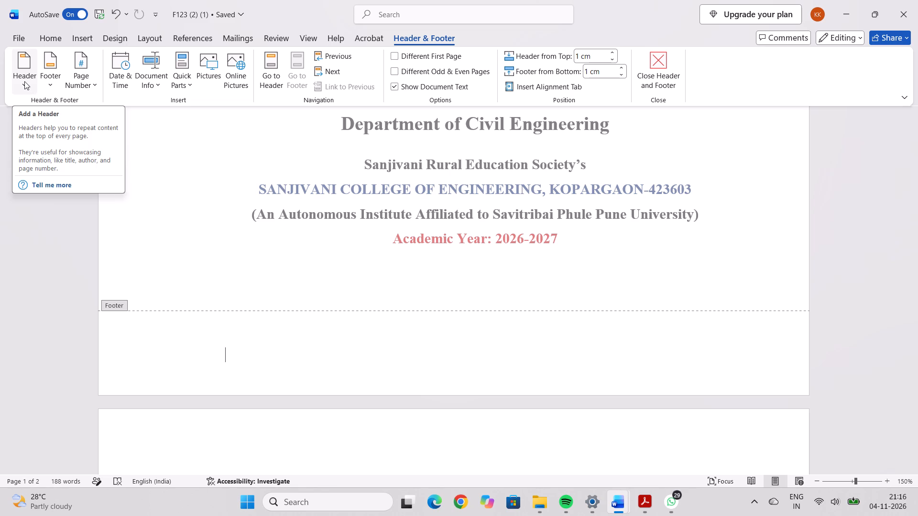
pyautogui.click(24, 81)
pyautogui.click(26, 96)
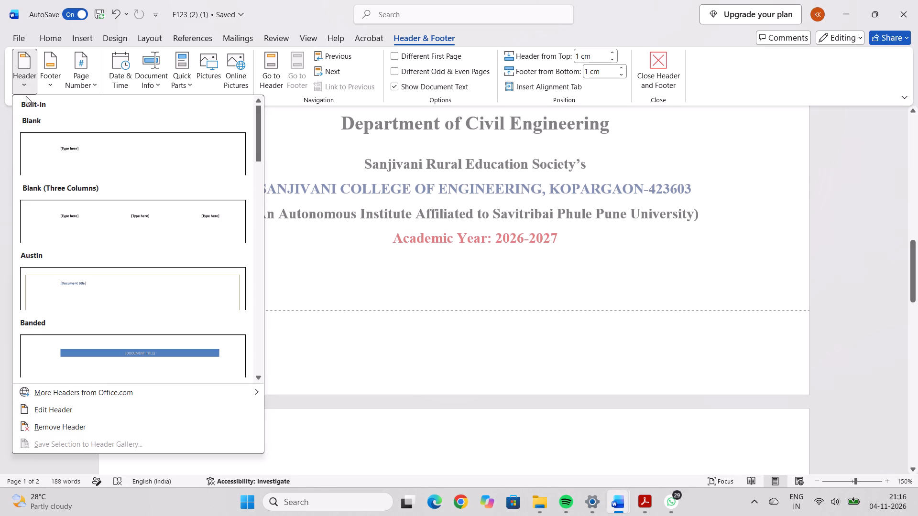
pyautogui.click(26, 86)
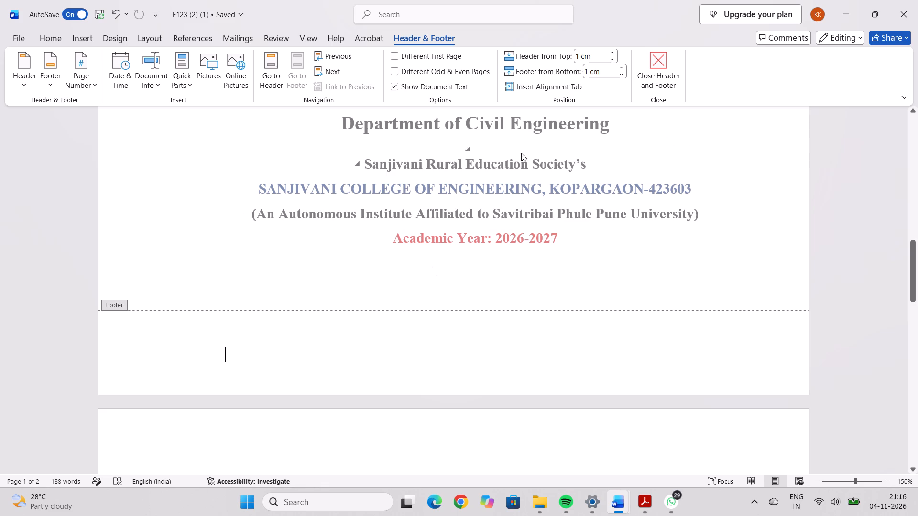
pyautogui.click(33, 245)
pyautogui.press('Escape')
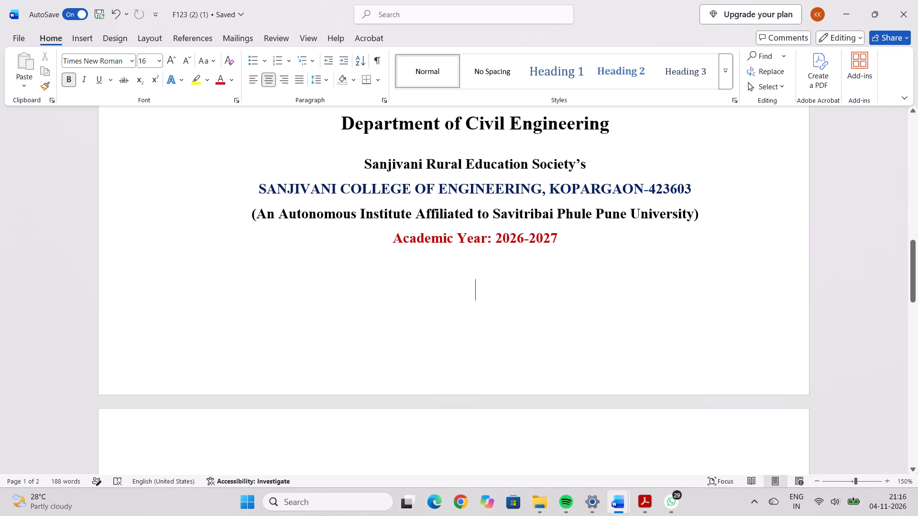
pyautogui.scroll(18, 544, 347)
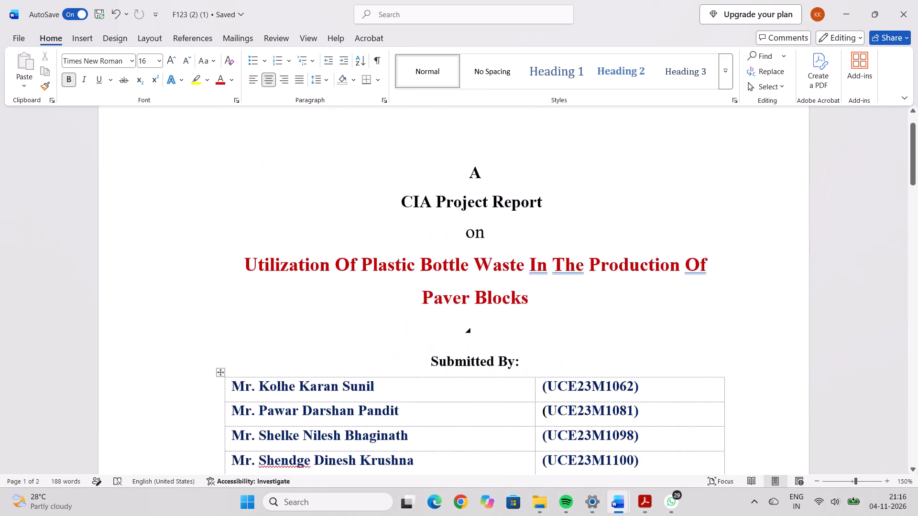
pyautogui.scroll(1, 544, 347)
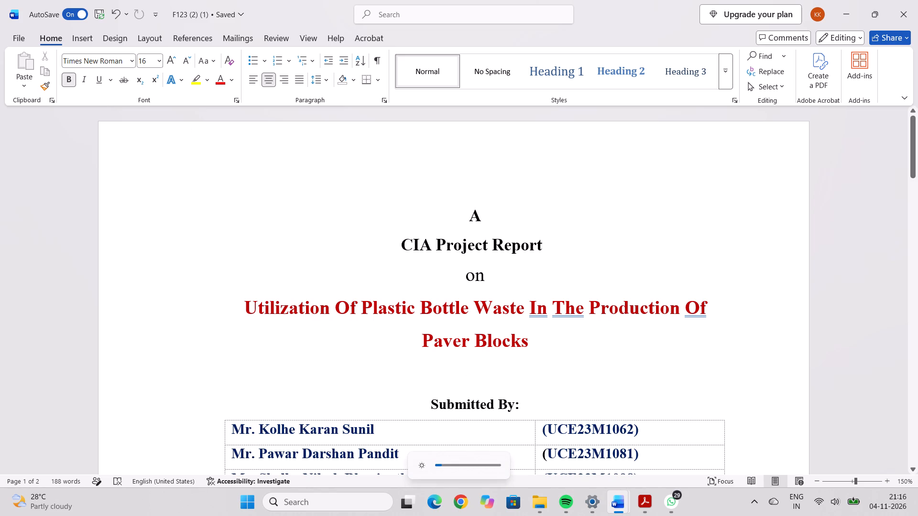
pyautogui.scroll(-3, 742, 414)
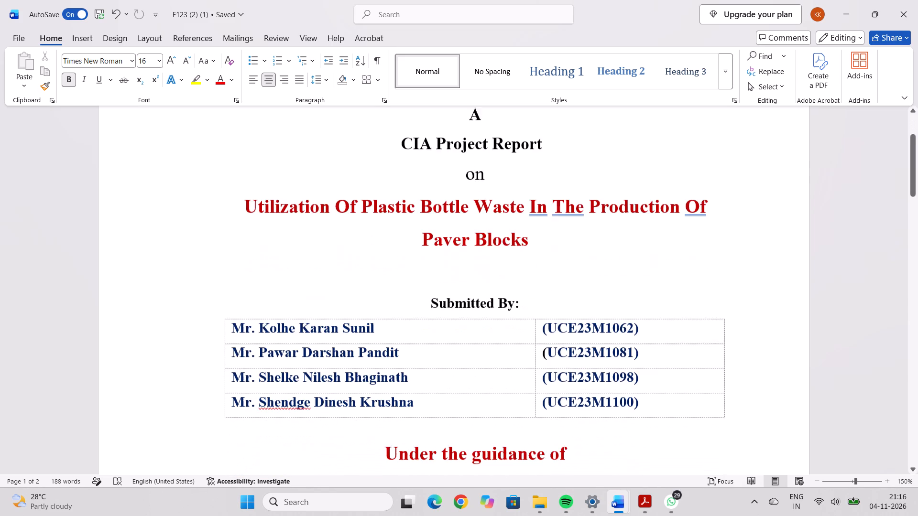
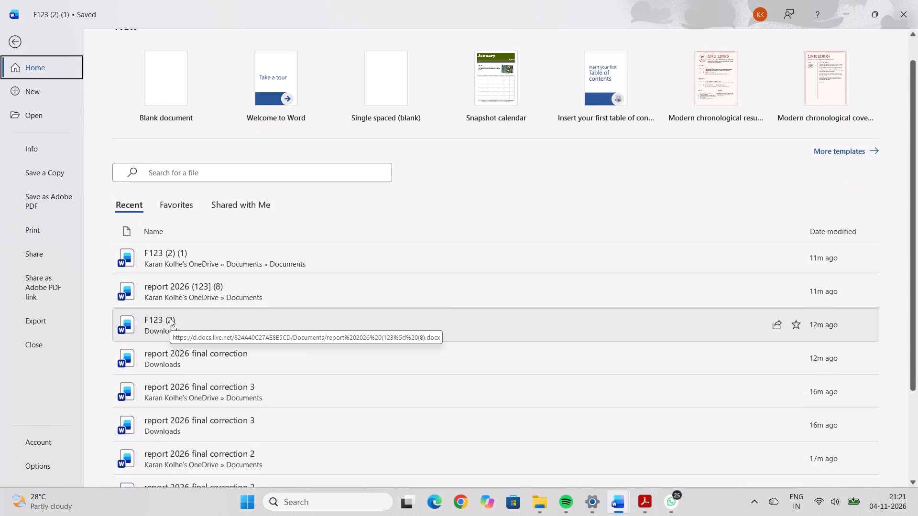
# Open the F123 (2) document stored in Downloads from the recent files and switch to its window.
pyautogui.scroll(-2, 170, 318)
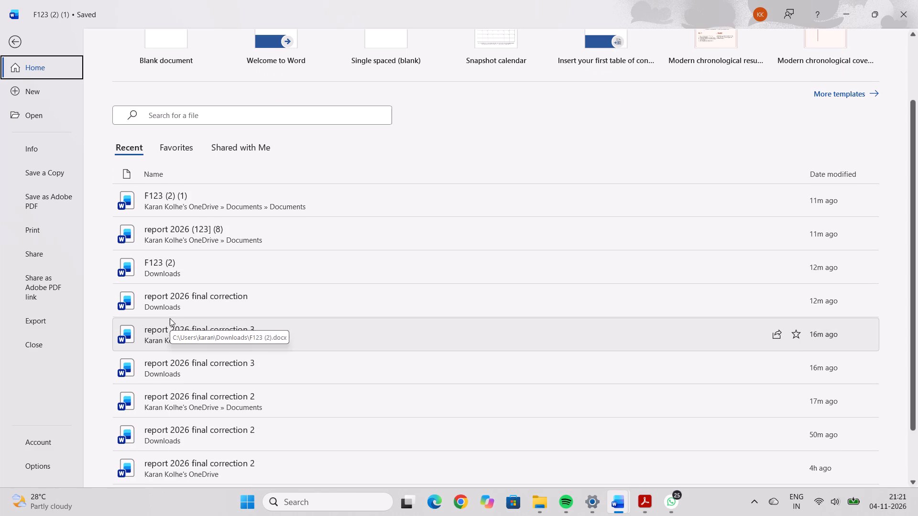
pyautogui.scroll(-6, 170, 318)
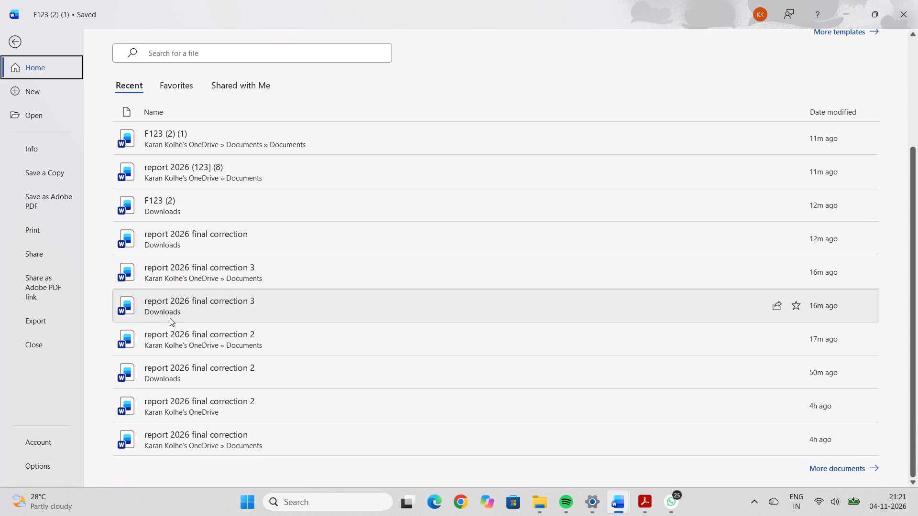
pyautogui.scroll(2, 170, 318)
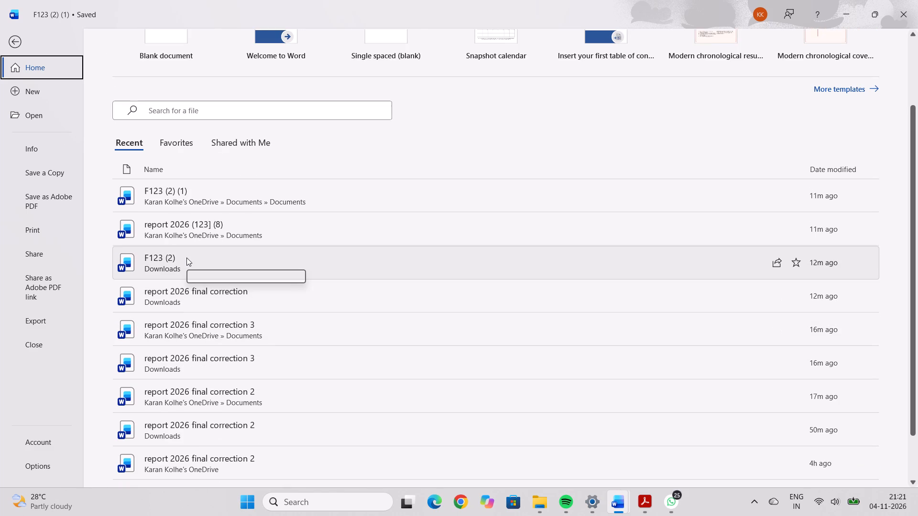
pyautogui.doubleClick(186, 258)
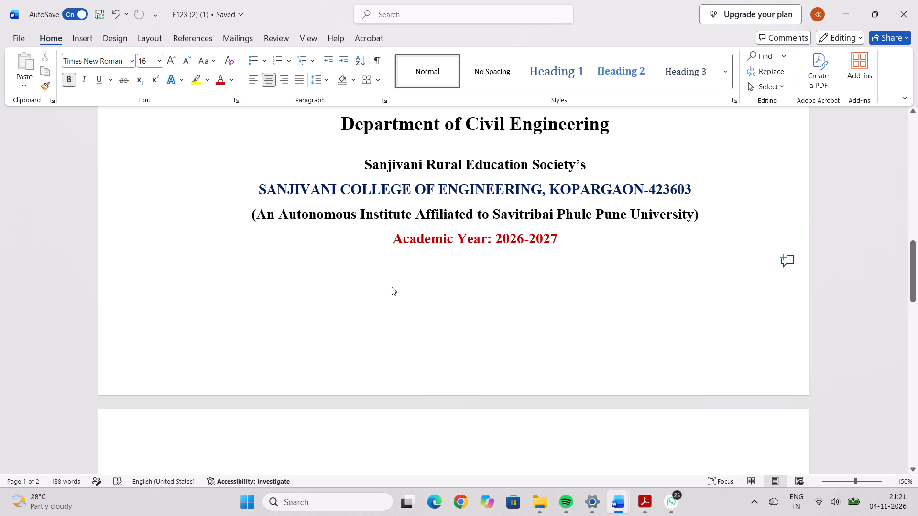
pyautogui.scroll(4, 392, 289)
pyautogui.scroll(-3, 392, 289)
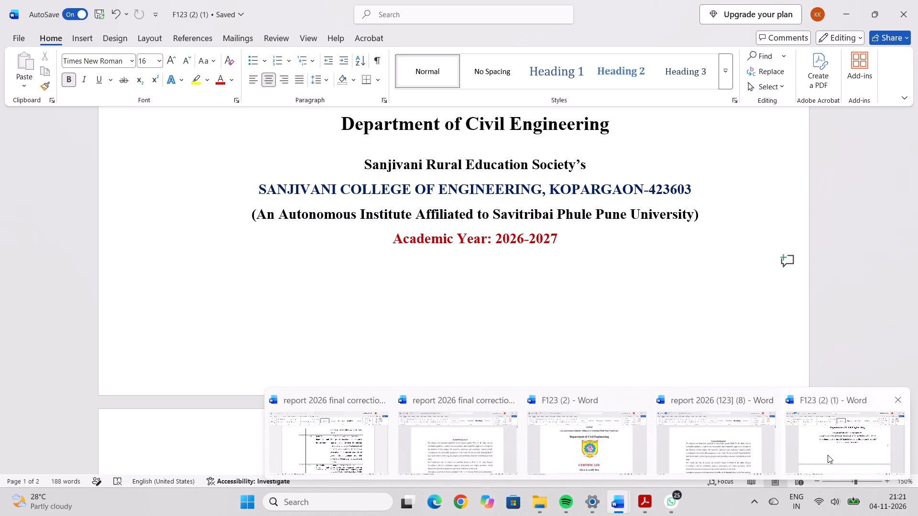
pyautogui.click(600, 437)
# Examine the cover and certificate pages of F123 (2), from the project title to the closing certificate paragraph.
pyautogui.scroll(-3, 509, 366)
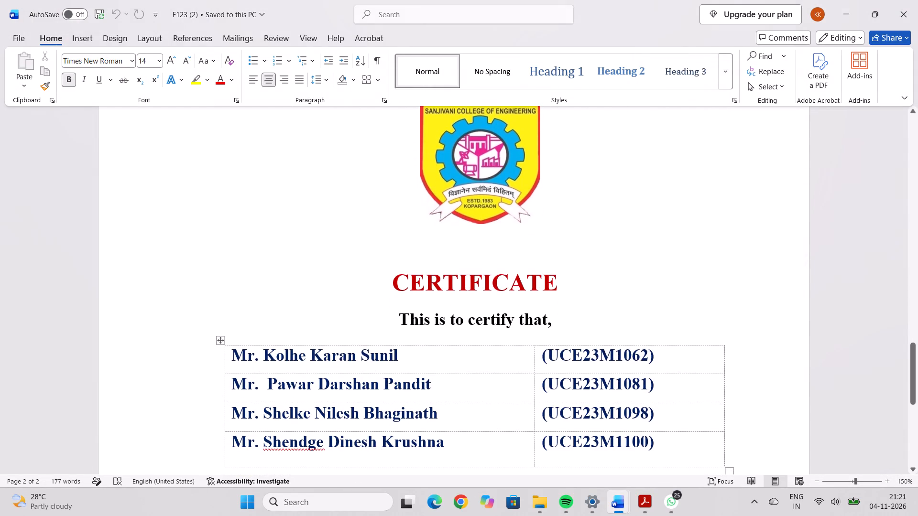
pyautogui.scroll(17, 472, 356)
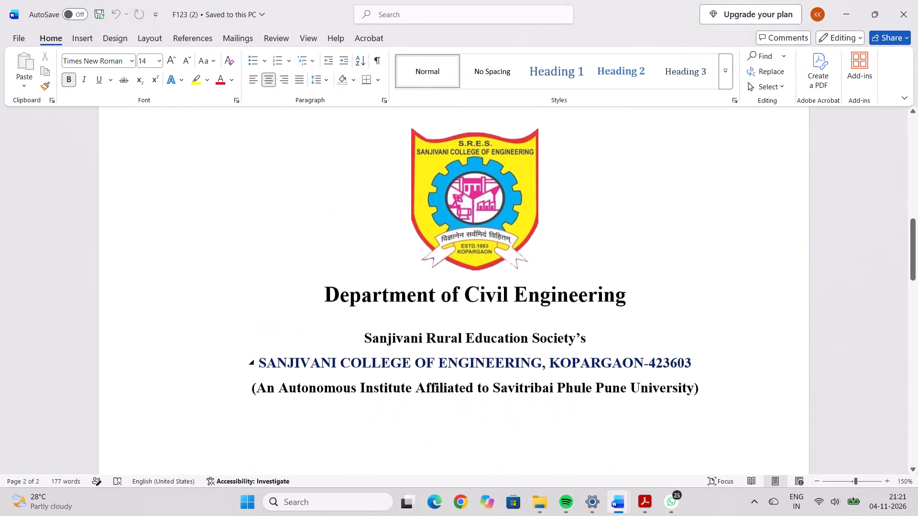
pyautogui.scroll(-11, 472, 355)
pyautogui.scroll(8, 472, 355)
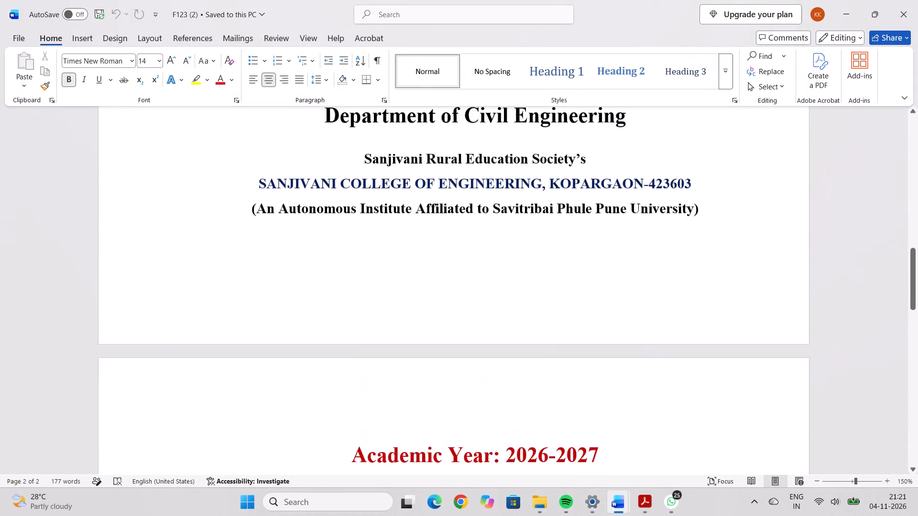
pyautogui.scroll(18, 472, 355)
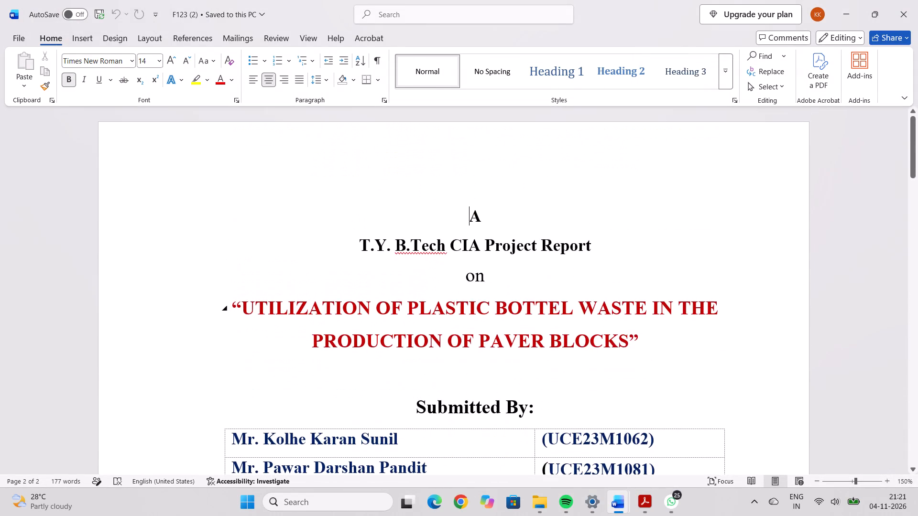
pyautogui.scroll(4, 472, 355)
pyautogui.scroll(-20, 472, 355)
pyautogui.scroll(-7, 472, 355)
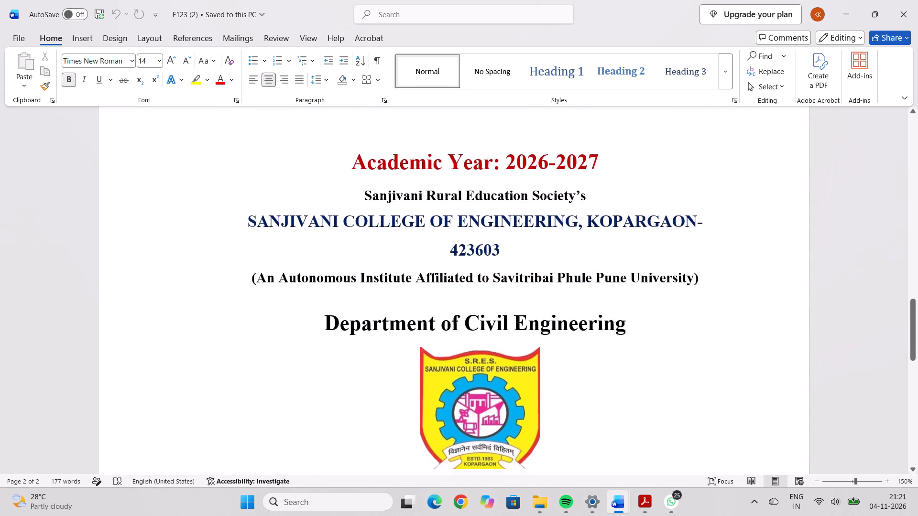
pyautogui.scroll(-20, 472, 355)
pyautogui.scroll(-5, 472, 355)
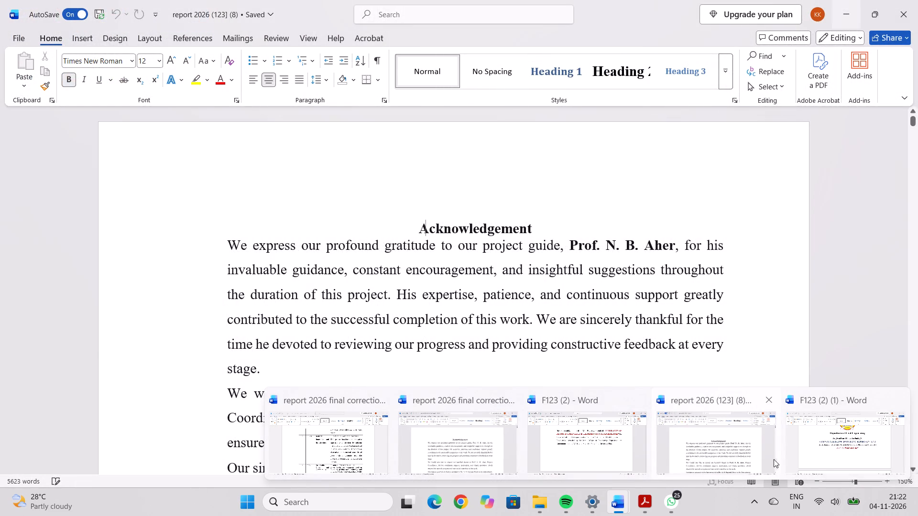
# Return to F123 (2) (1) and check its pages from the cover's academic year line to the certificate's signature block.
pyautogui.click(842, 451)
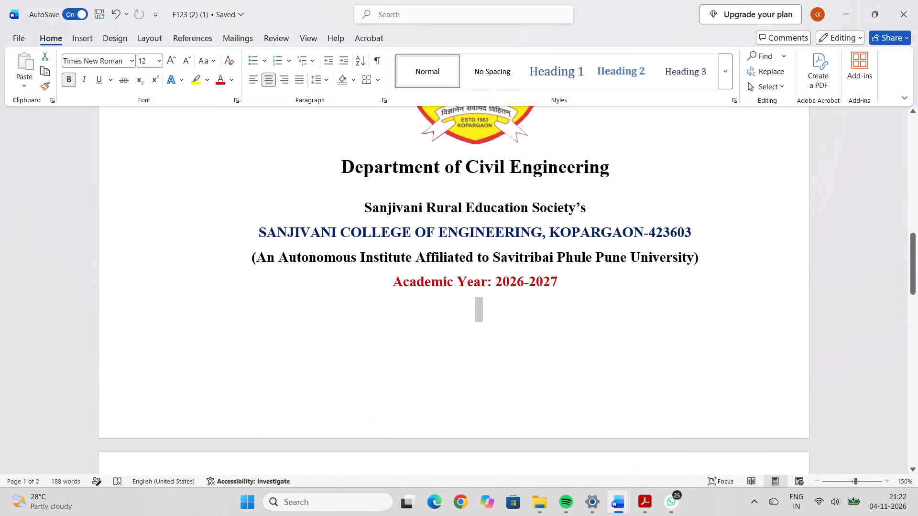
pyautogui.scroll(-9, 527, 328)
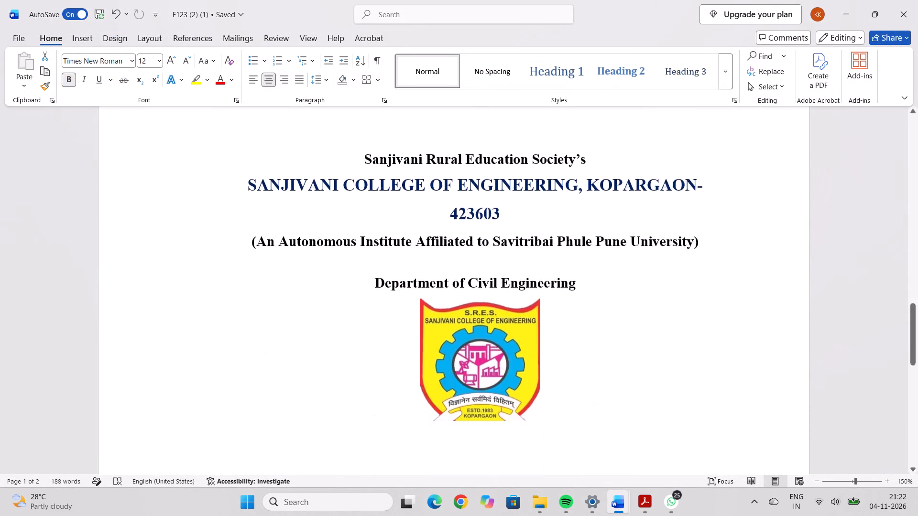
pyautogui.scroll(-15, 527, 328)
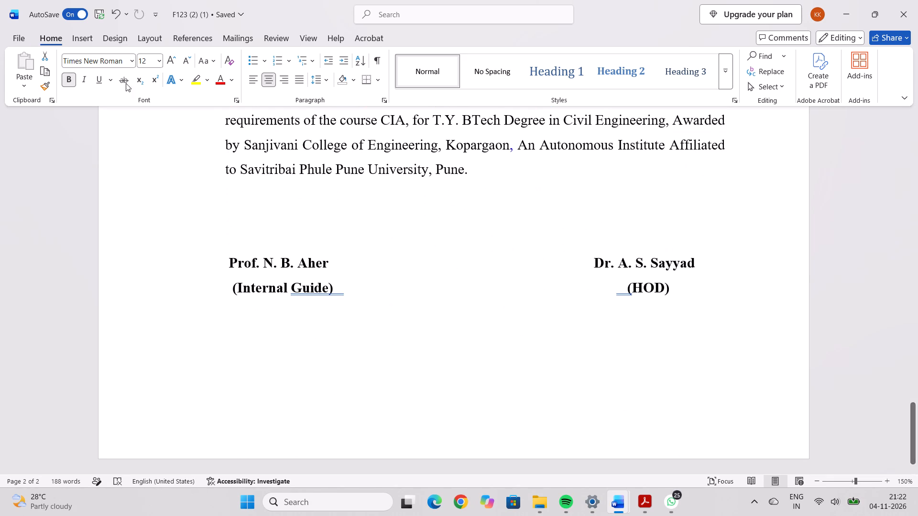
# Look through the recent, favorite and shared document lists and the file information of F123 (2) (1).
pyautogui.click(14, 34)
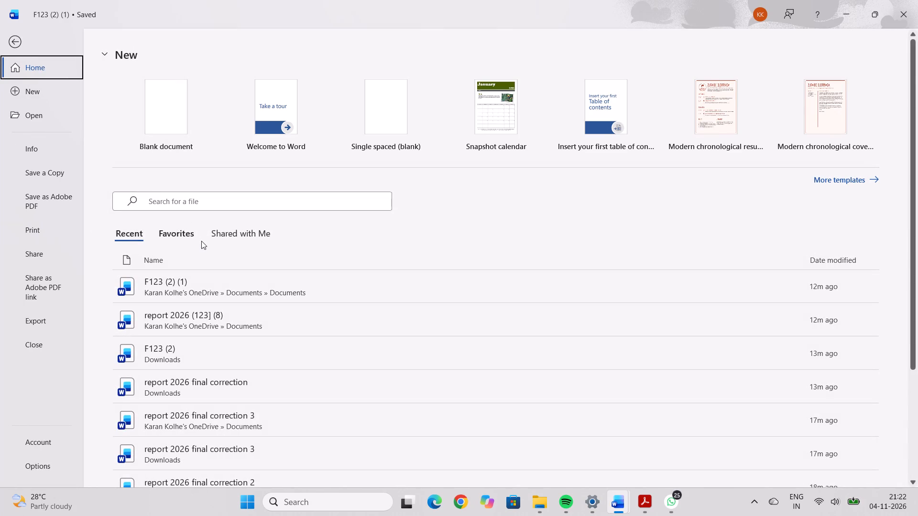
pyautogui.scroll(-3, 201, 241)
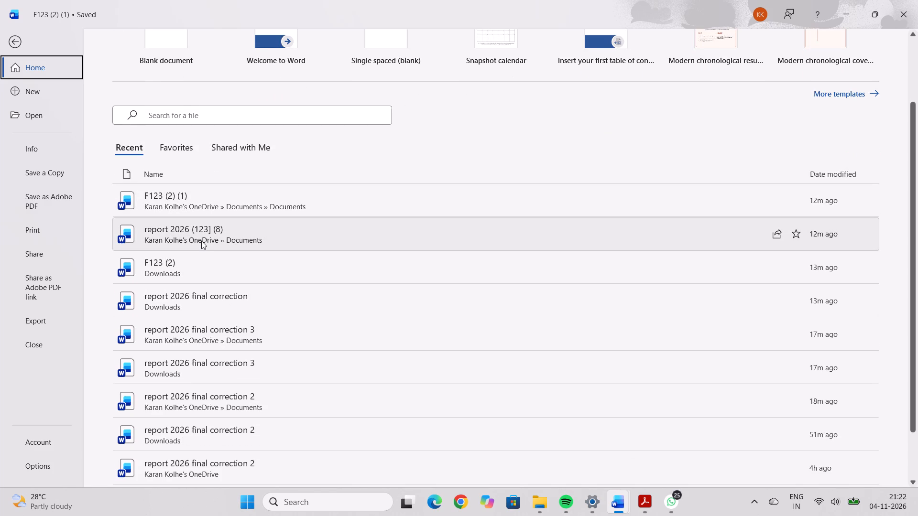
pyautogui.scroll(-2, 205, 232)
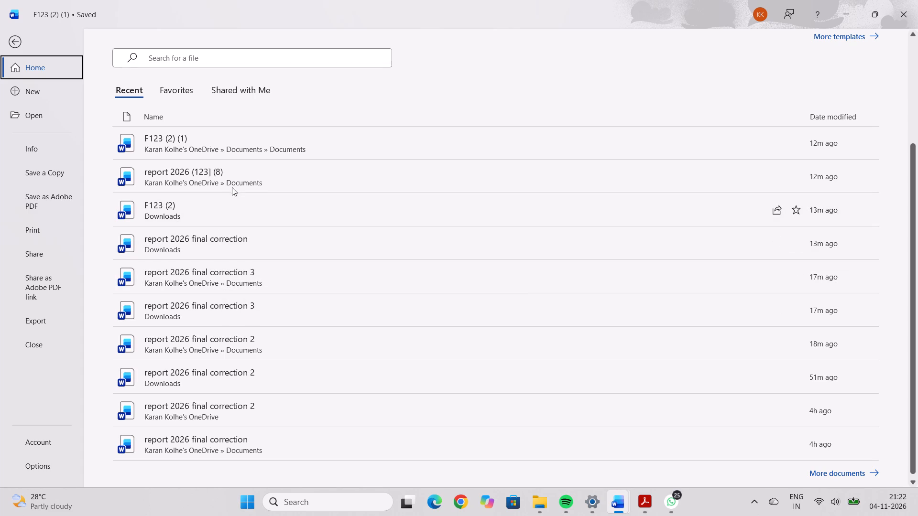
pyautogui.scroll(1, 237, 182)
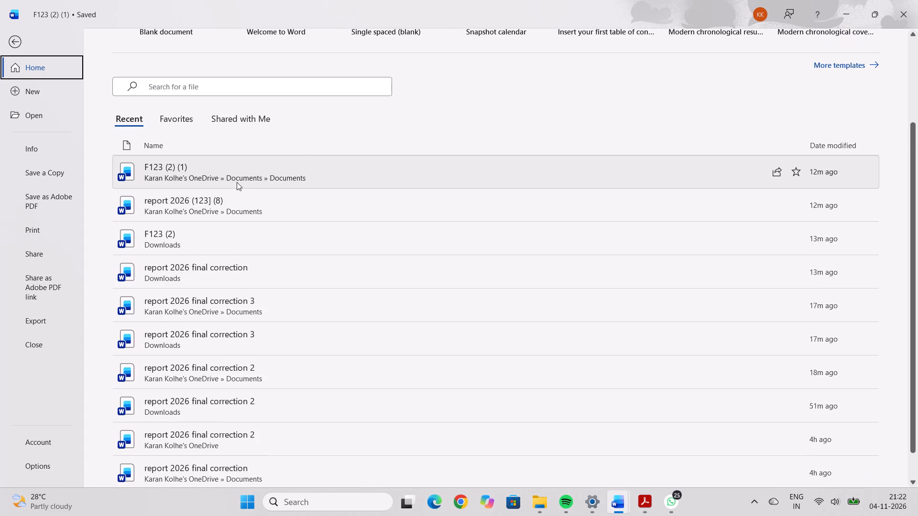
pyautogui.scroll(-2, 237, 182)
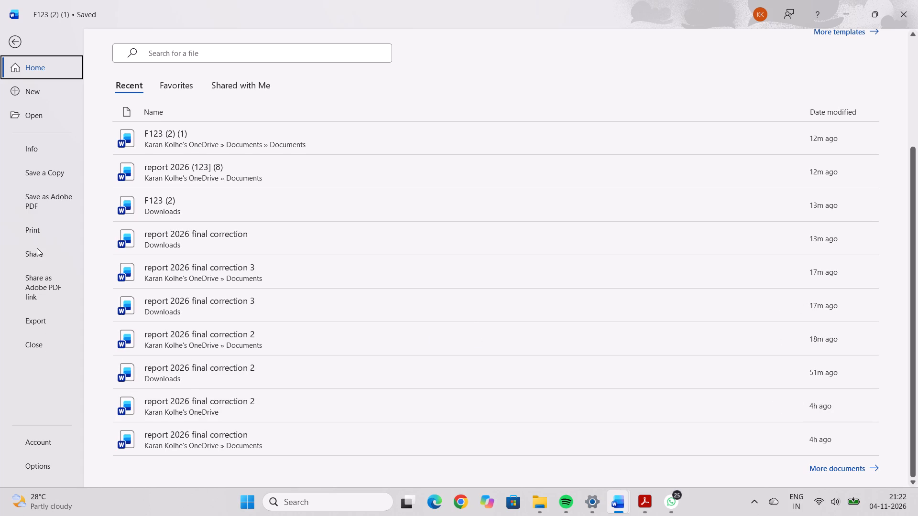
pyautogui.click(49, 145)
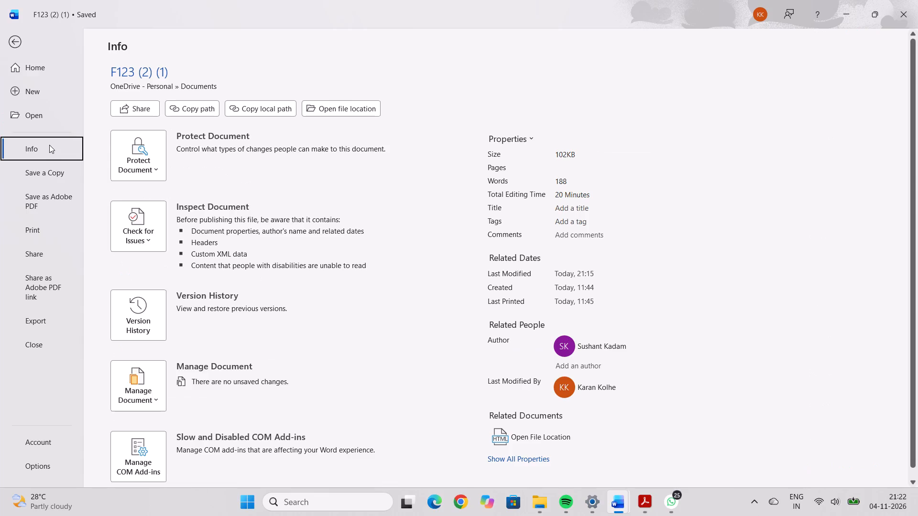
pyautogui.click(43, 122)
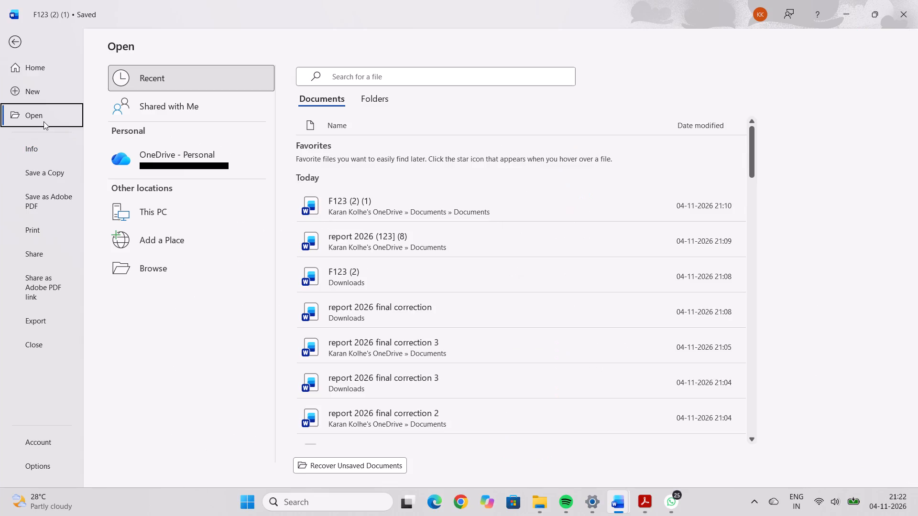
pyautogui.click(44, 96)
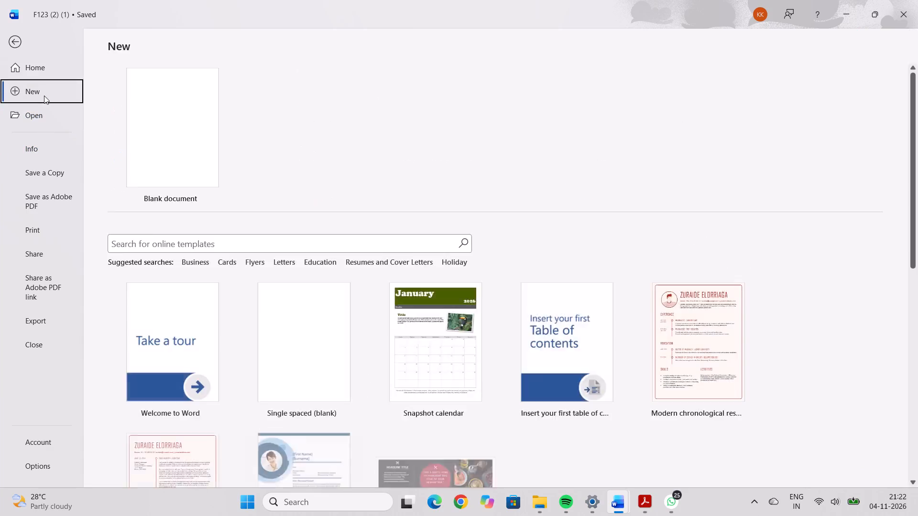
pyautogui.click(42, 73)
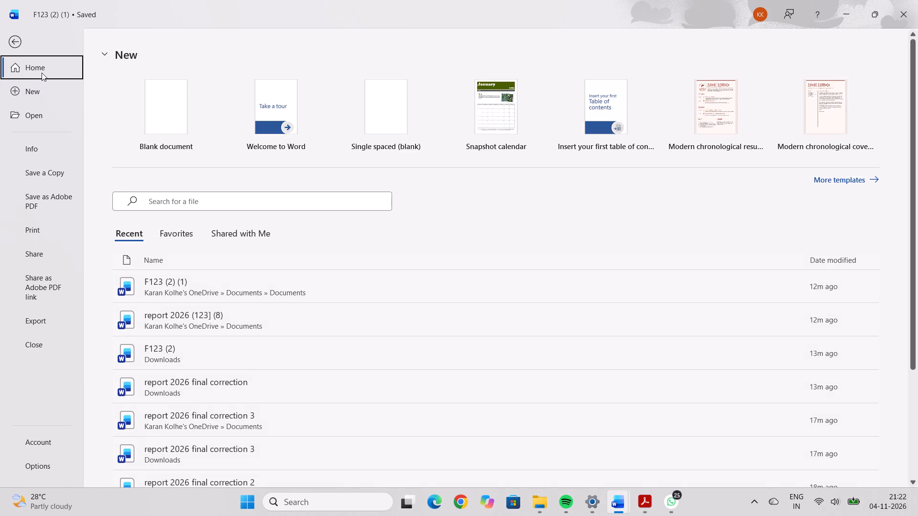
pyautogui.click(166, 227)
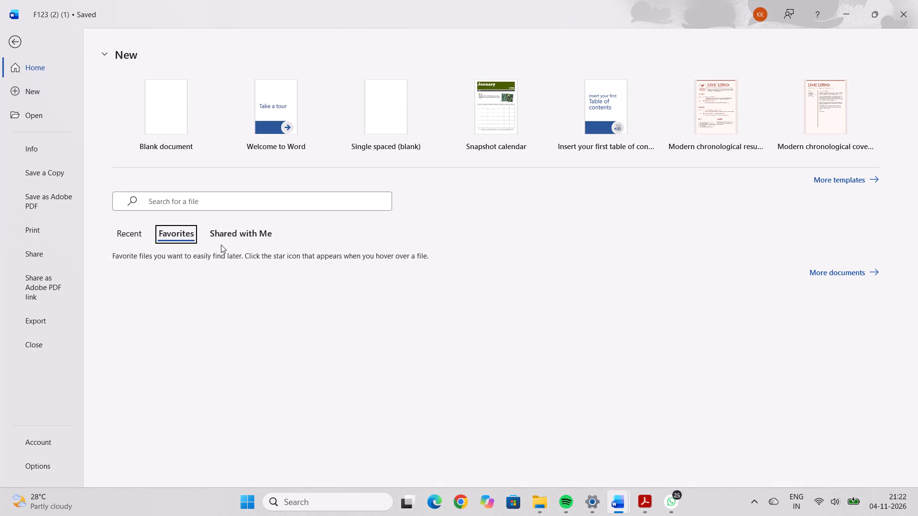
pyautogui.click(228, 243)
pyautogui.click(232, 234)
pyautogui.click(123, 230)
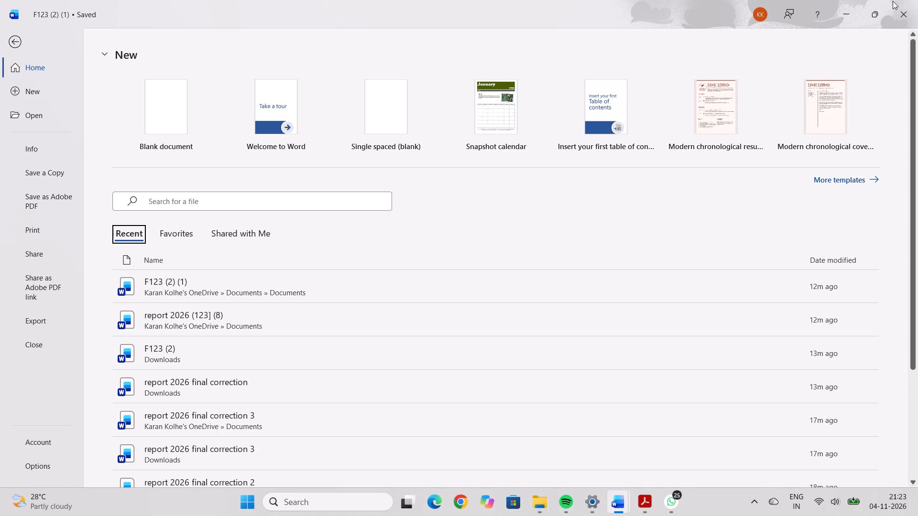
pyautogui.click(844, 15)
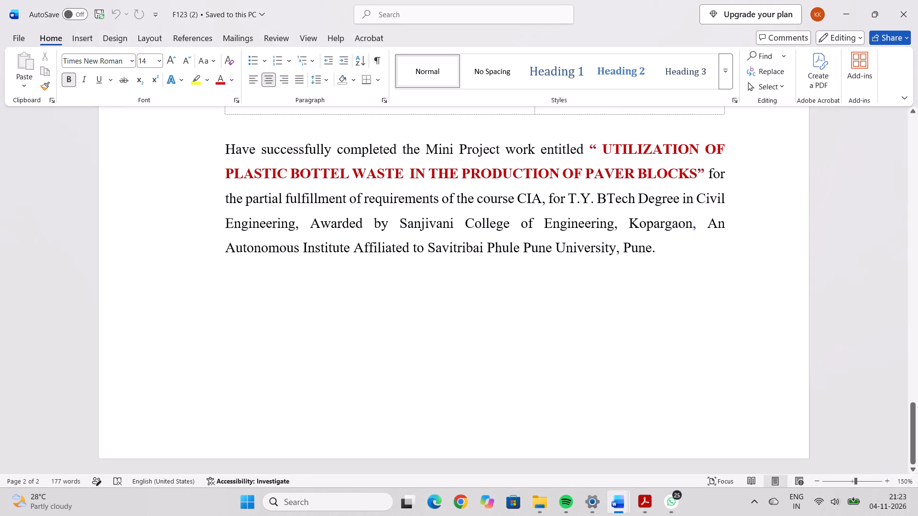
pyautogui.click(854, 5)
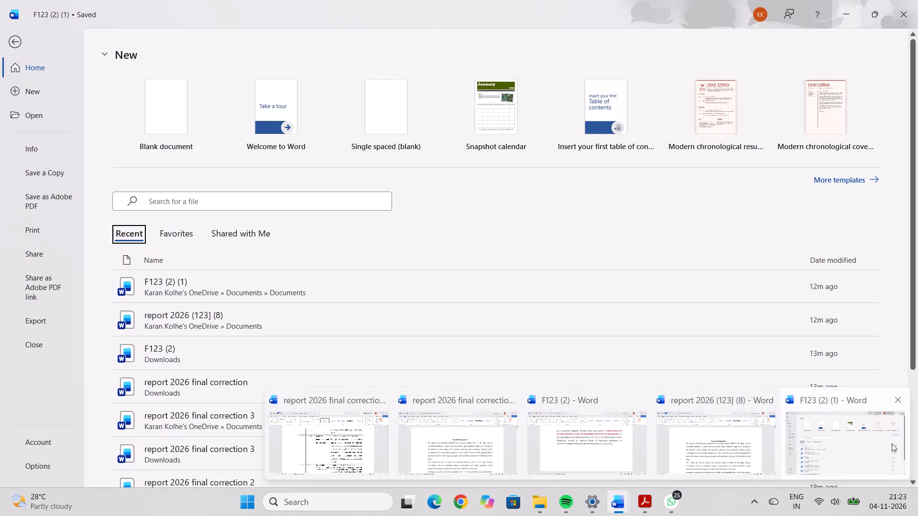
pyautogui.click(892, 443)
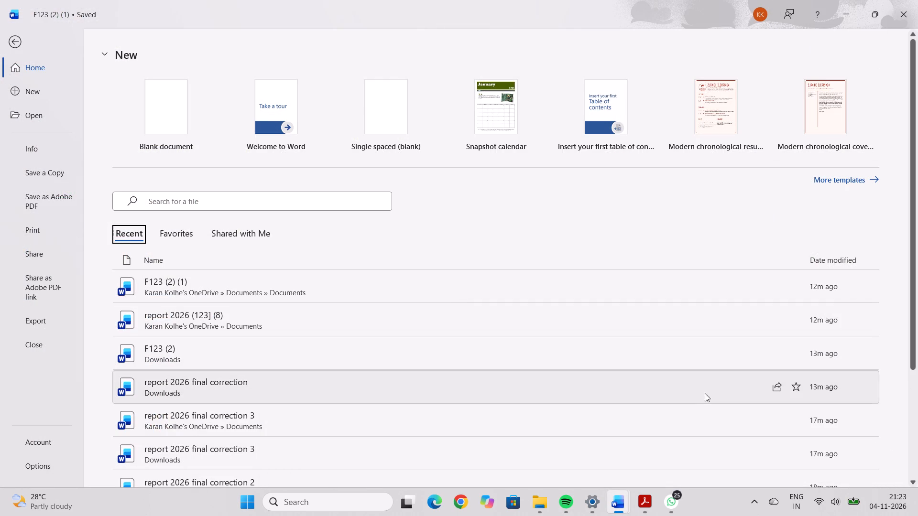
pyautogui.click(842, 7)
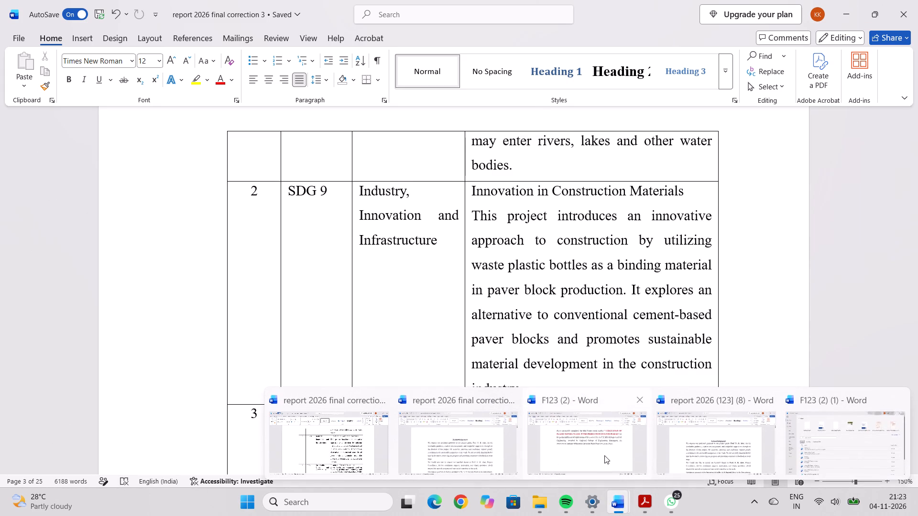
# Switch to the F123 (2) document and return to the project title at the top of its cover page.
pyautogui.click(602, 454)
pyautogui.scroll(17, 554, 312)
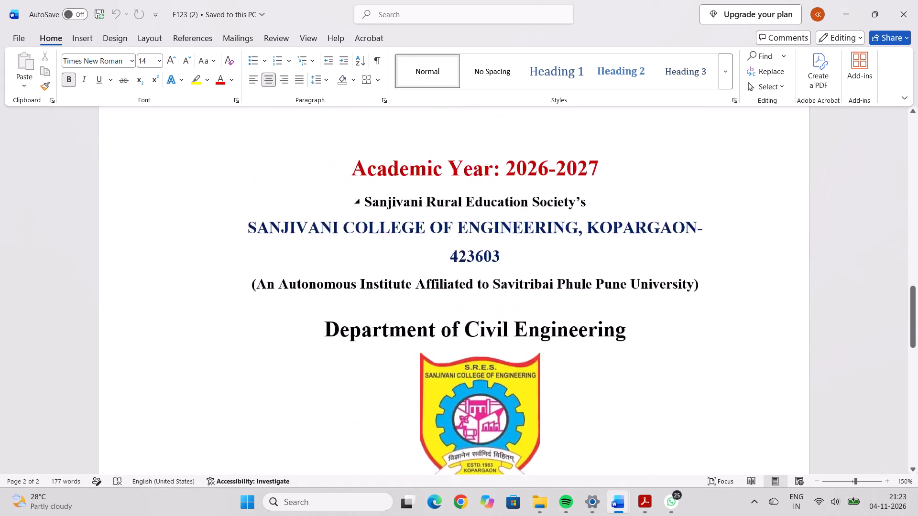
pyautogui.scroll(20, 554, 312)
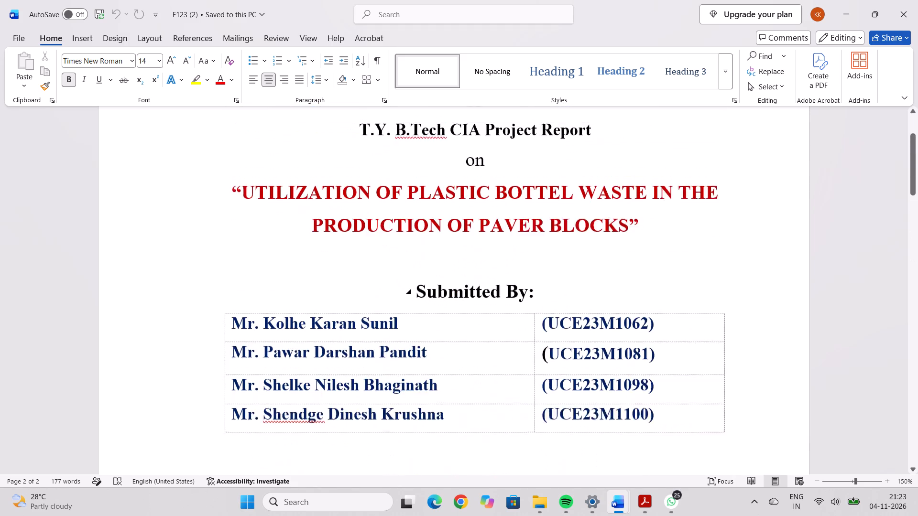
pyautogui.scroll(8, 554, 312)
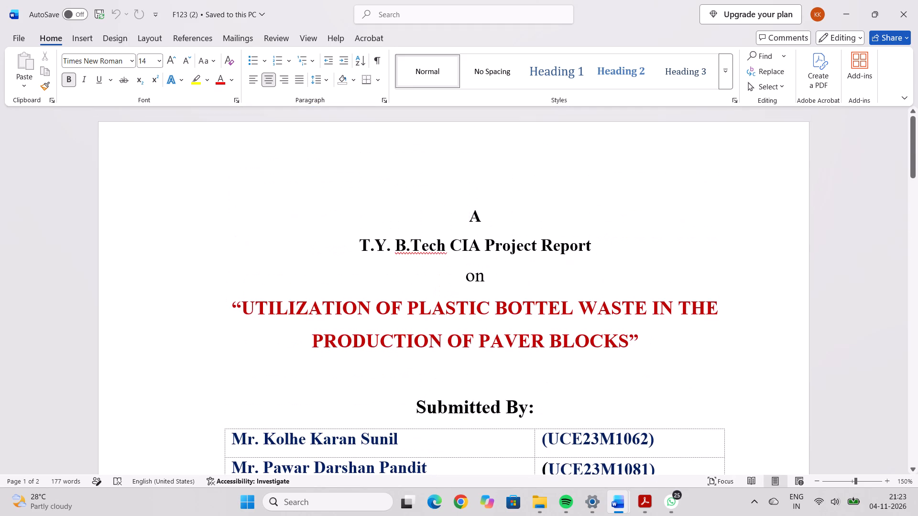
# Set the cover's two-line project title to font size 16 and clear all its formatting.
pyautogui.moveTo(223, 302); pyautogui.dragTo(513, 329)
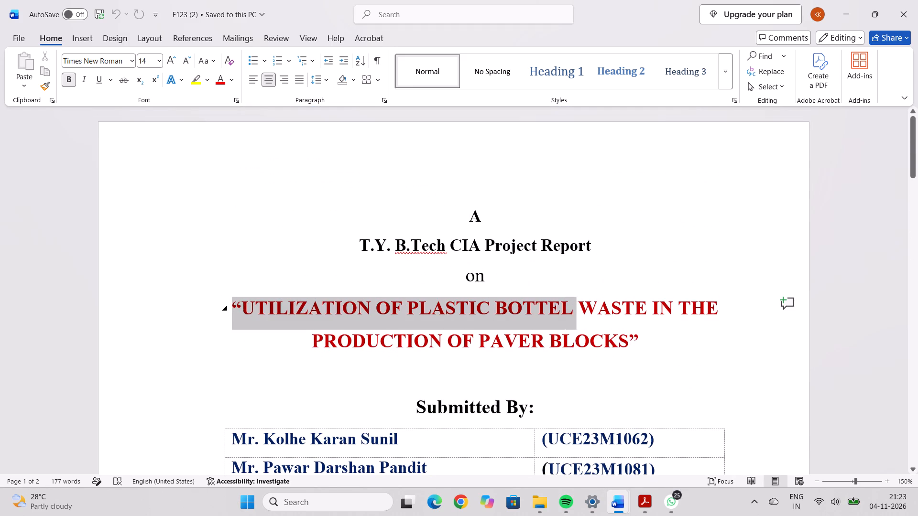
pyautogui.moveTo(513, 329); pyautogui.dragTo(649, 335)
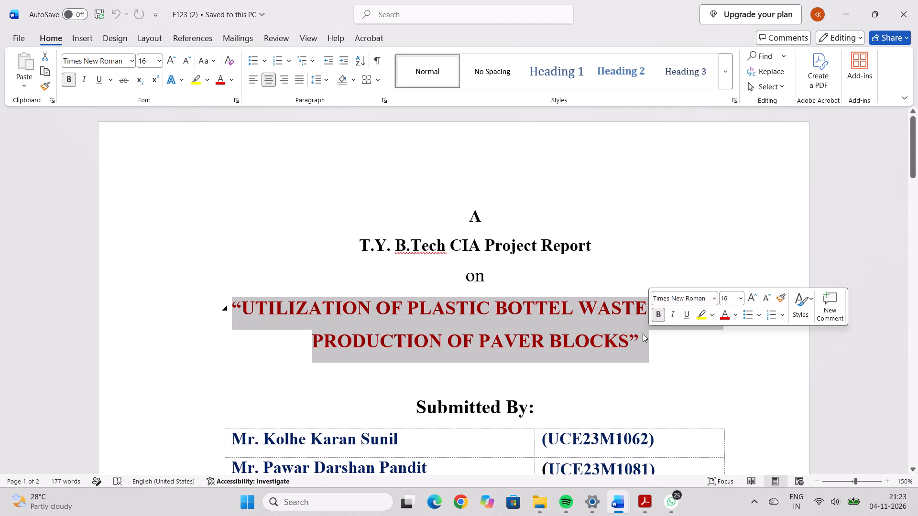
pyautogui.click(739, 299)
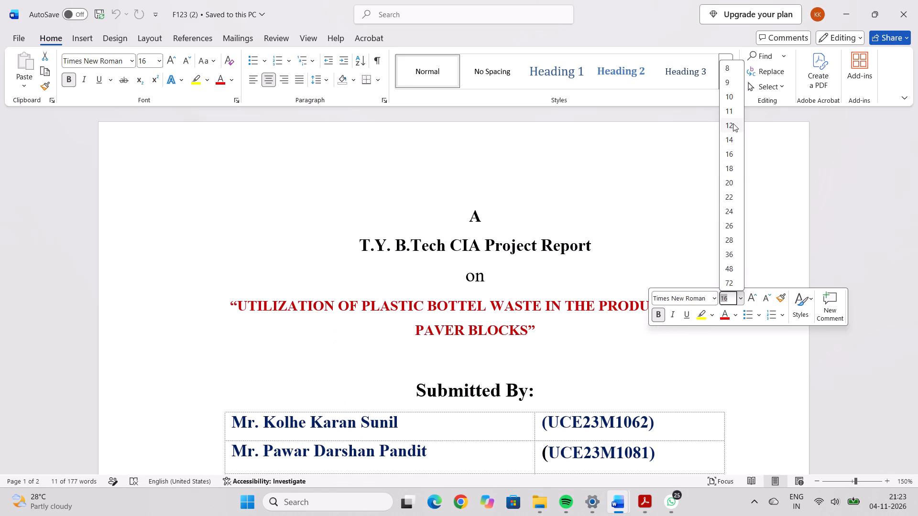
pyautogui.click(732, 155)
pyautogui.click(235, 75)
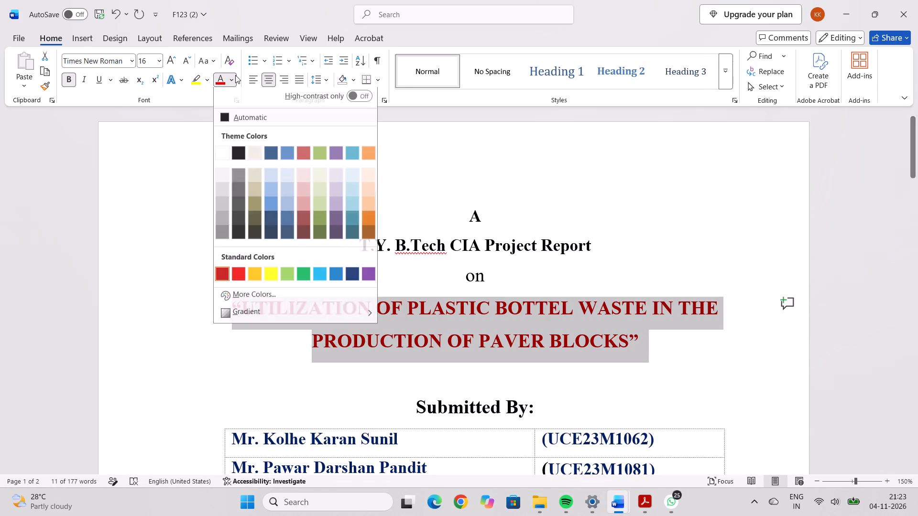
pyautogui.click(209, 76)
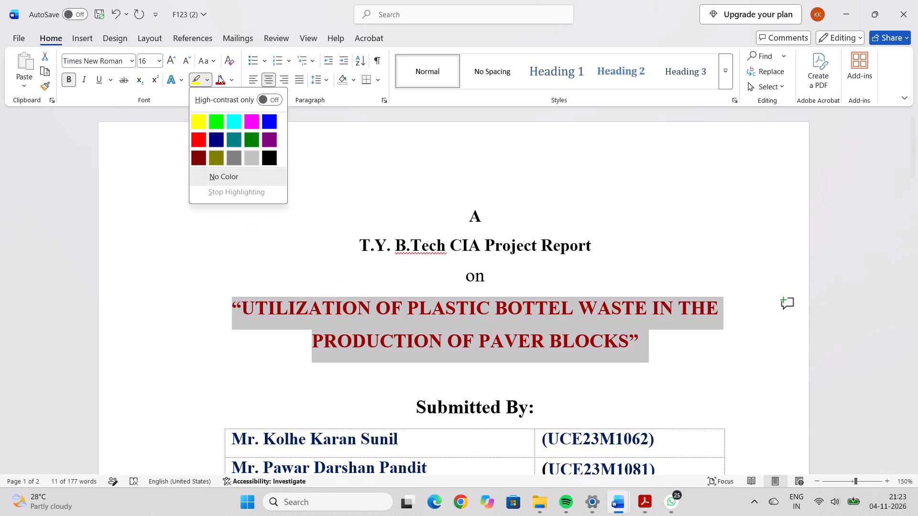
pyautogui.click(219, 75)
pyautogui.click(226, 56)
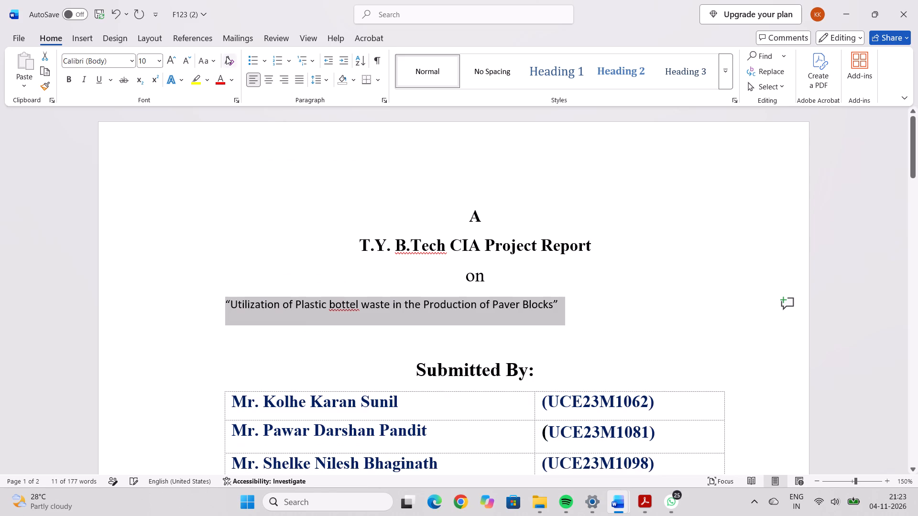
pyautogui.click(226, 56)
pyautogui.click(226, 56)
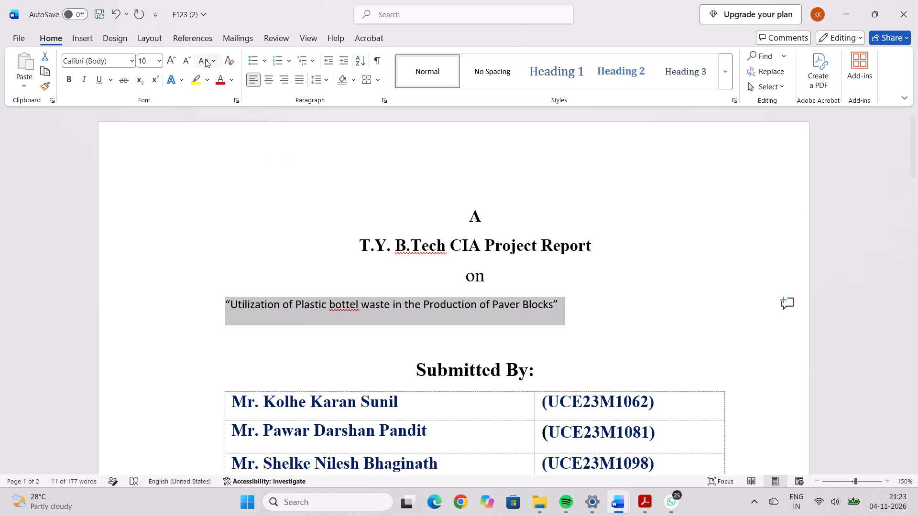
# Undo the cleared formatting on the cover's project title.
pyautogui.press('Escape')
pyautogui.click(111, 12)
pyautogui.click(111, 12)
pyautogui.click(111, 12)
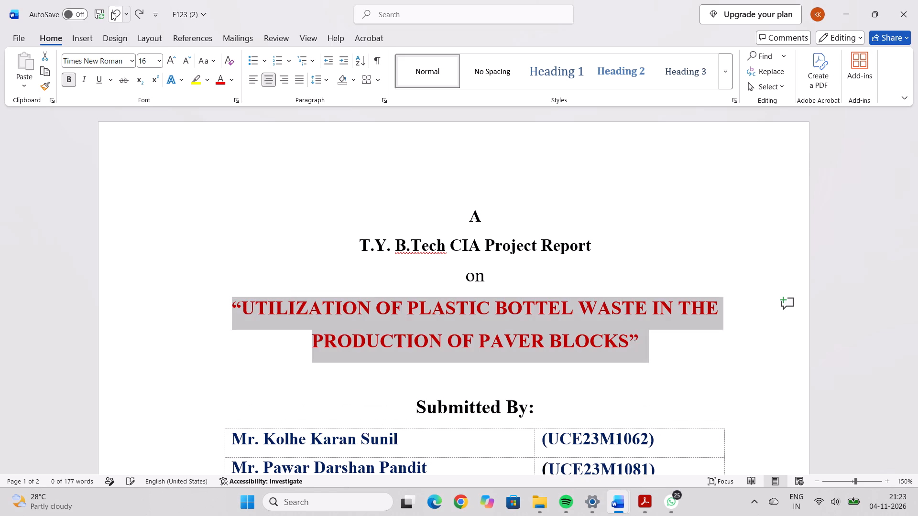
# Change the cover's project title to Capitalize Each Word.
pyautogui.click(197, 56)
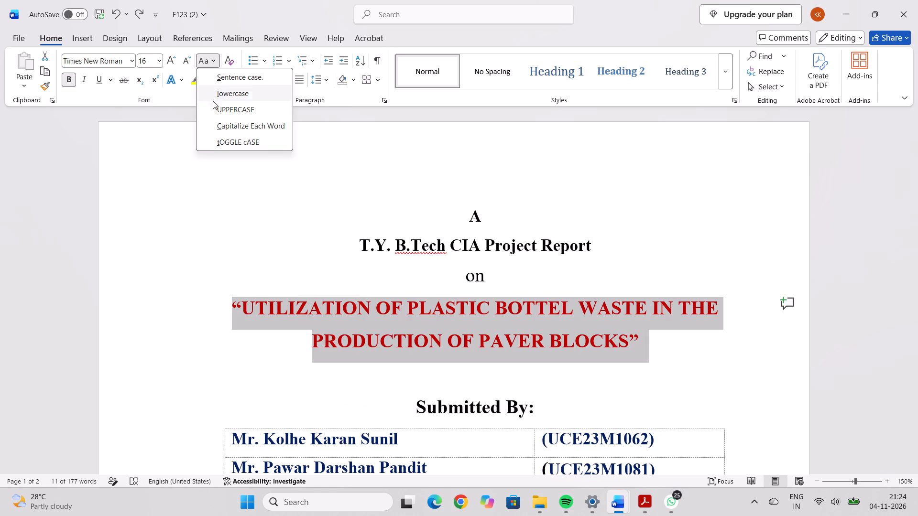
# Apply Capitalize Each Word to the two-line project title on the cover page.
pyautogui.click(223, 129)
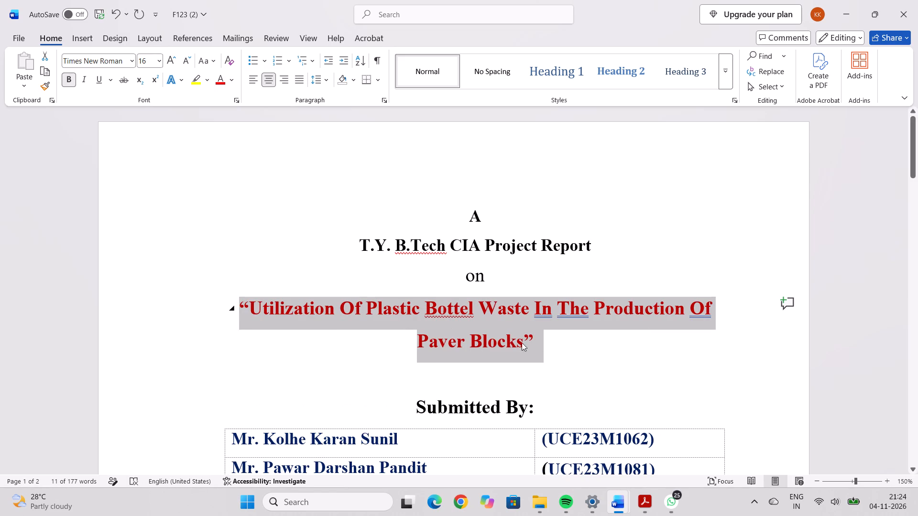
# Set the cover's two-line project title to font size 16.
pyautogui.click(155, 57)
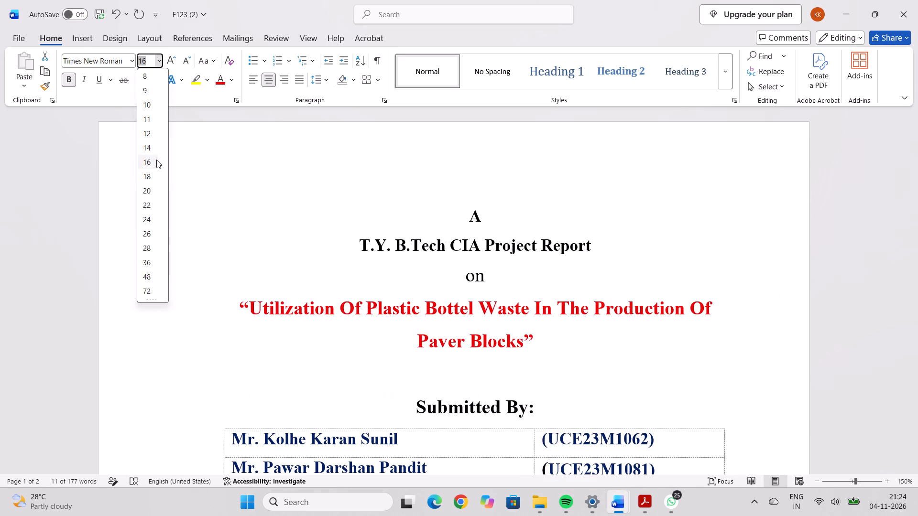
pyautogui.click(156, 160)
pyautogui.click(317, 257)
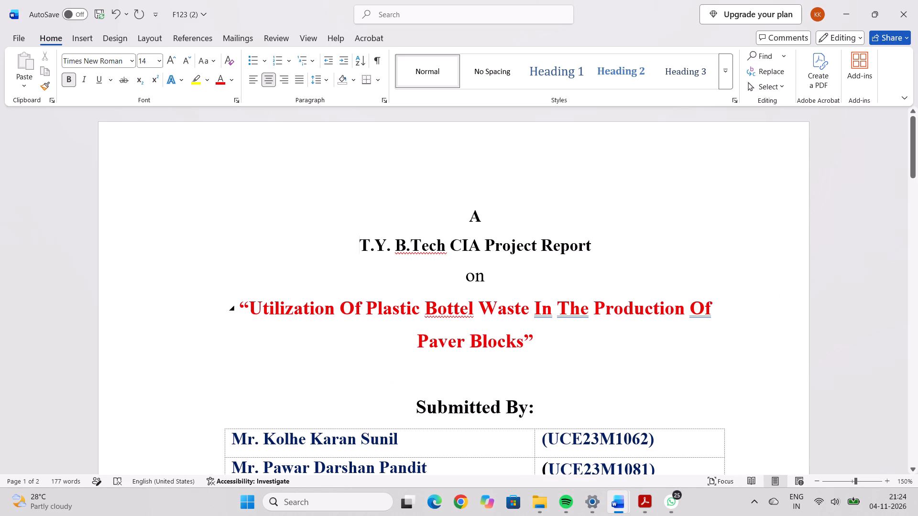
# Set the "Submitted By:" heading above the student table to font size 12.
pyautogui.scroll(-2, 453, 328)
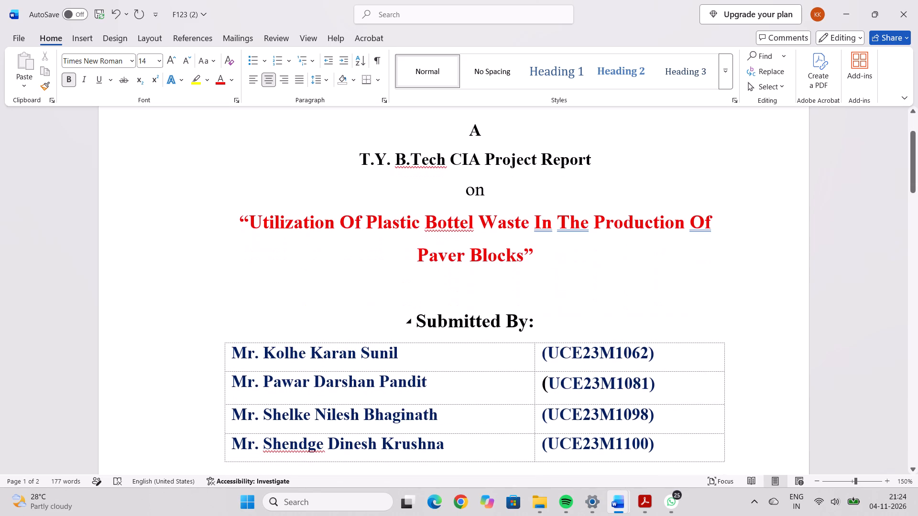
pyautogui.moveTo(399, 317); pyautogui.dragTo(562, 333)
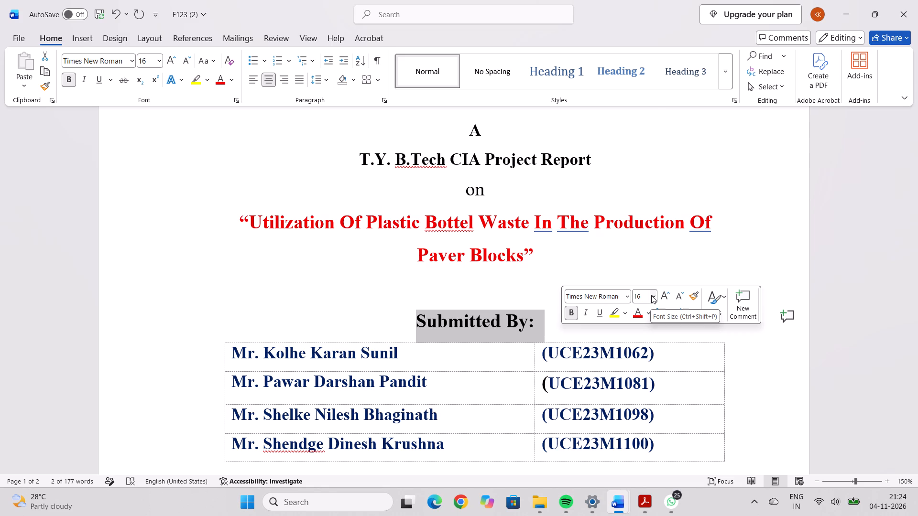
pyautogui.click(651, 295)
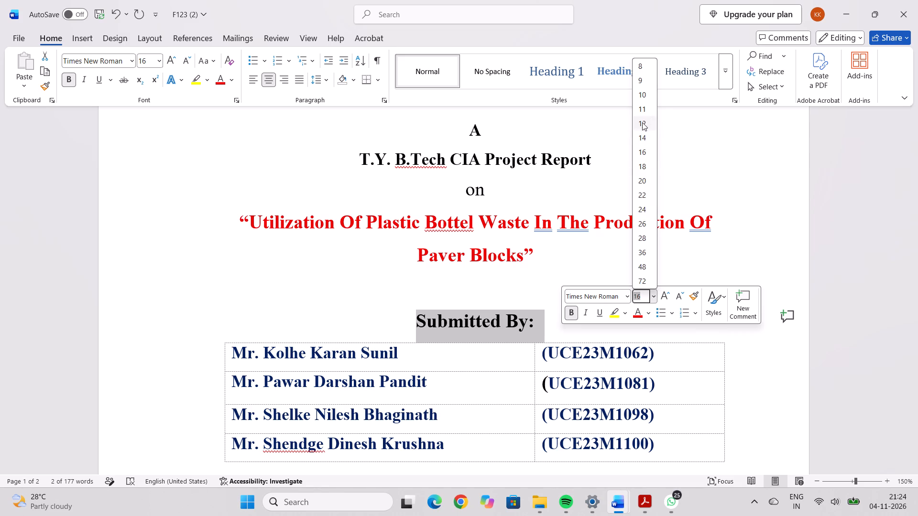
pyautogui.click(644, 119)
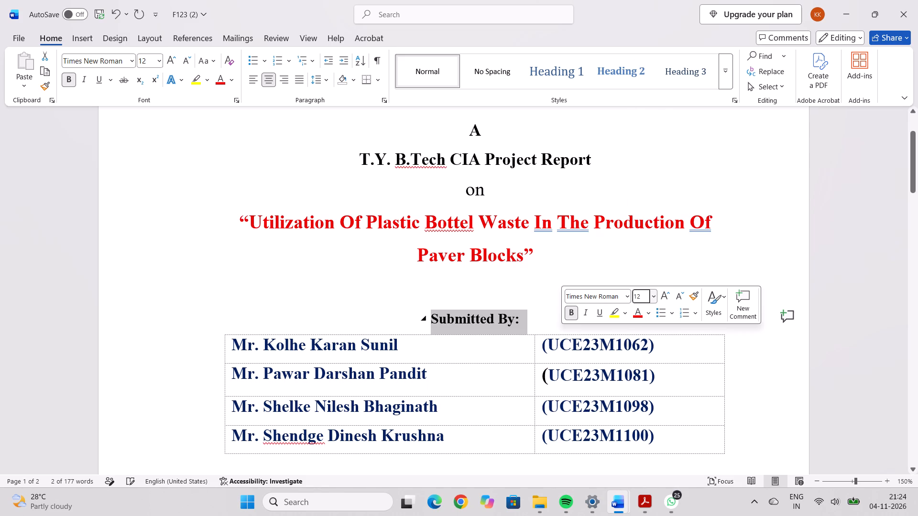
# Set all the names and ID codes in the student table under "Submitted By:" to font size 12.
pyautogui.moveTo(232, 341); pyautogui.dragTo(320, 362)
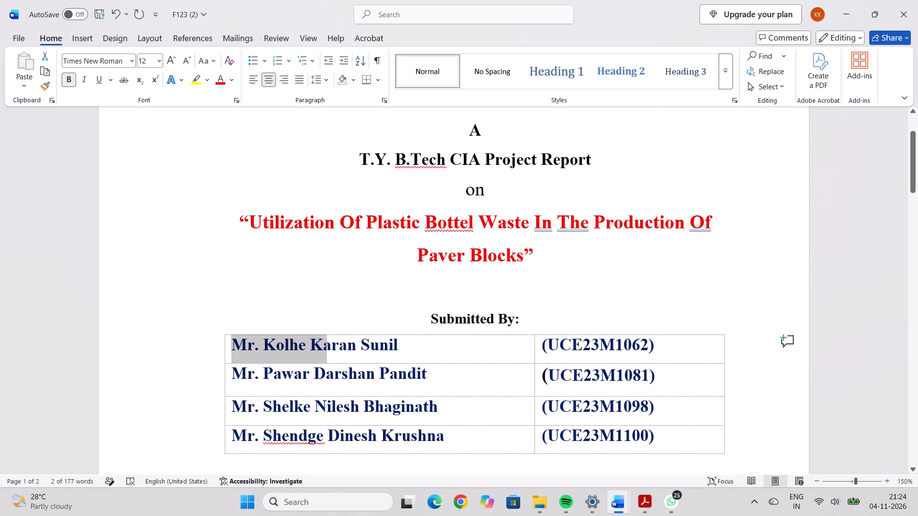
pyautogui.moveTo(320, 362); pyautogui.dragTo(613, 441)
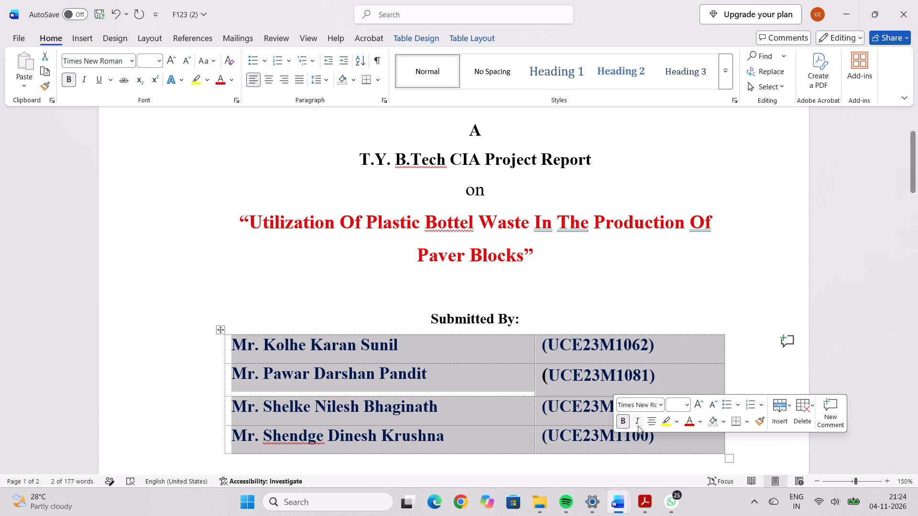
pyautogui.click(686, 405)
pyautogui.click(672, 234)
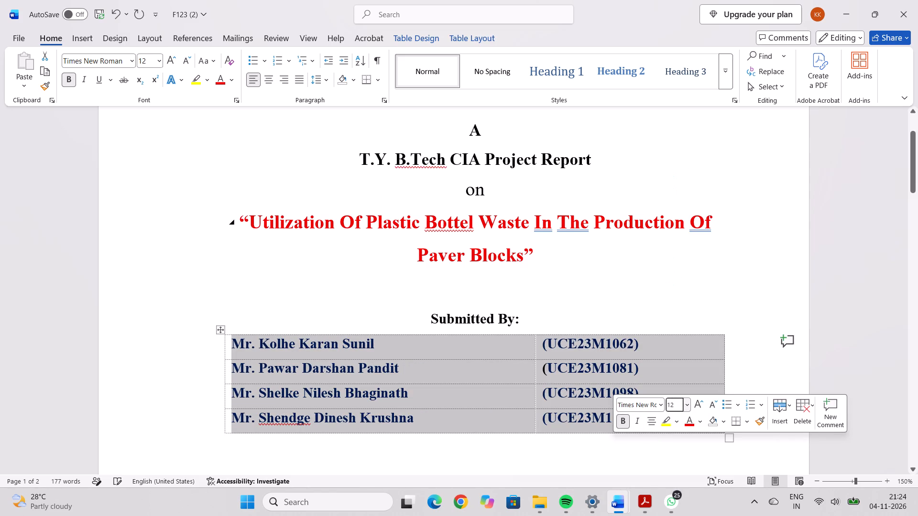
# Insert a space after each initial in the guiding professor's name beneath "Under the guidance of" on the cover.
pyautogui.scroll(-6, 608, 293)
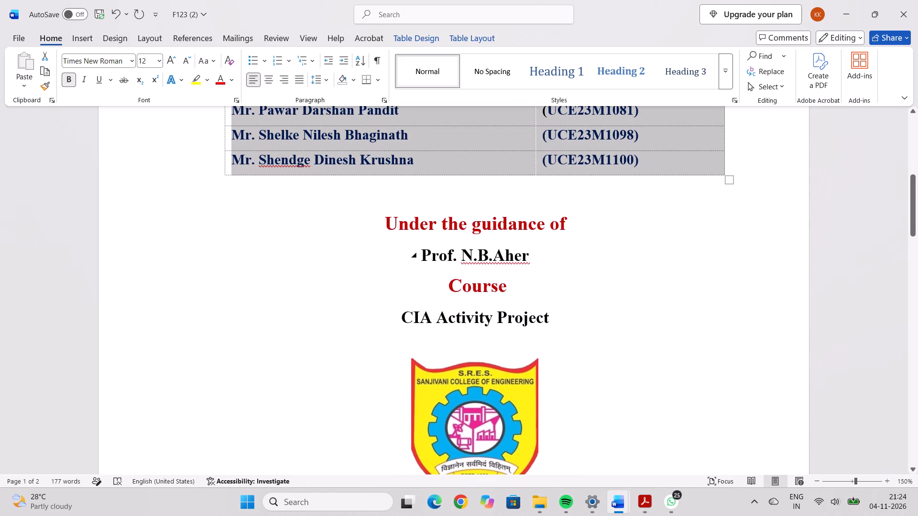
pyautogui.click(478, 256)
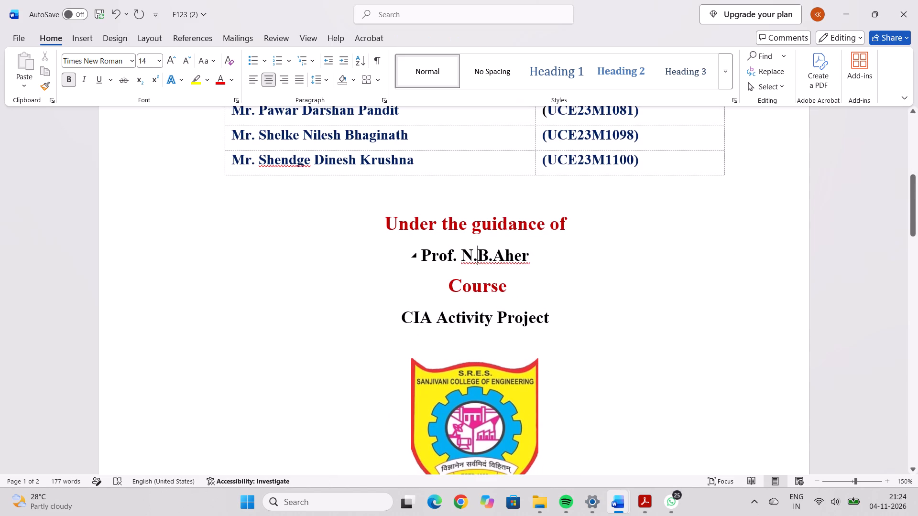
pyautogui.press('space')
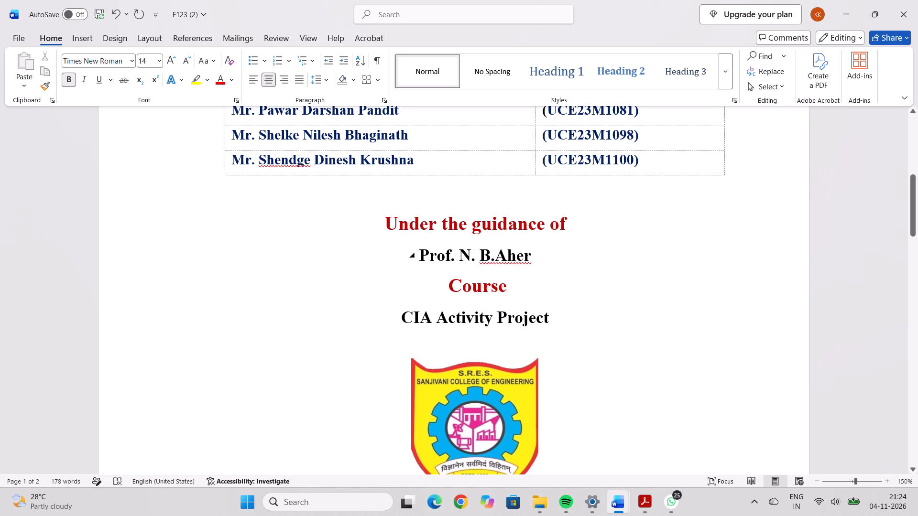
pyautogui.click(494, 255)
pyautogui.press('space')
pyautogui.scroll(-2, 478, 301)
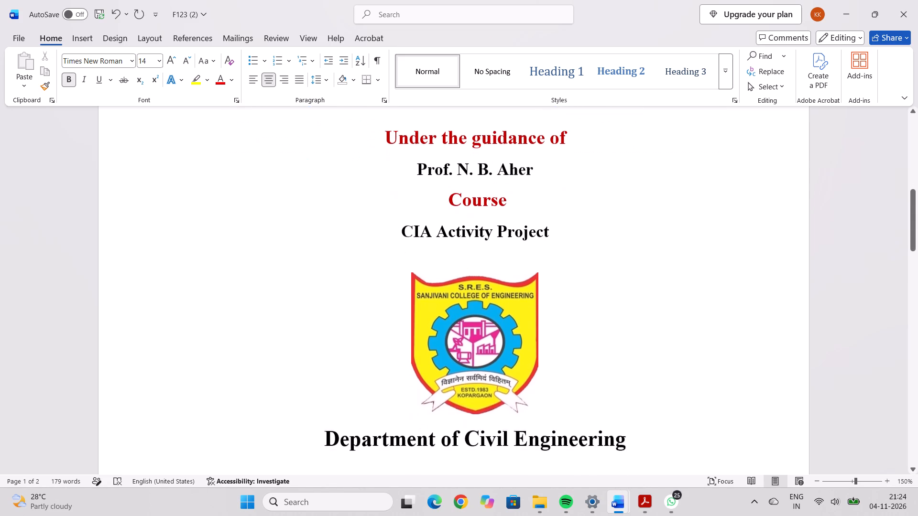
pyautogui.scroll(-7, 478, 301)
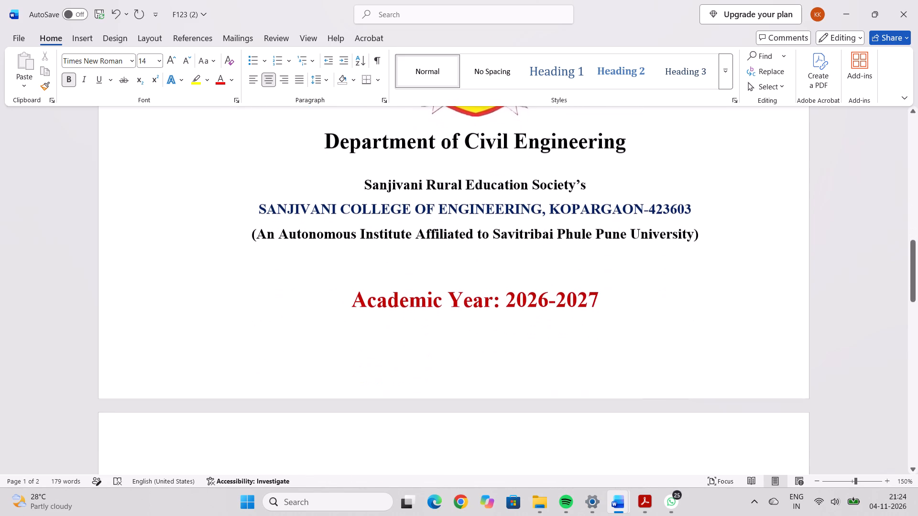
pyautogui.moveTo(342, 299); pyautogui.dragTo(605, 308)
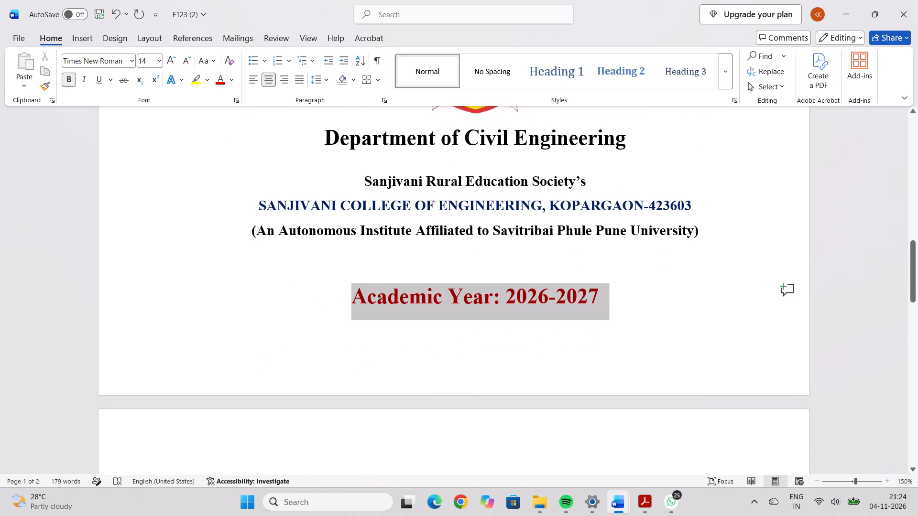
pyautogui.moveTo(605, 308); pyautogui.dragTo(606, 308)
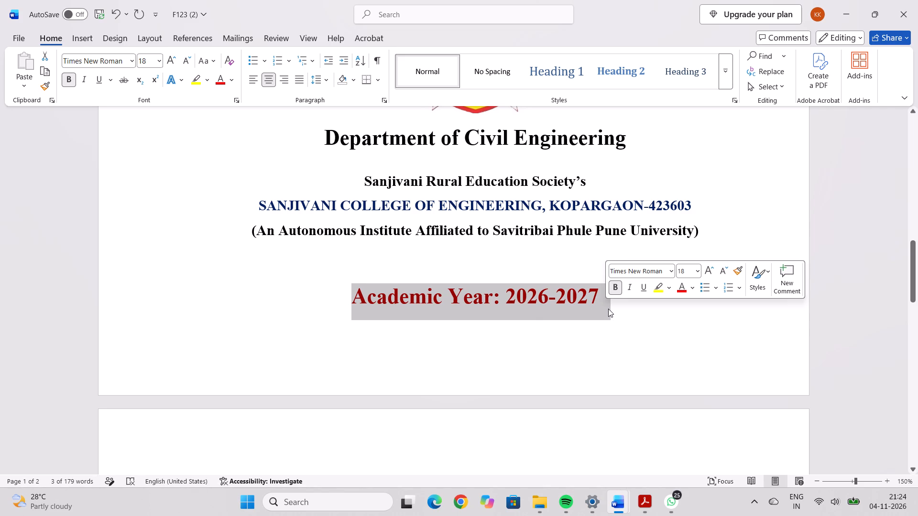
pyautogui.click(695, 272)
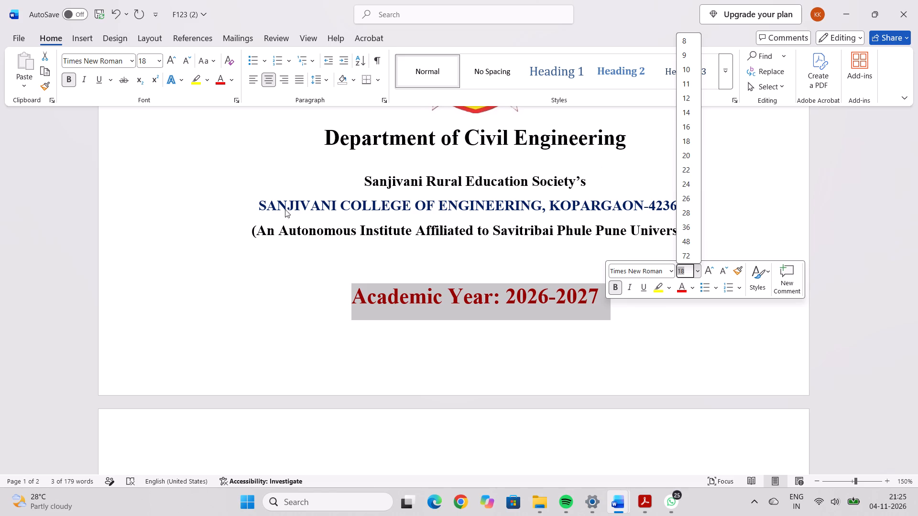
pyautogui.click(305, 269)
# Remove the blank space above the cover's "Academic Year: 2026-2027" line, keeping it centered on its own line below the affiliation.
pyautogui.click(334, 291)
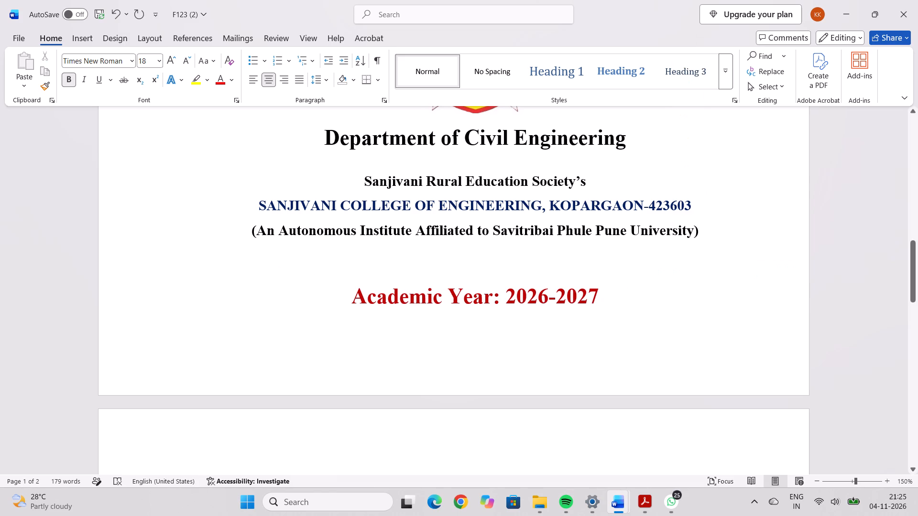
pyautogui.press('BackSpace')
pyautogui.press('BackSpace')
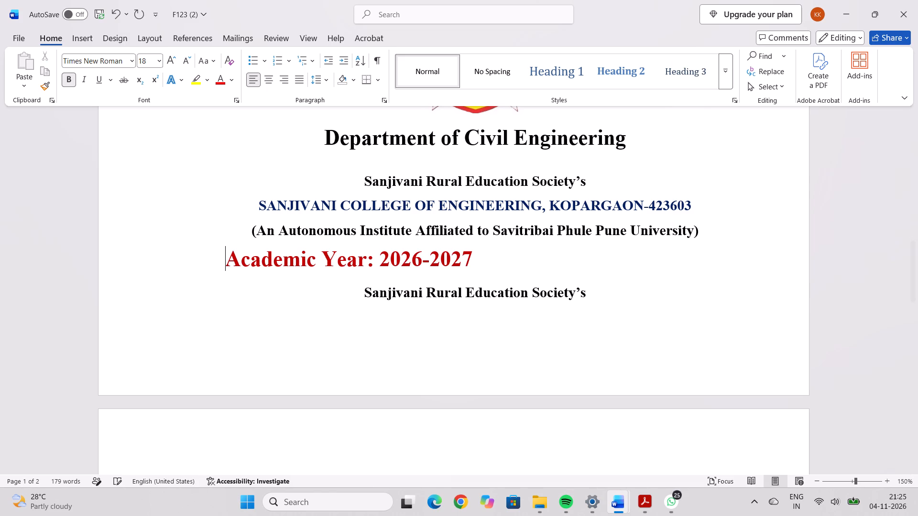
pyautogui.press('BackSpace')
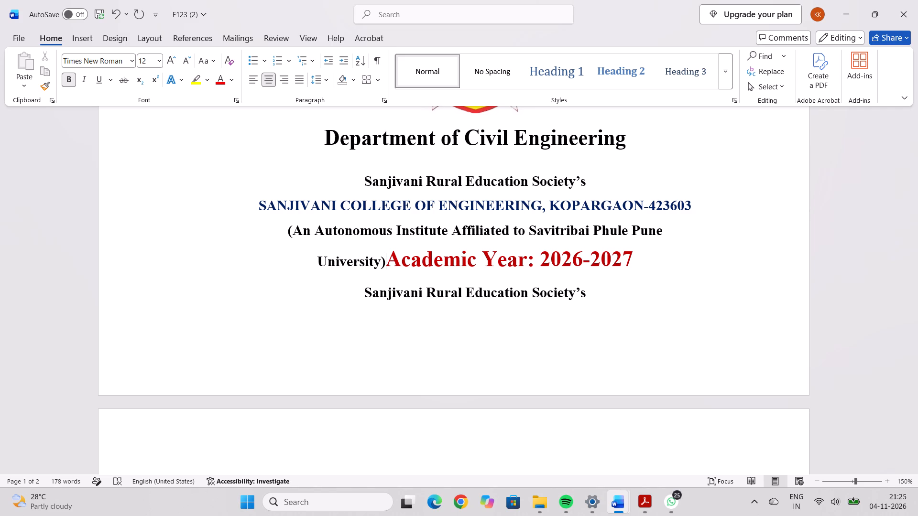
pyautogui.press('Return')
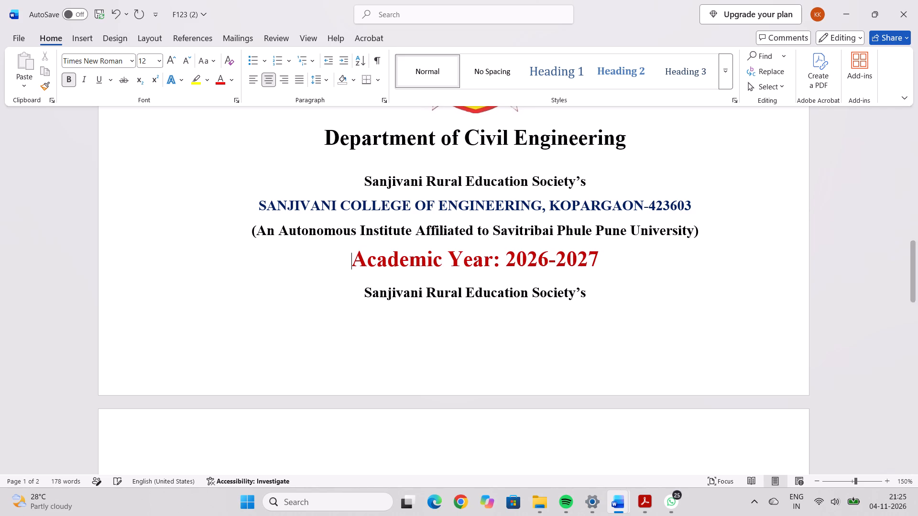
# Push the stray "Sanjivani Rural Education Society’s" line below the academic year onto the top of the second page using paragraph breaks.
pyautogui.click(599, 304)
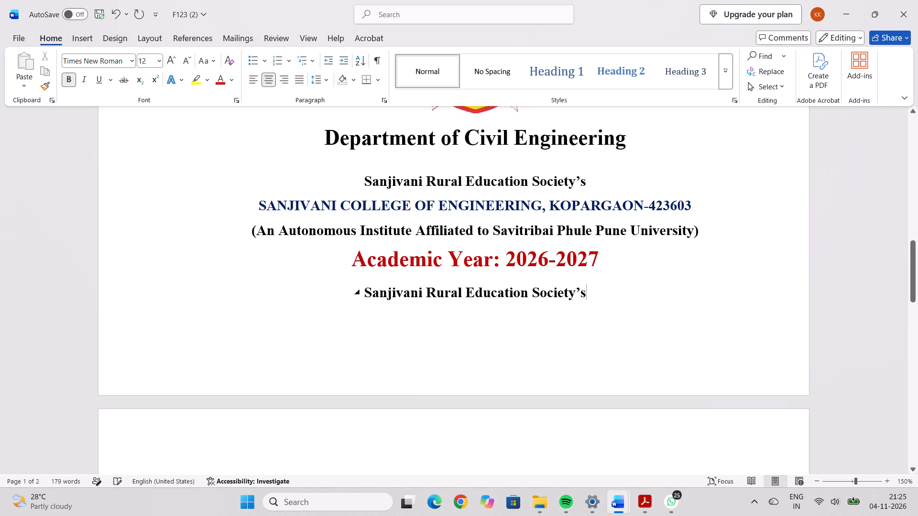
pyautogui.press('Return')
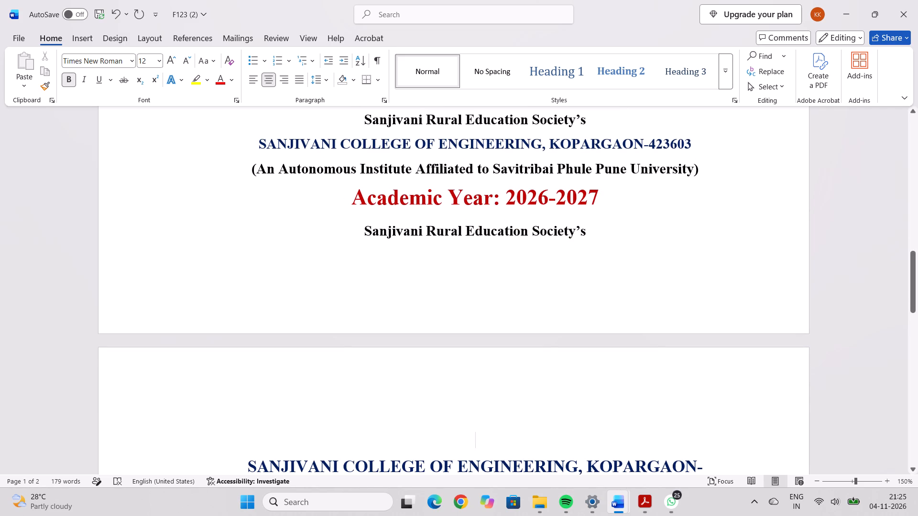
pyautogui.click(358, 235)
pyautogui.press('Return')
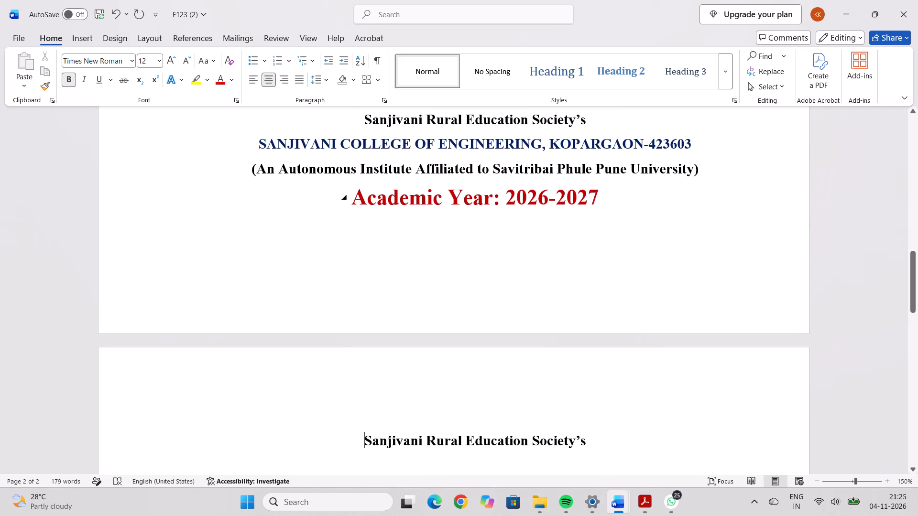
# Set the cover's "Academic Year: 2026-2027" line to font size 12.
pyautogui.moveTo(349, 194); pyautogui.dragTo(599, 198)
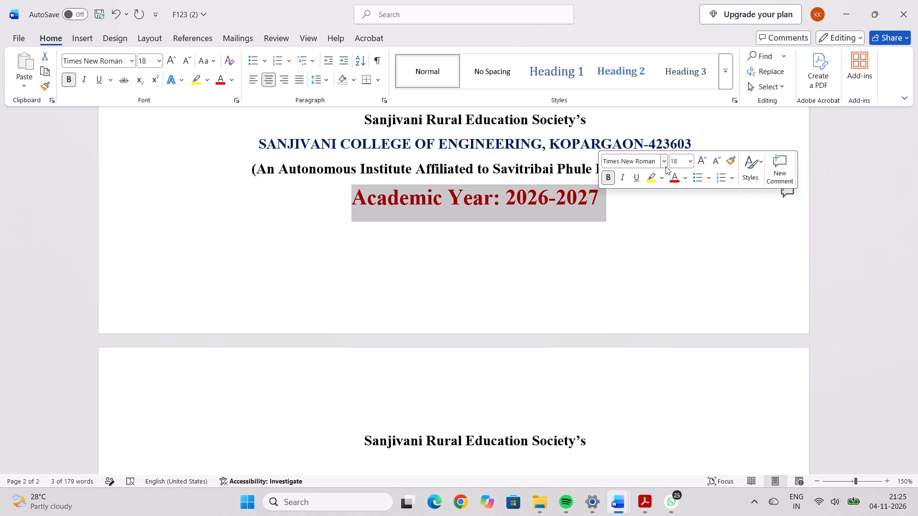
pyautogui.click(686, 163)
pyautogui.click(690, 161)
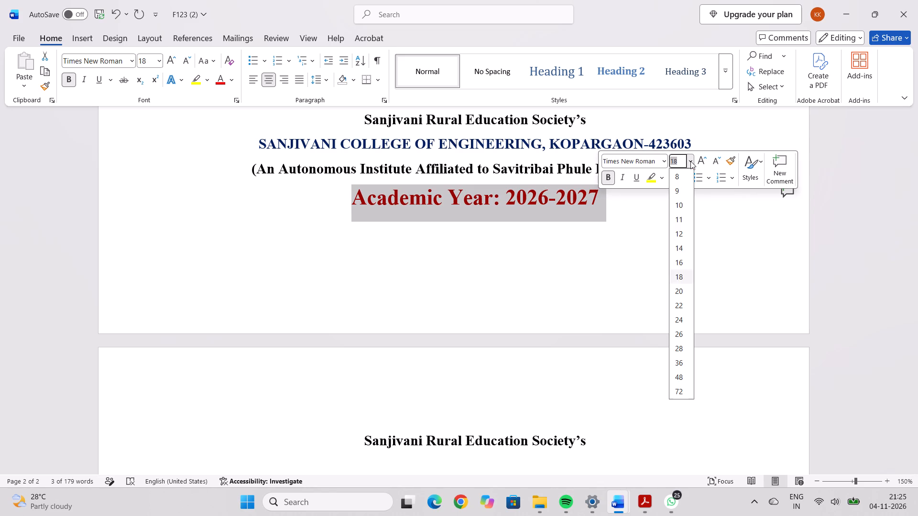
pyautogui.click(679, 230)
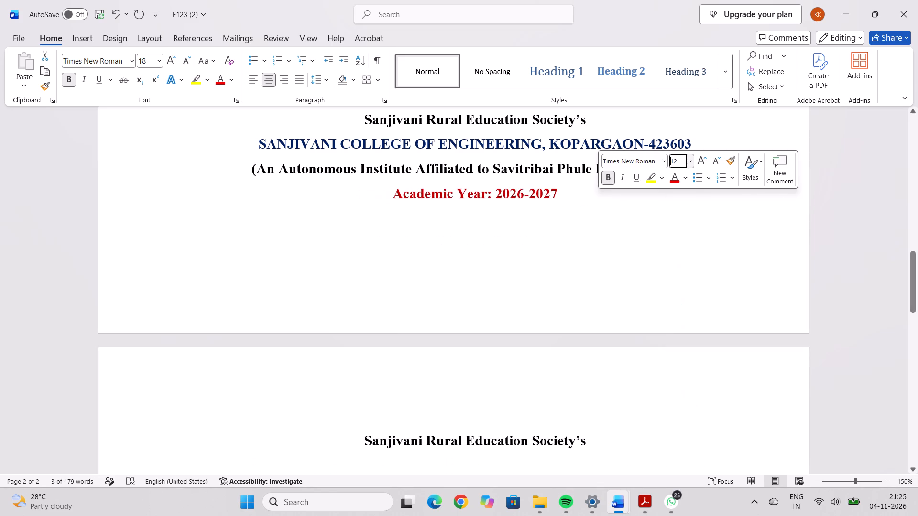
pyautogui.scroll(-2, 508, 378)
pyautogui.click(496, 194)
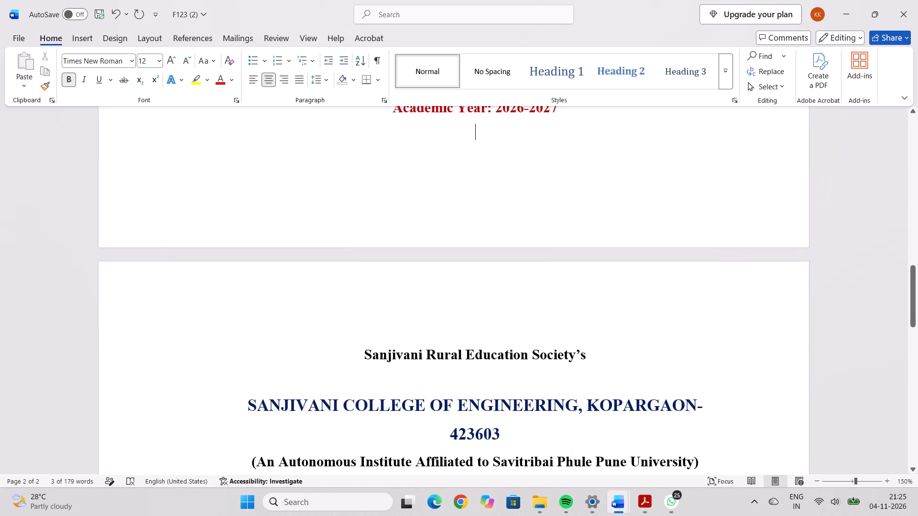
# Set the cover's "Department of Civil Engineering" line beneath the college logo to font size 16.
pyautogui.scroll(5, 492, 213)
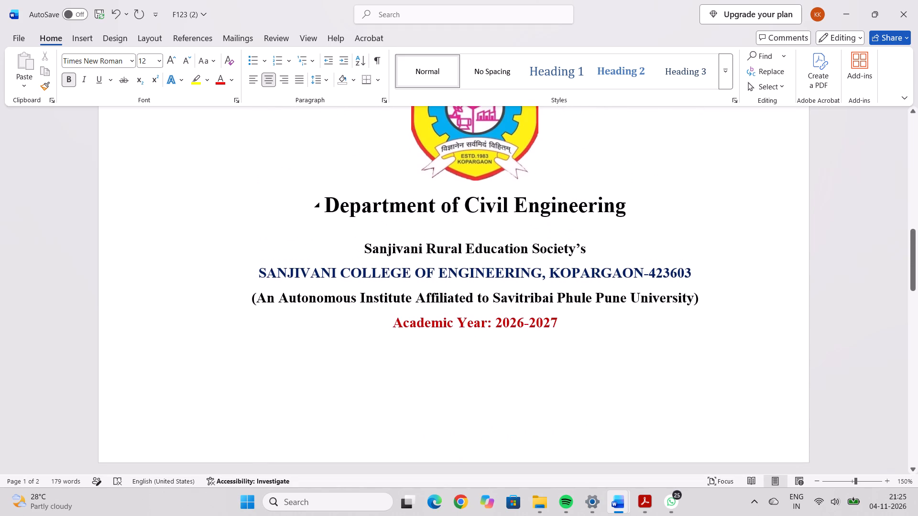
pyautogui.moveTo(308, 195); pyautogui.dragTo(606, 207)
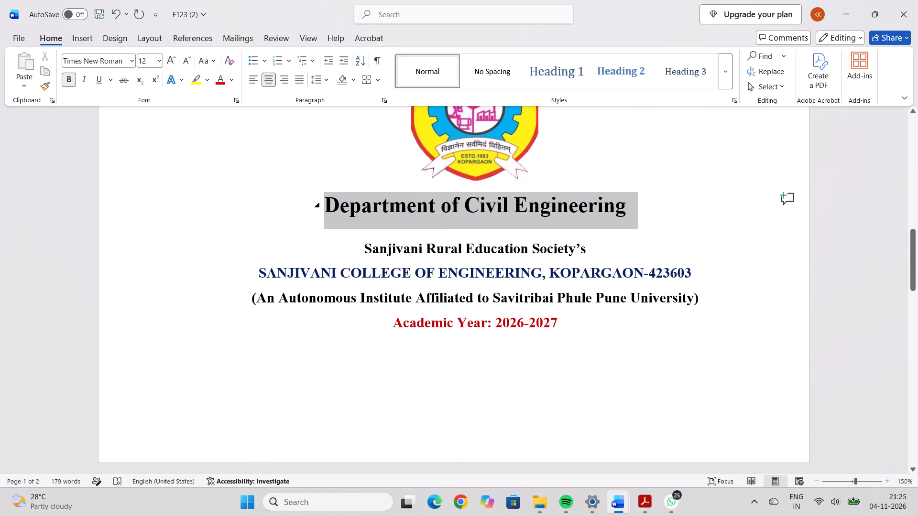
pyautogui.moveTo(606, 207); pyautogui.dragTo(633, 206)
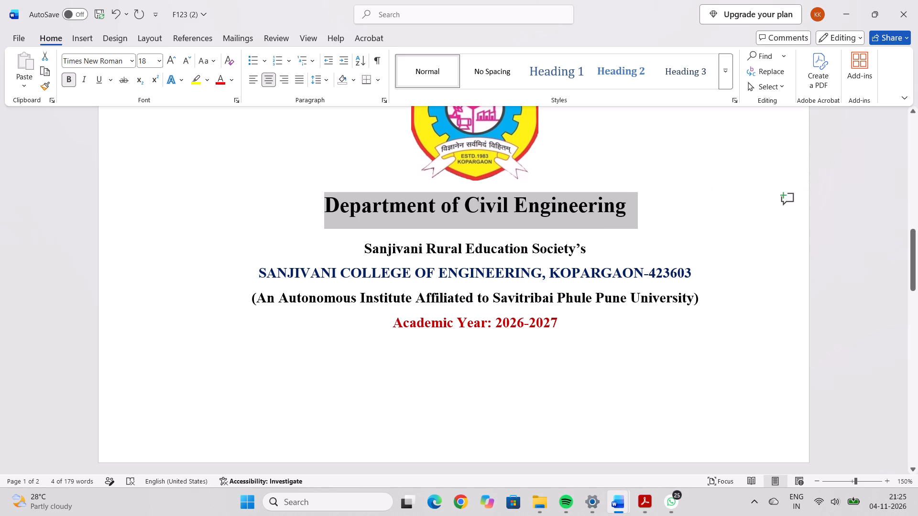
pyautogui.click(160, 61)
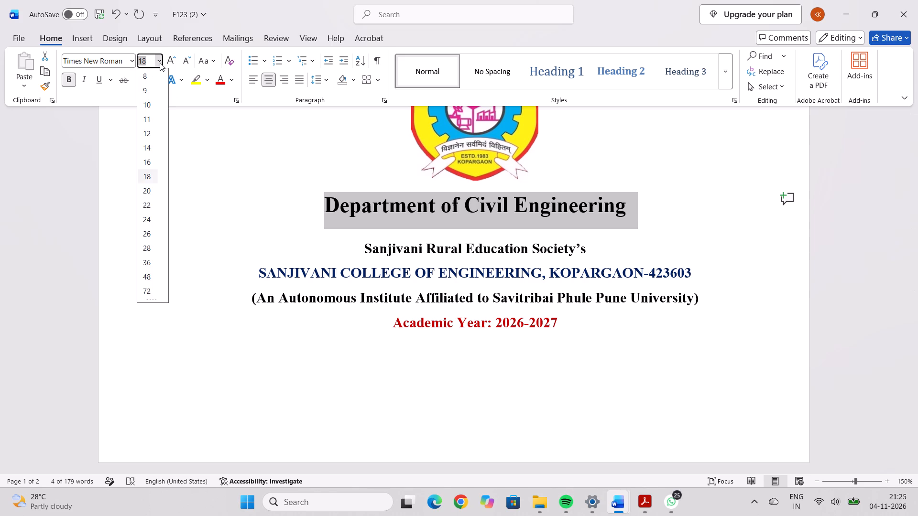
pyautogui.click(155, 159)
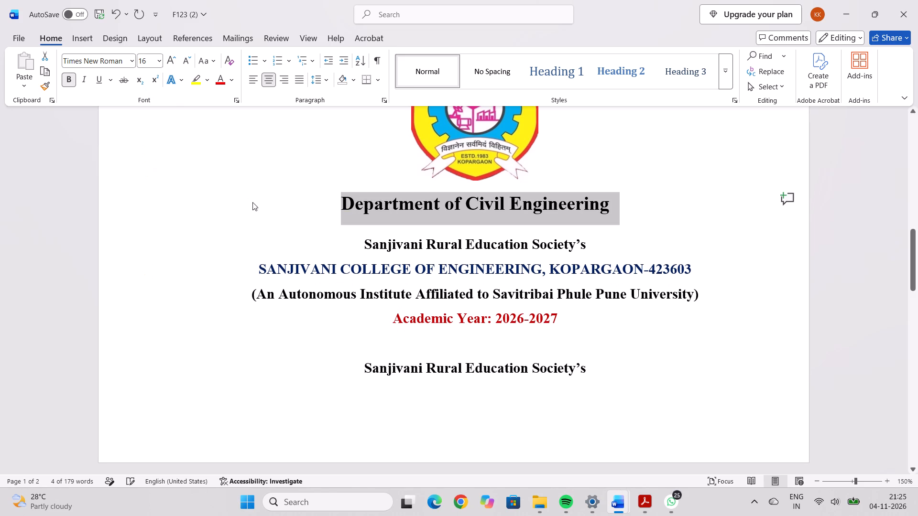
pyautogui.click(294, 205)
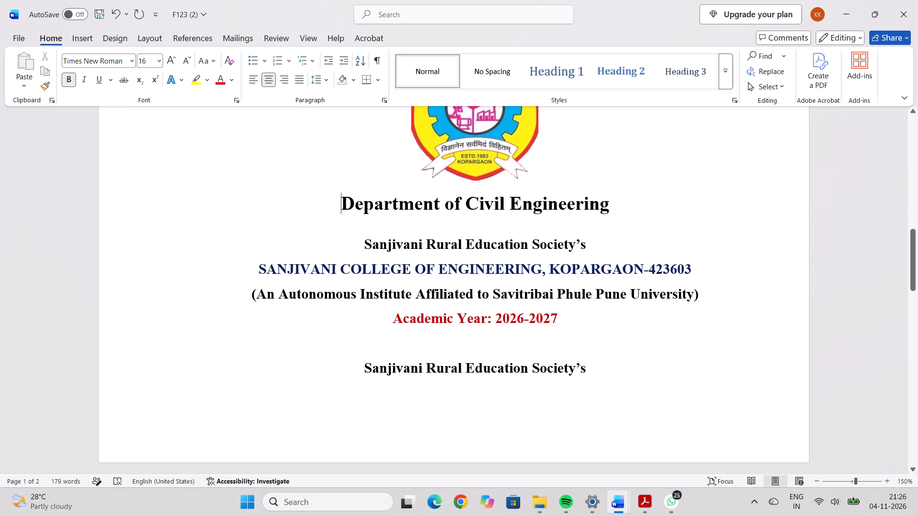
# Push the stray "Sanjivani Rural Education Society’s" line below the cover's academic year onto the second page using paragraph breaks.
pyautogui.click(595, 372)
pyautogui.press('Return')
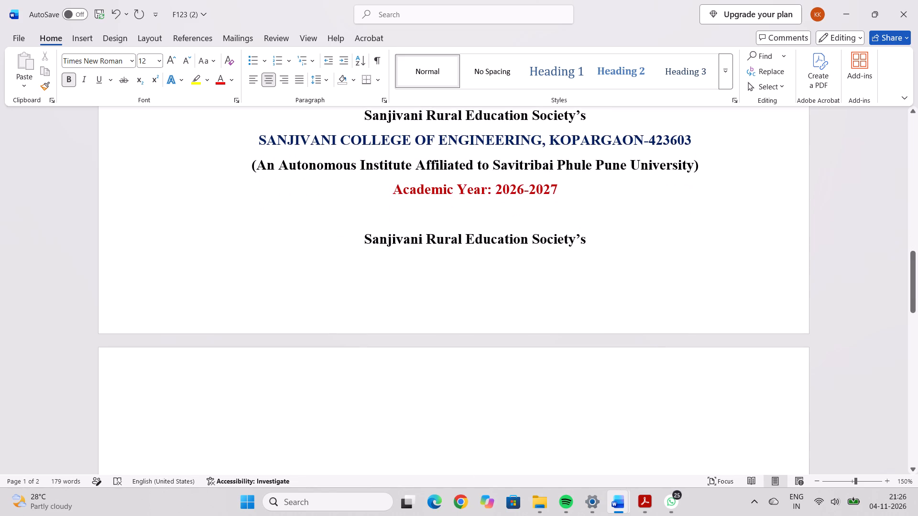
pyautogui.click(345, 233)
pyautogui.press('Return')
# Remove the blank lines between "Sanjivani Rural Education Society’s" and the college name at the top of the second page.
pyautogui.scroll(-5, 372, 237)
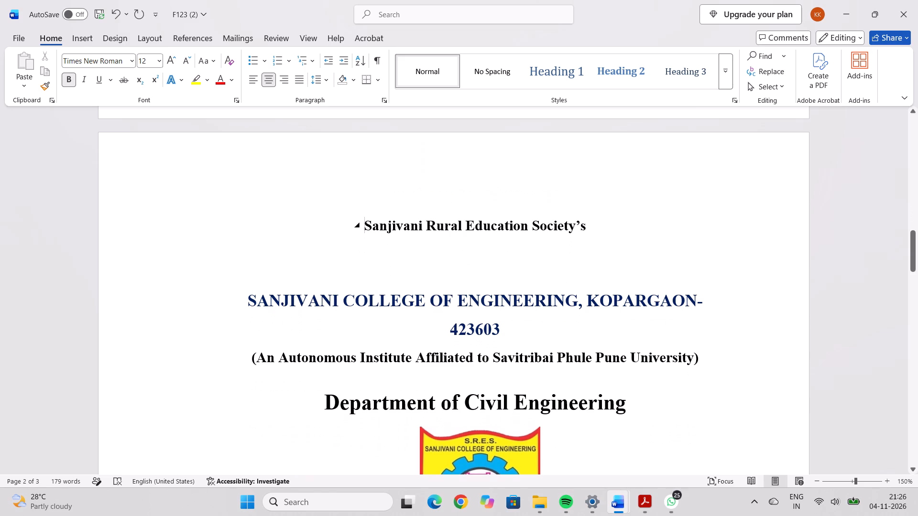
pyautogui.click(242, 295)
pyautogui.press('BackSpace')
pyautogui.press('BackSpace')
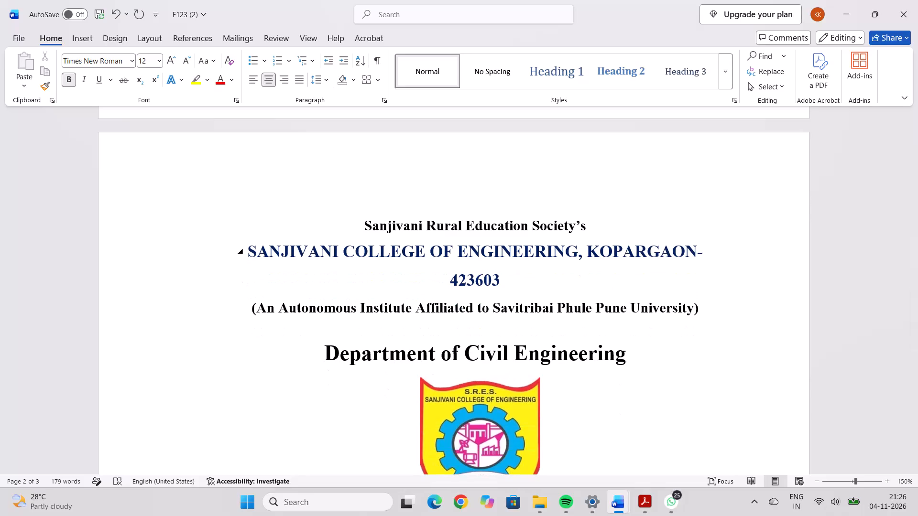
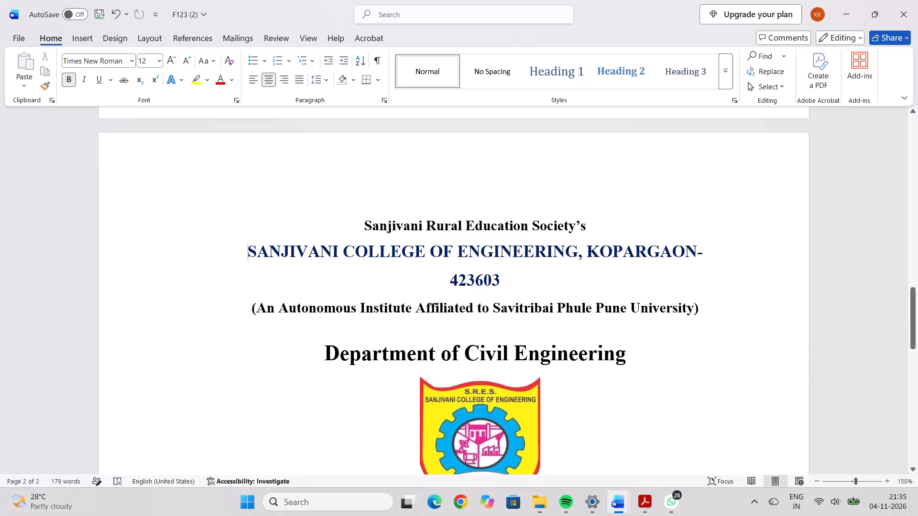
# Select the whole "Department of Civil Engineering" heading above the college logo on the second page.
pyautogui.moveTo(337, 361); pyautogui.dragTo(447, 355)
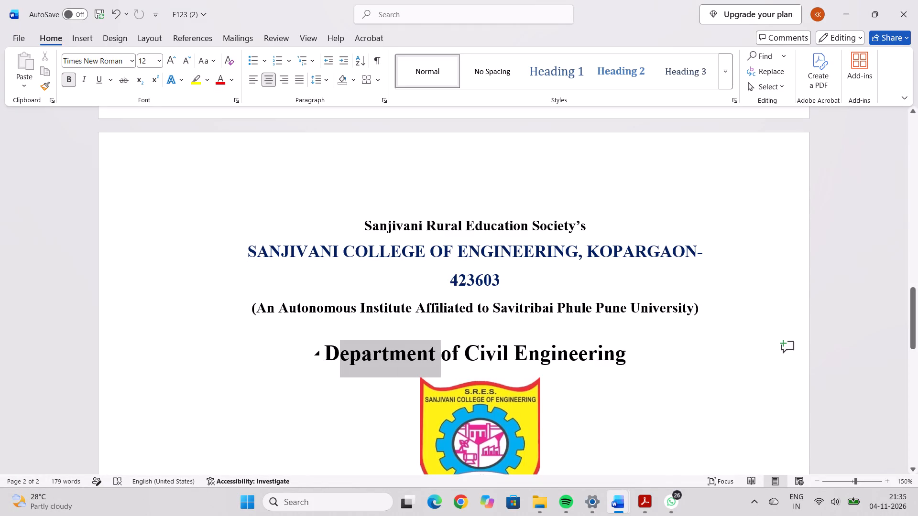
pyautogui.moveTo(447, 355); pyautogui.dragTo(628, 358)
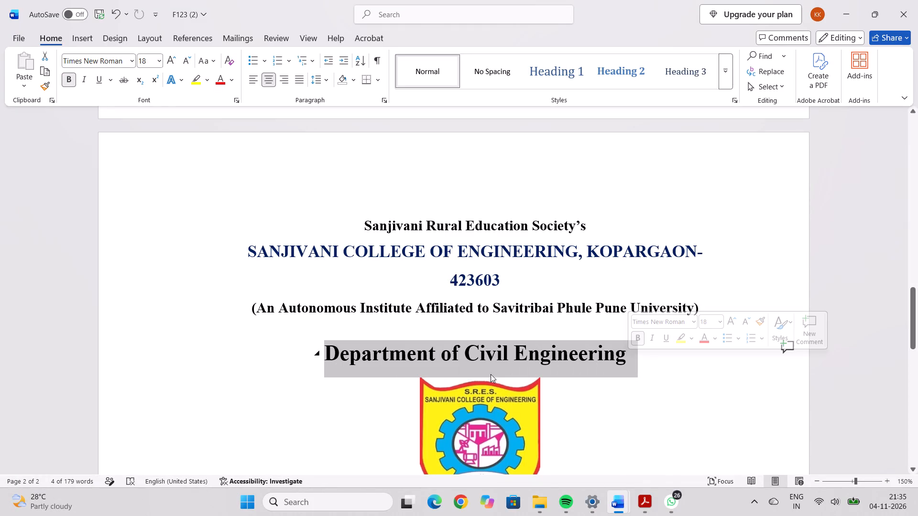
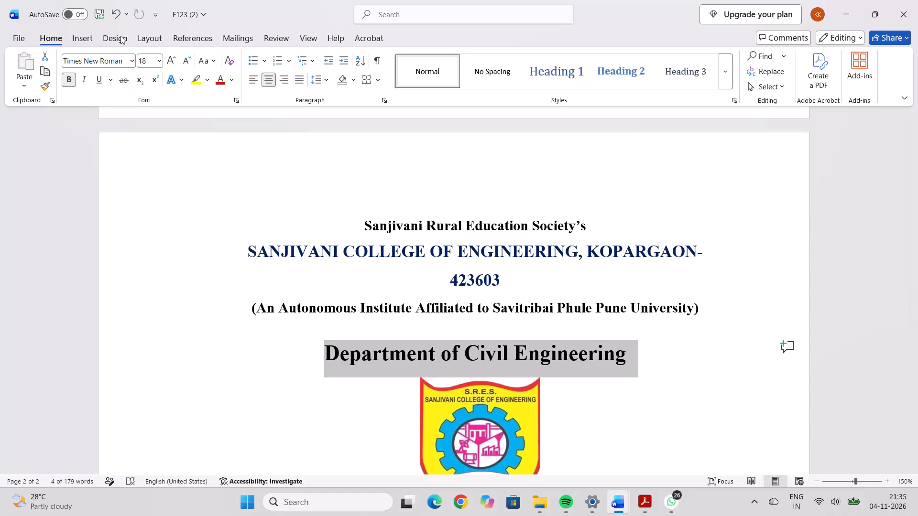
# Set the selected "Department of Civil Engineering" heading above the college logo to font size 12.
pyautogui.click(161, 59)
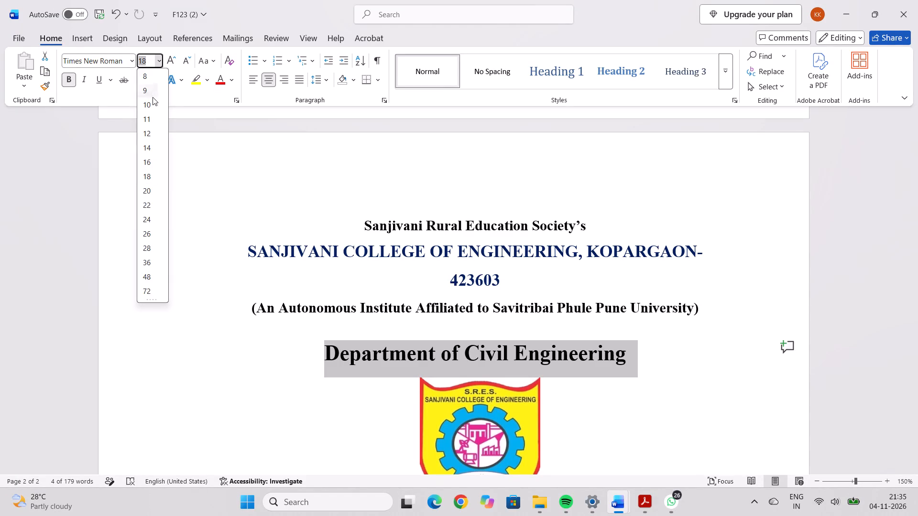
pyautogui.click(149, 157)
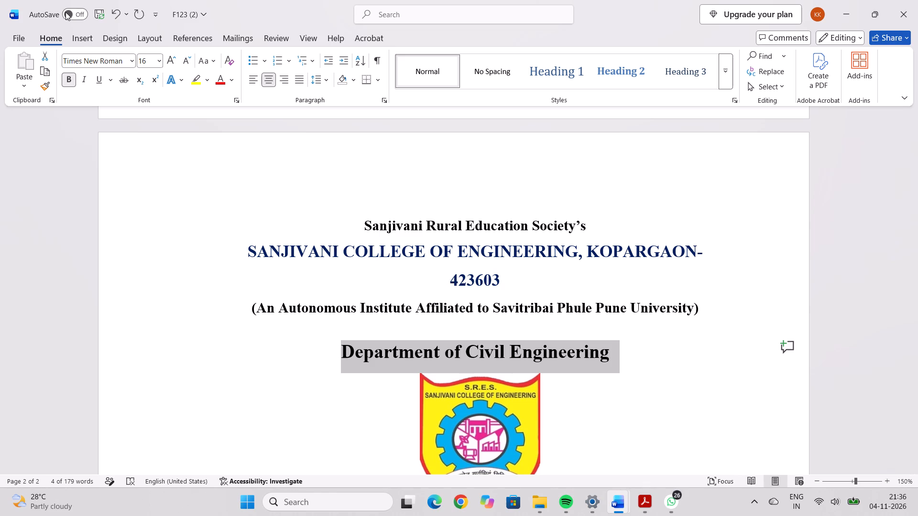
pyautogui.click(160, 59)
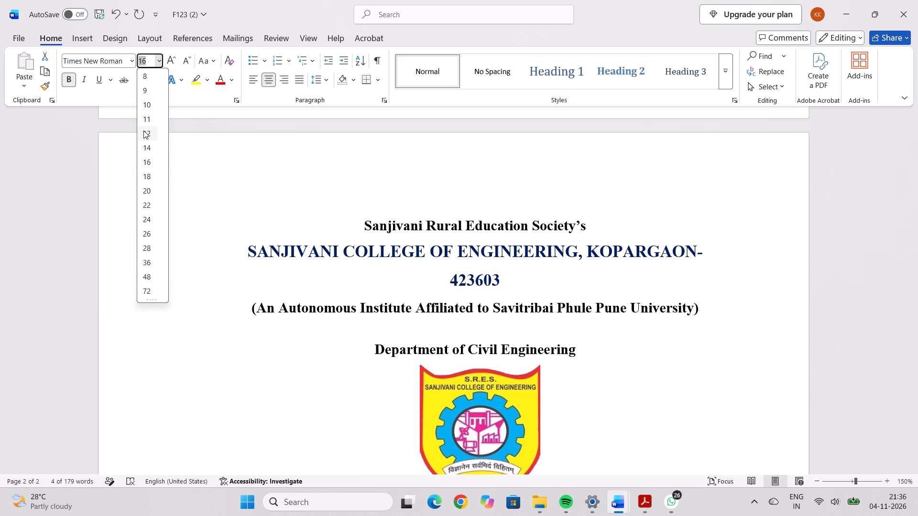
pyautogui.click(143, 130)
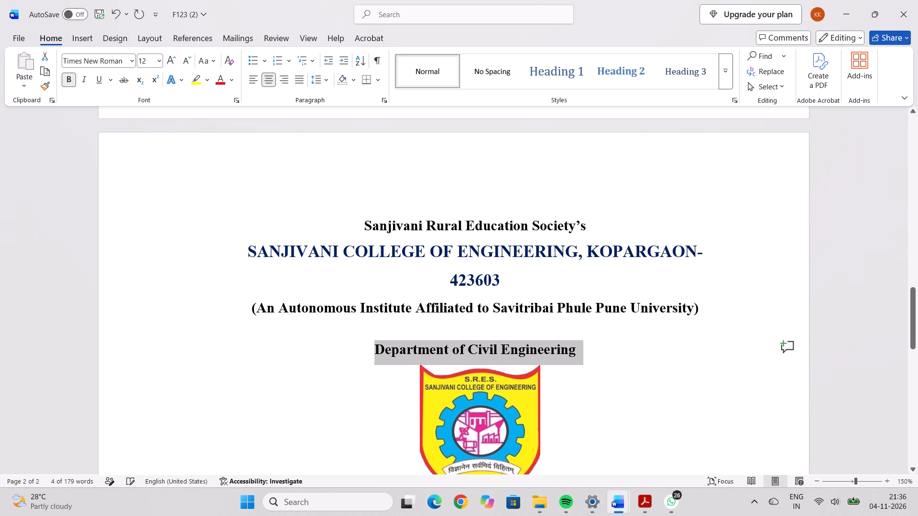
pyautogui.click(352, 376)
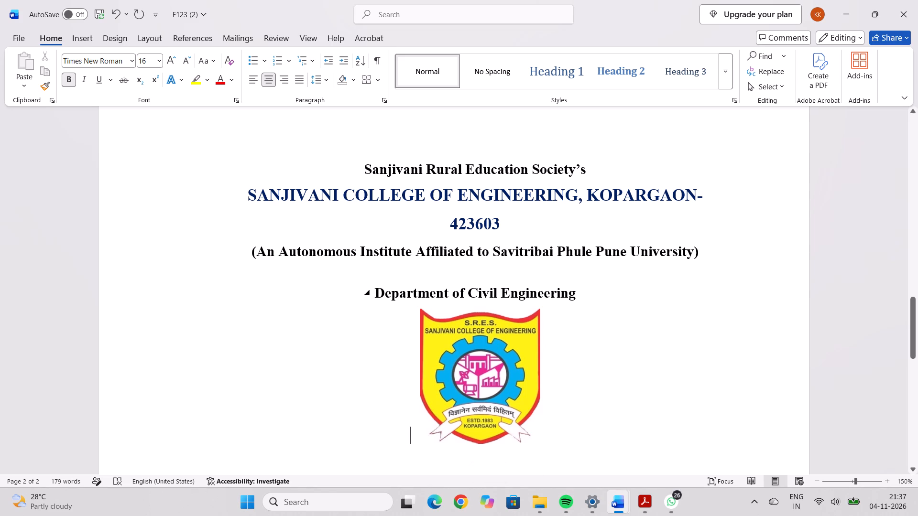
# Check the font sizes of the "Department of Civil Engineering" heading and the blue college name on the second page.
pyautogui.moveTo(372, 290); pyautogui.dragTo(497, 292)
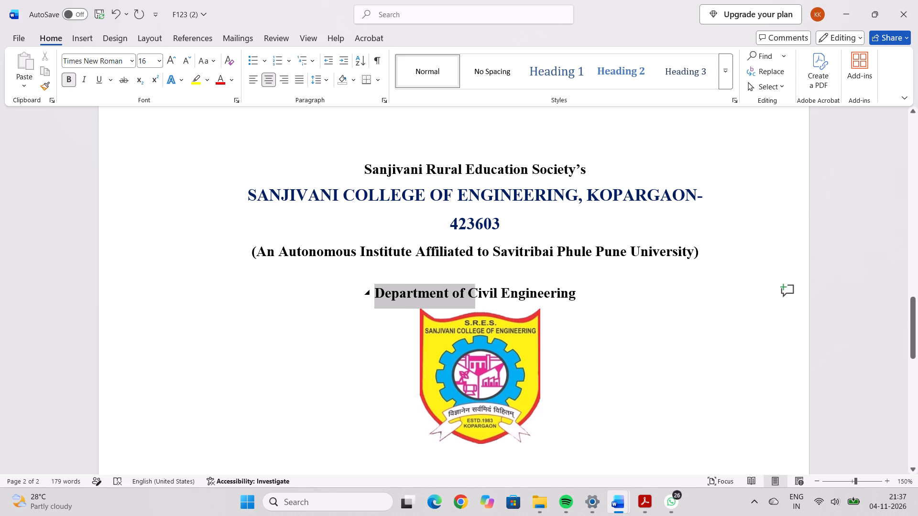
pyautogui.moveTo(497, 292); pyautogui.dragTo(549, 289)
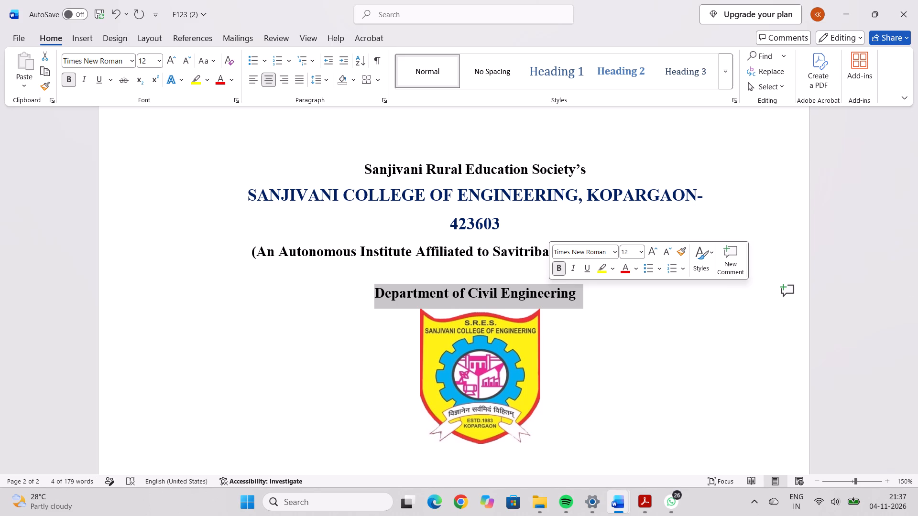
pyautogui.click(608, 322)
pyautogui.scroll(-3, 583, 318)
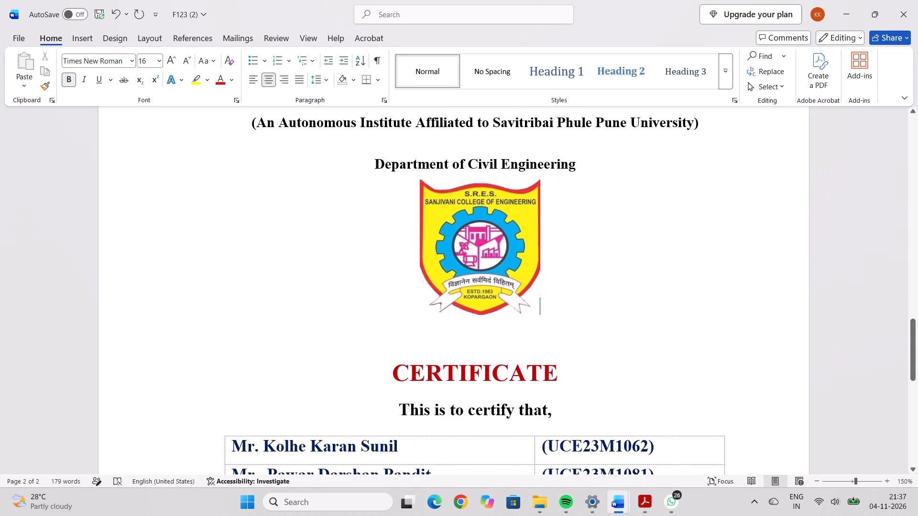
pyautogui.scroll(4, 583, 318)
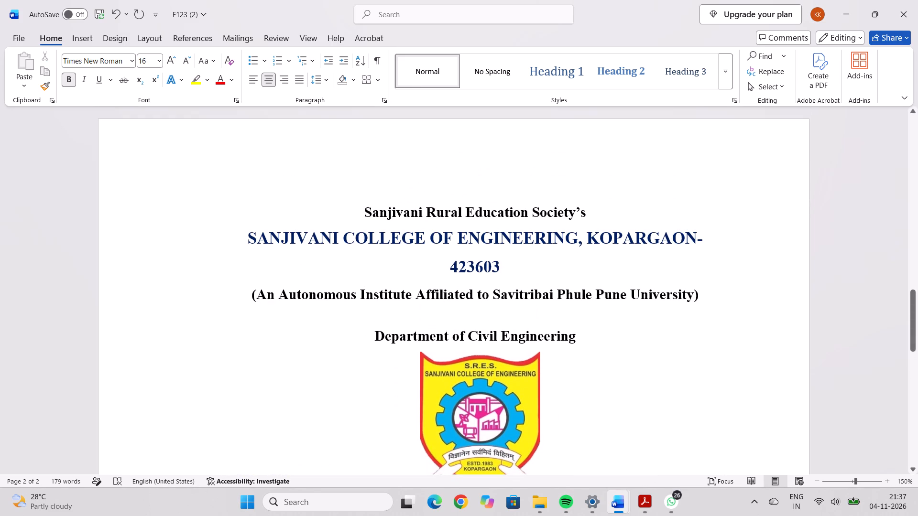
pyautogui.moveTo(271, 241); pyautogui.dragTo(306, 241)
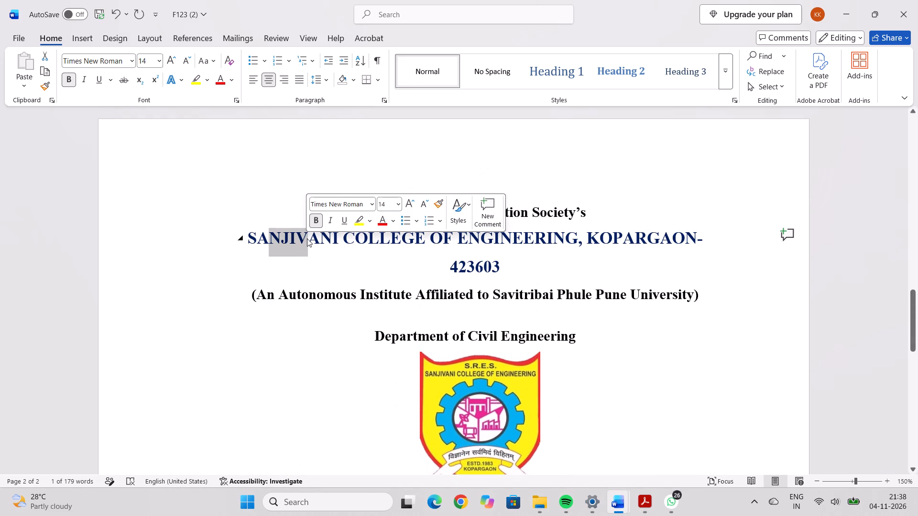
pyautogui.click(314, 269)
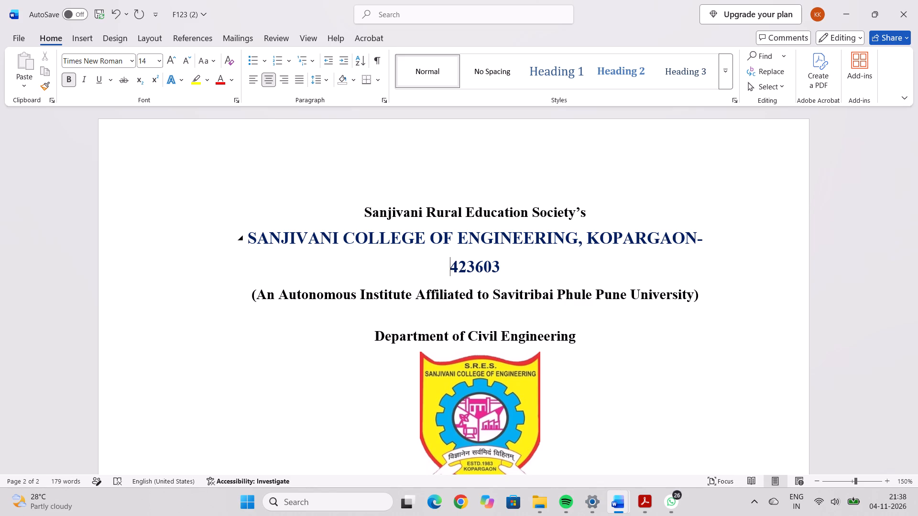
# Set the red "CERTIFICATE" title below the logo to font size 12.
pyautogui.scroll(-9, 295, 260)
pyautogui.moveTo(379, 155); pyautogui.dragTo(380, 155)
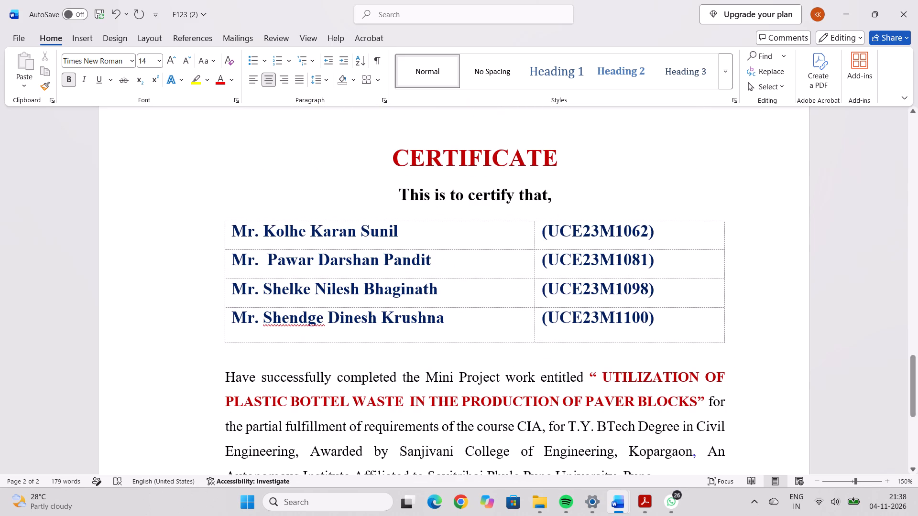
pyautogui.moveTo(380, 155); pyautogui.dragTo(605, 150)
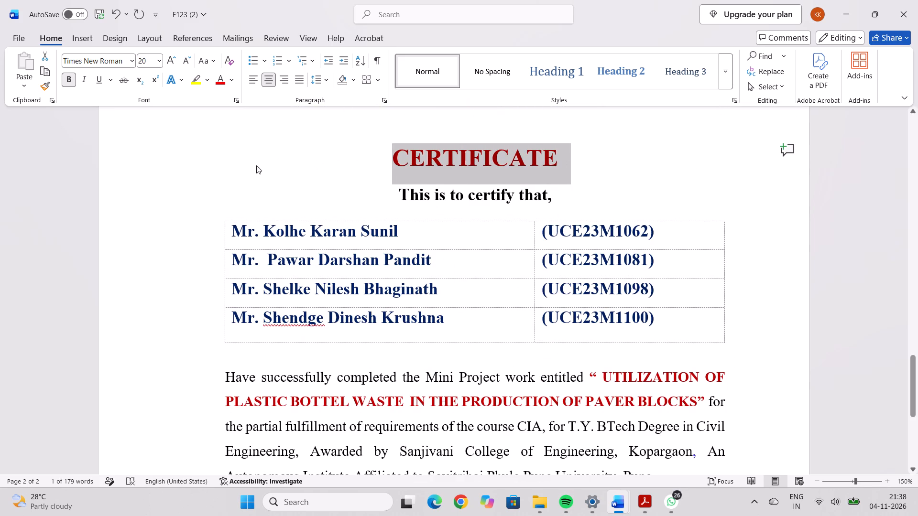
pyautogui.moveTo(387, 154); pyautogui.dragTo(472, 155)
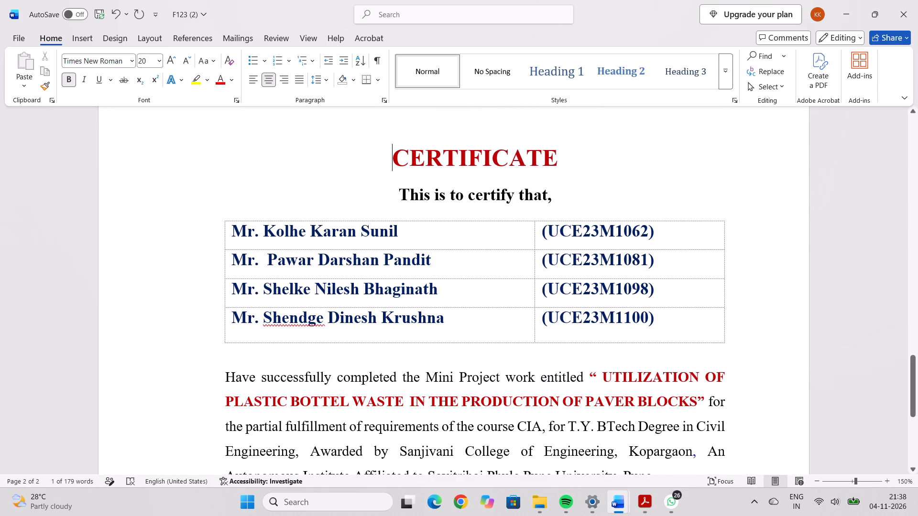
pyautogui.moveTo(379, 159); pyautogui.dragTo(559, 158)
pyautogui.click(645, 123)
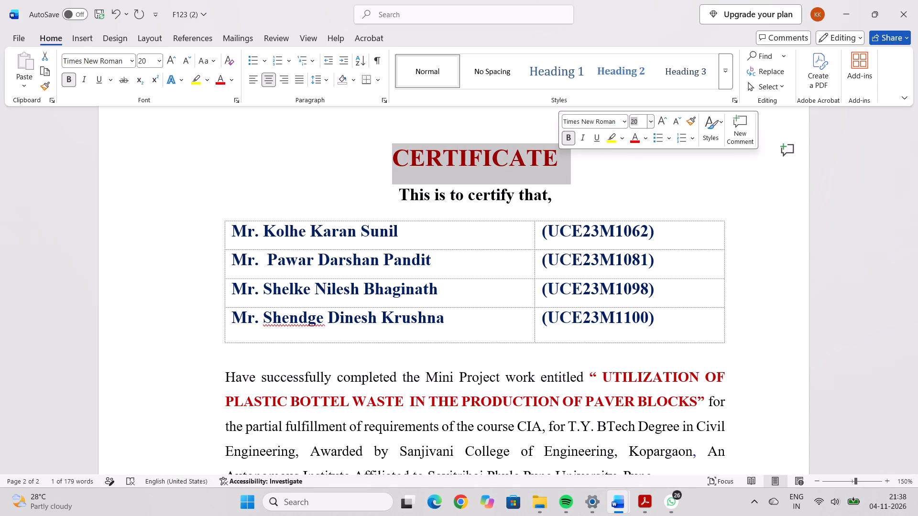
pyautogui.click(649, 121)
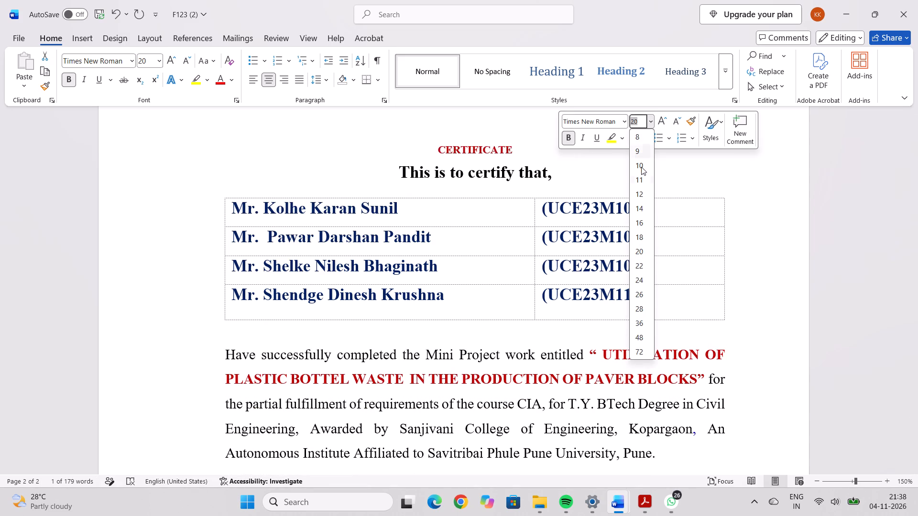
pyautogui.click(641, 190)
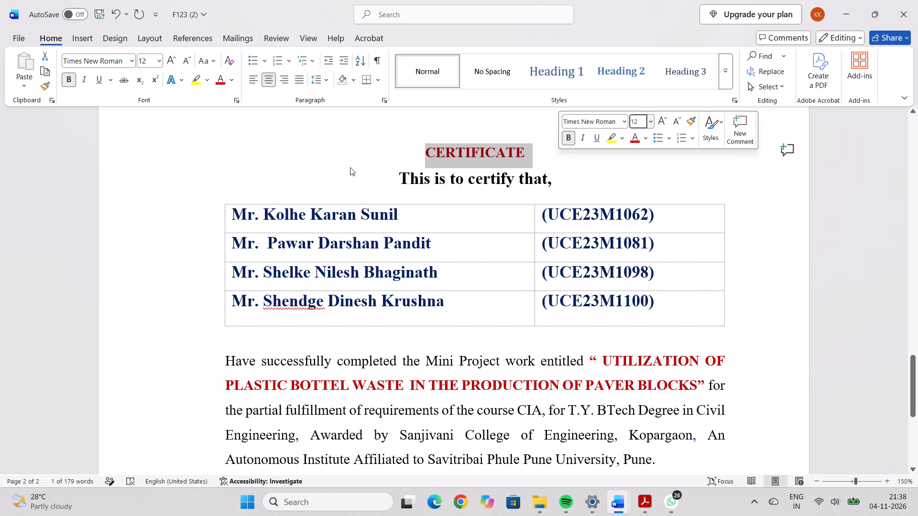
pyautogui.click(324, 157)
# Set the words "This is to certify that" under the certificate title to font size 12.
pyautogui.moveTo(386, 179); pyautogui.dragTo(440, 176)
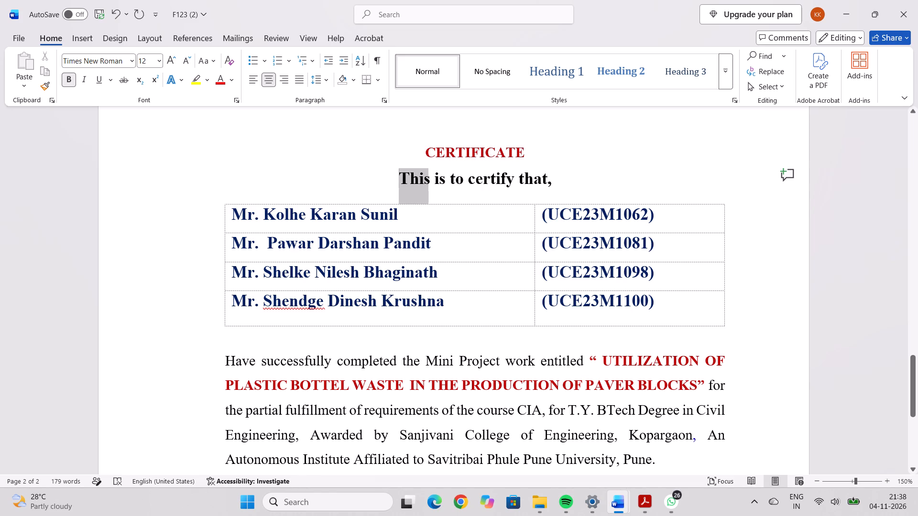
pyautogui.moveTo(440, 176); pyautogui.dragTo(547, 177)
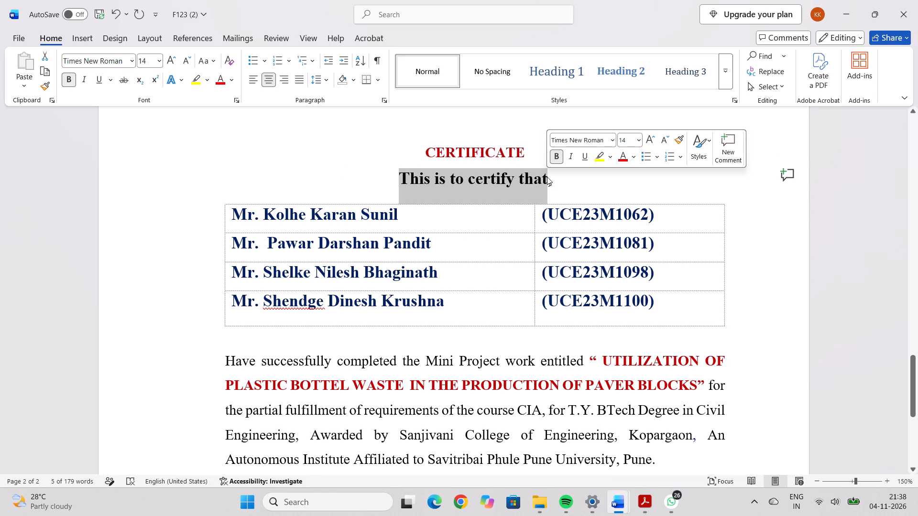
pyautogui.click(635, 144)
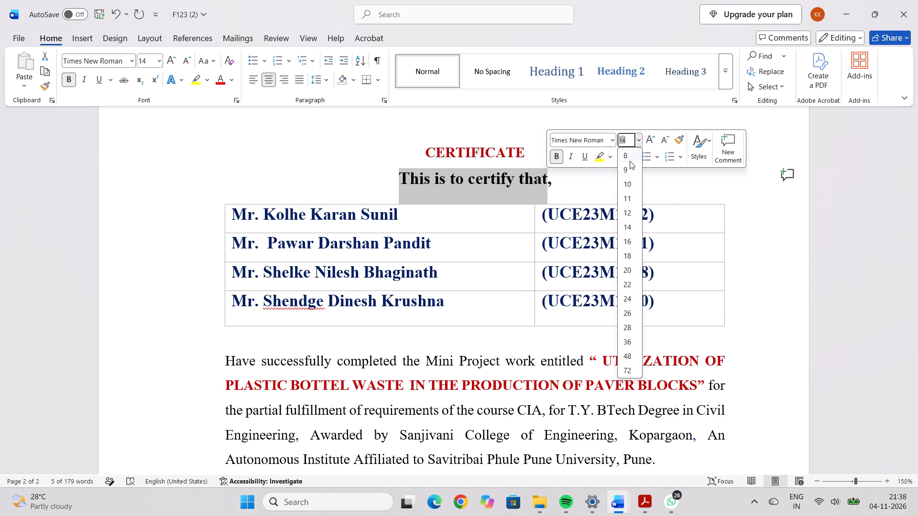
pyautogui.click(627, 210)
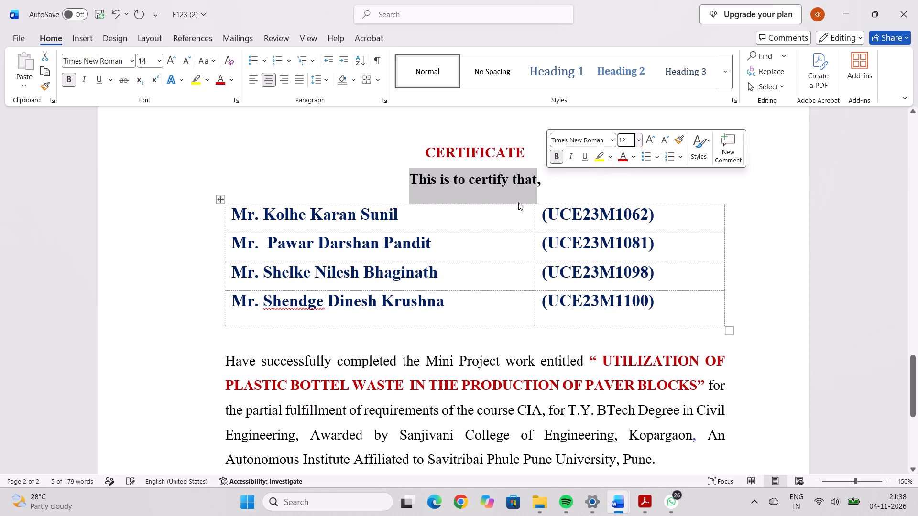
pyautogui.click(291, 158)
# Set all text in the table of student names and roll numbers to font size 12.
pyautogui.moveTo(229, 211); pyautogui.dragTo(436, 319)
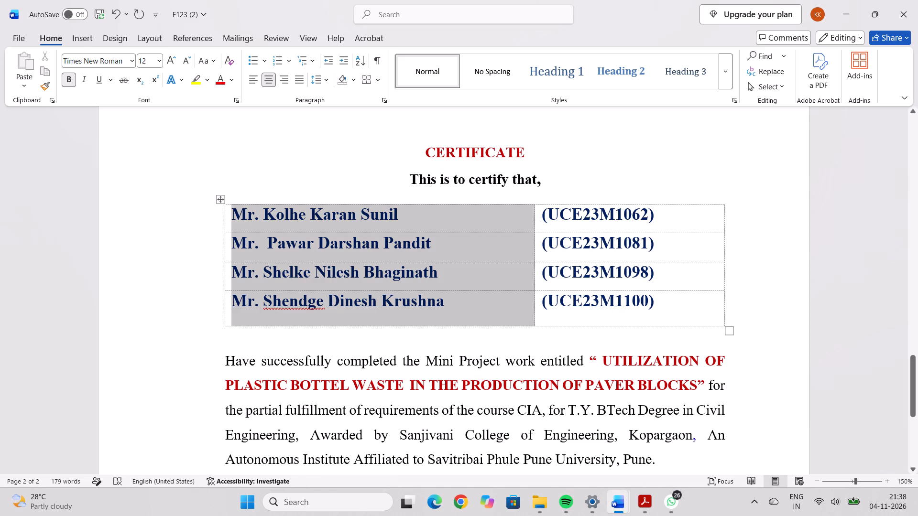
pyautogui.moveTo(436, 319); pyautogui.dragTo(559, 318)
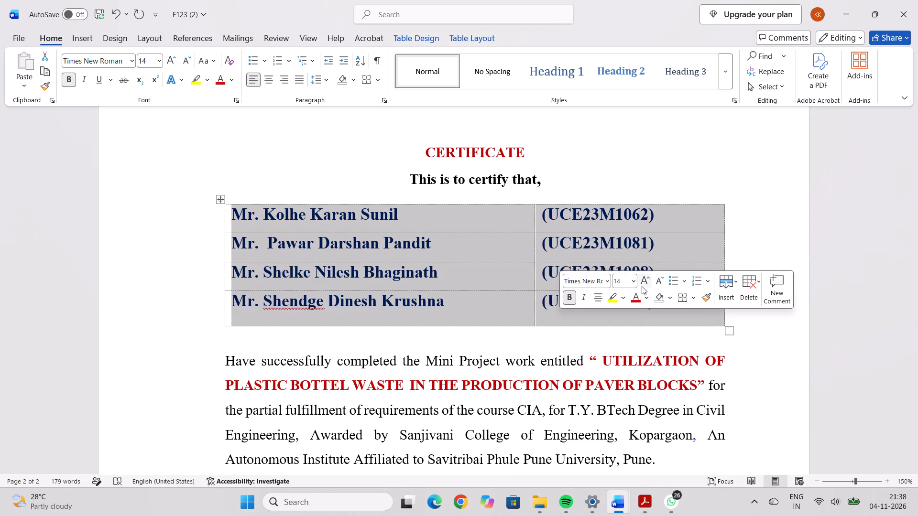
pyautogui.click(632, 283)
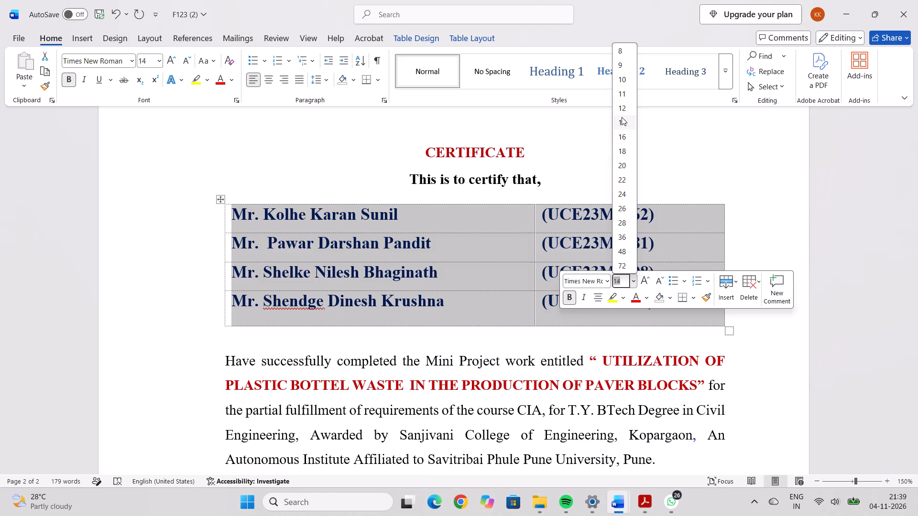
pyautogui.click(622, 108)
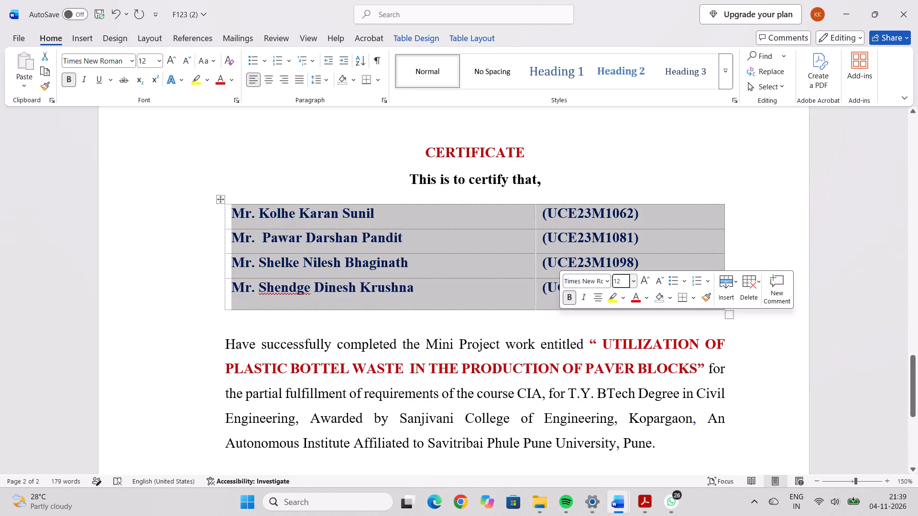
pyautogui.click(234, 163)
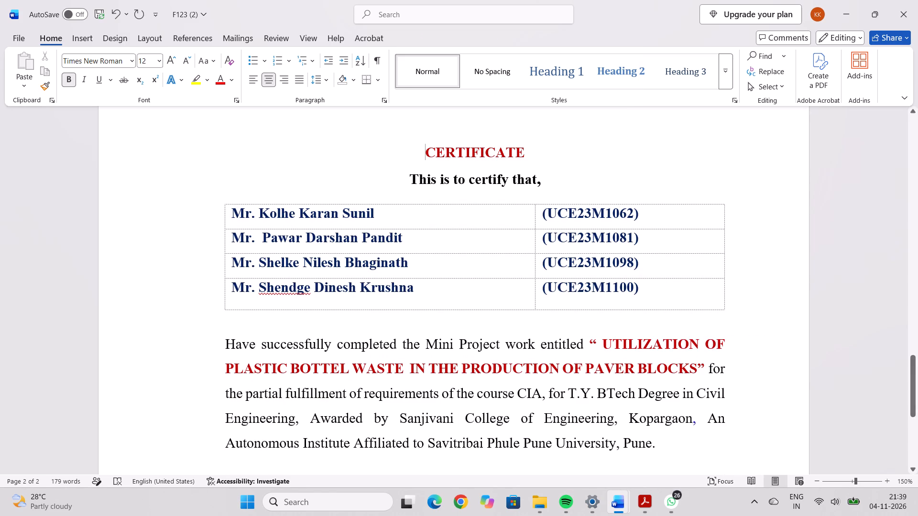
# Change the red project title in the certificate paragraph to Capitalize Each Word case.
pyautogui.scroll(-2, 142, 322)
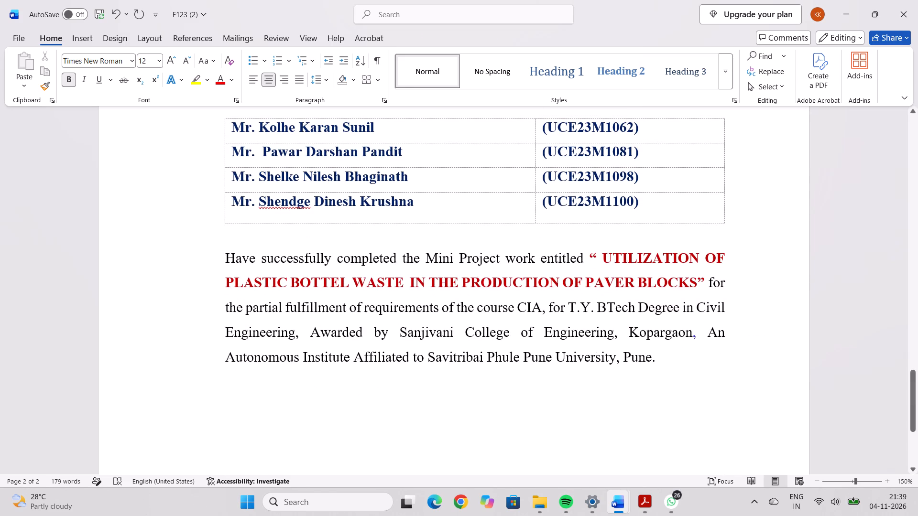
pyautogui.moveTo(588, 257); pyautogui.dragTo(646, 288)
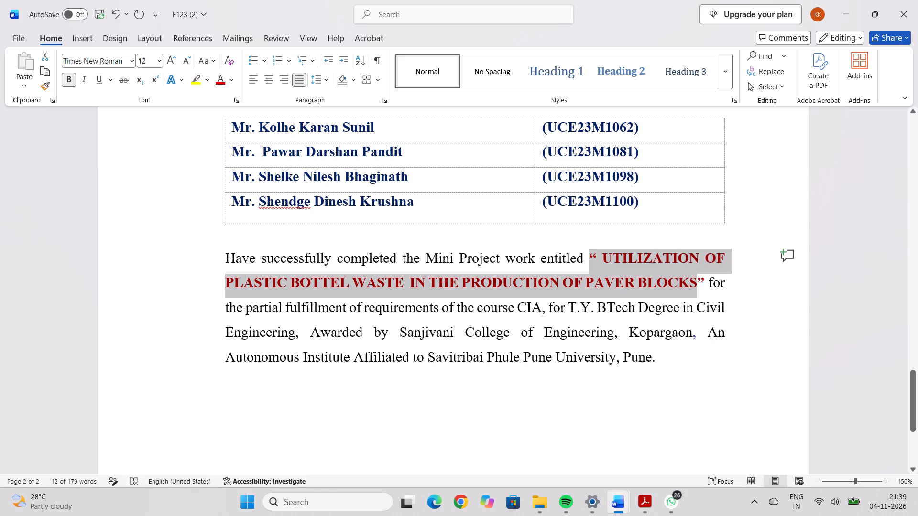
pyautogui.click(208, 57)
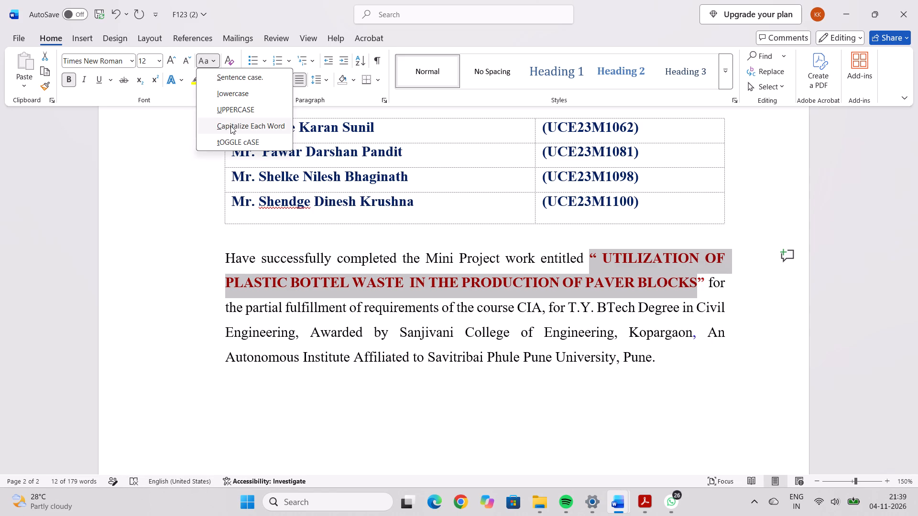
pyautogui.click(230, 126)
pyautogui.click(141, 249)
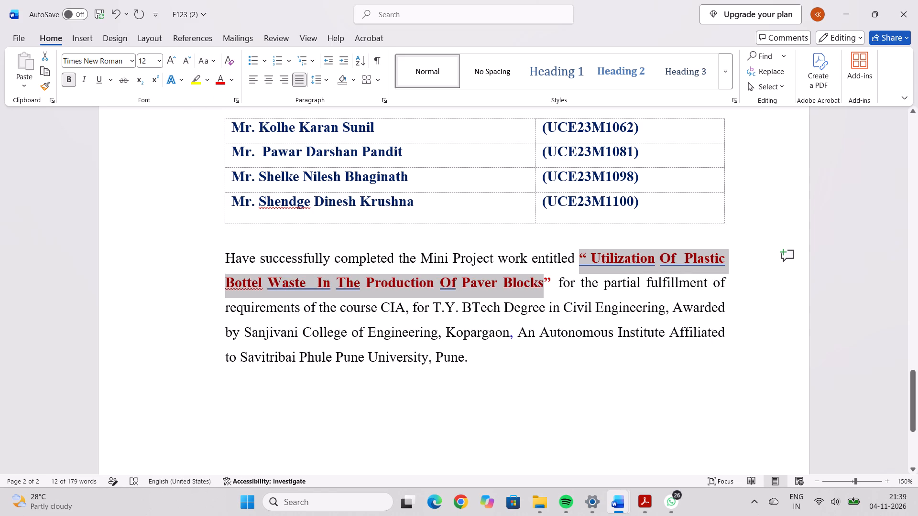
pyautogui.scroll(-2, 316, 405)
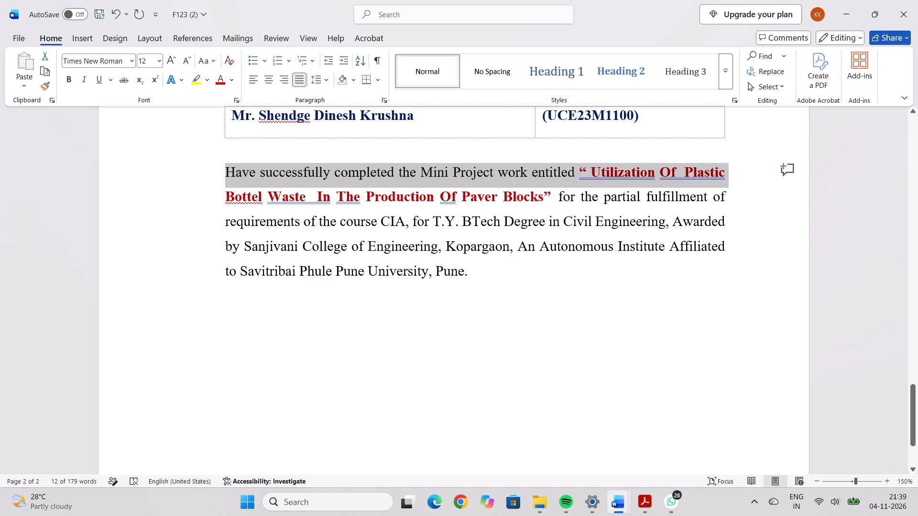
# Enter the internal guide's name, prefixed with "Prof.", in bold 12-point text in the blank space below the certificate paragraph.
pyautogui.click(535, 330)
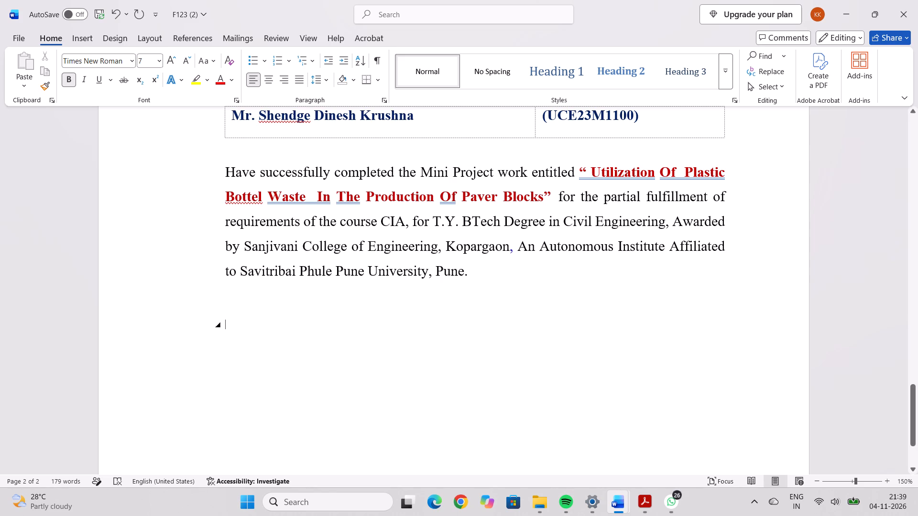
pyautogui.scroll(-3, 296, 316)
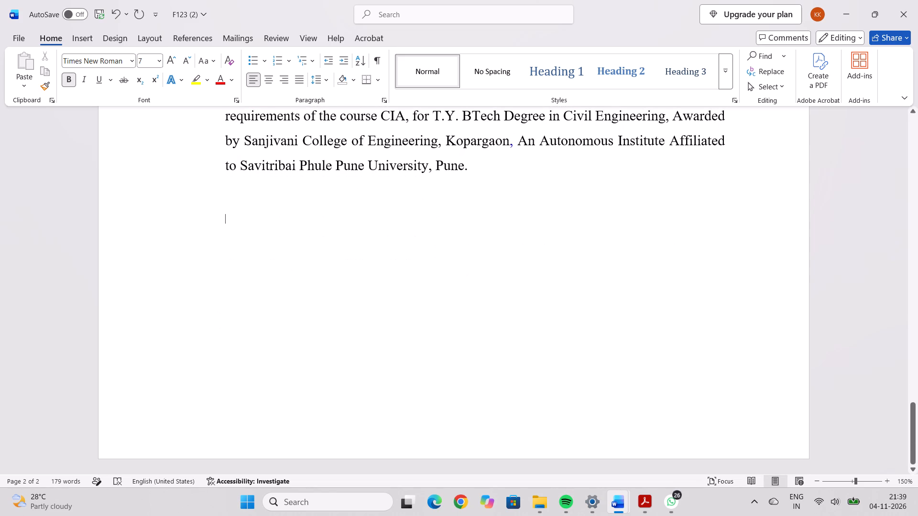
pyautogui.scroll(-3, 296, 316)
pyautogui.click(242, 273)
pyautogui.scroll(17, 241, 278)
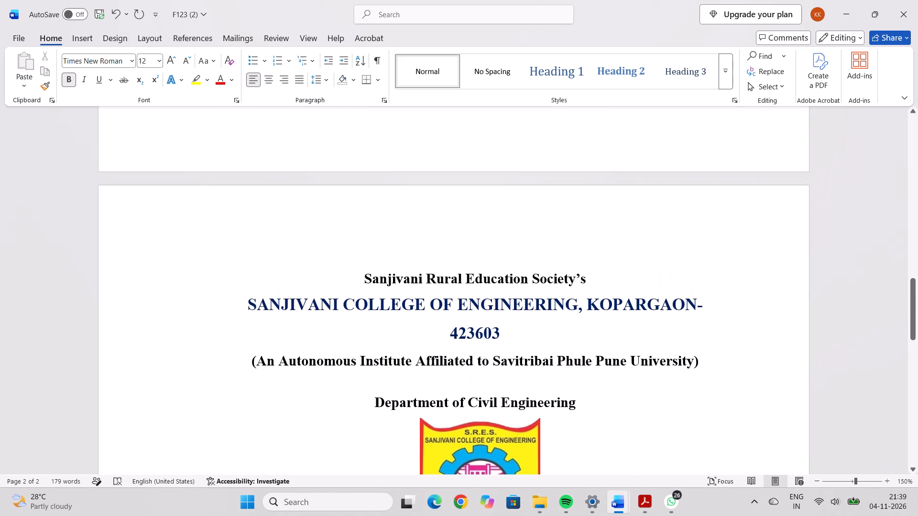
pyautogui.scroll(-11, 262, 376)
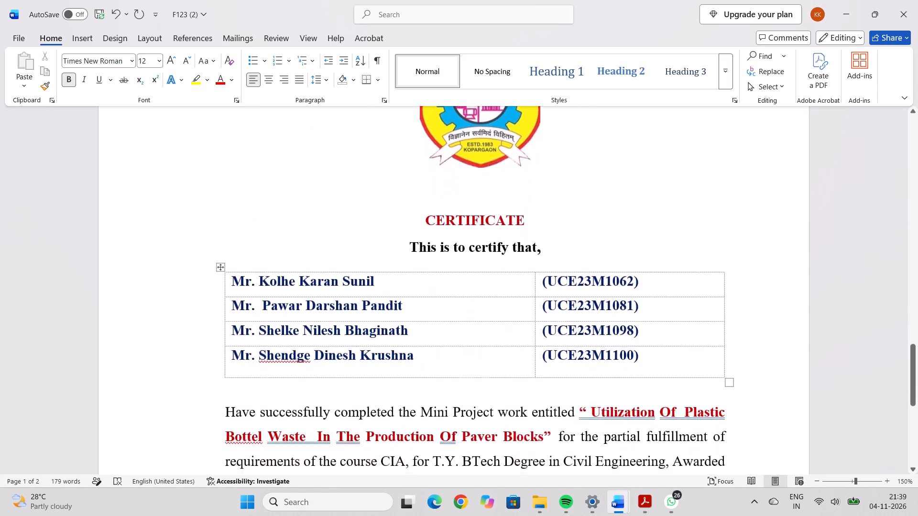
pyautogui.scroll(-6, 262, 376)
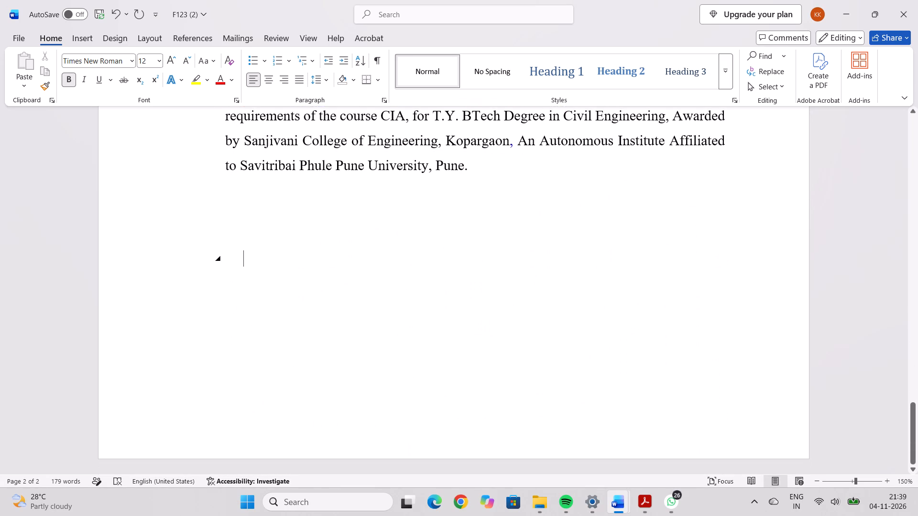
pyautogui.click(242, 263)
pyautogui.doubleClick(239, 265)
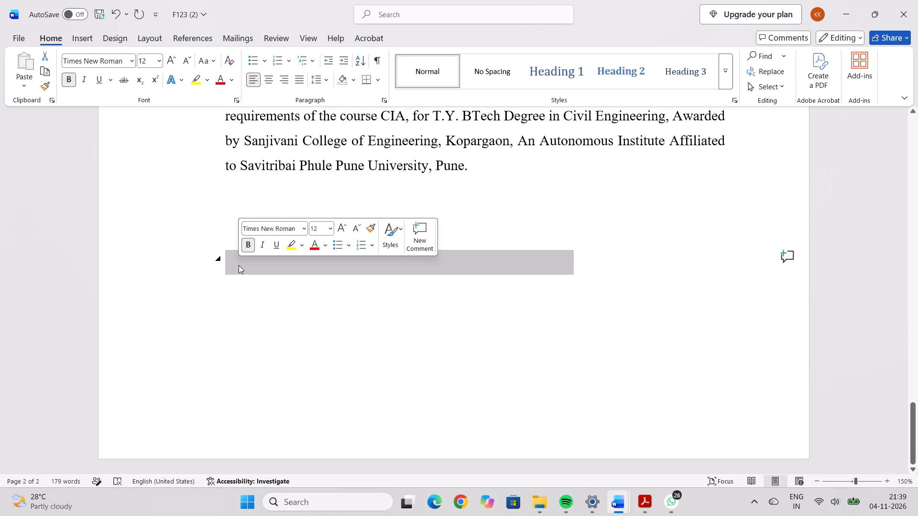
pyautogui.click(305, 270)
pyautogui.click(227, 260)
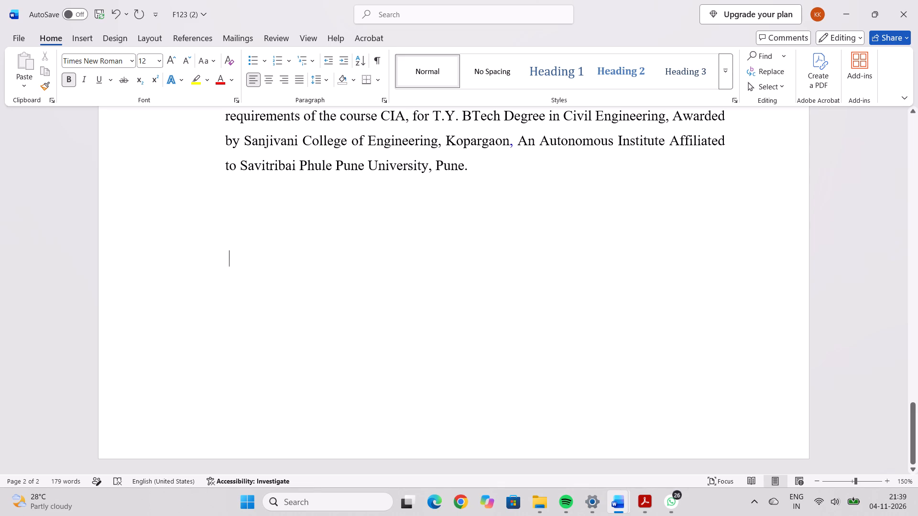
pyautogui.press('p')
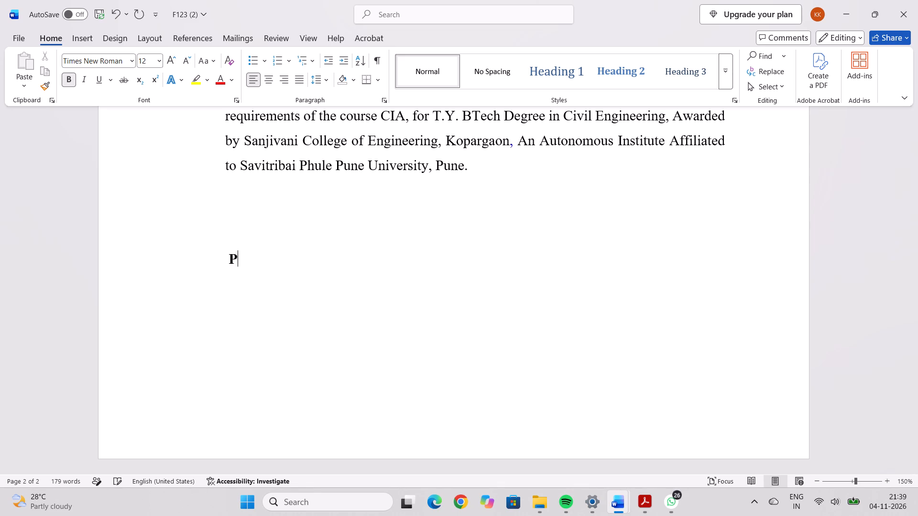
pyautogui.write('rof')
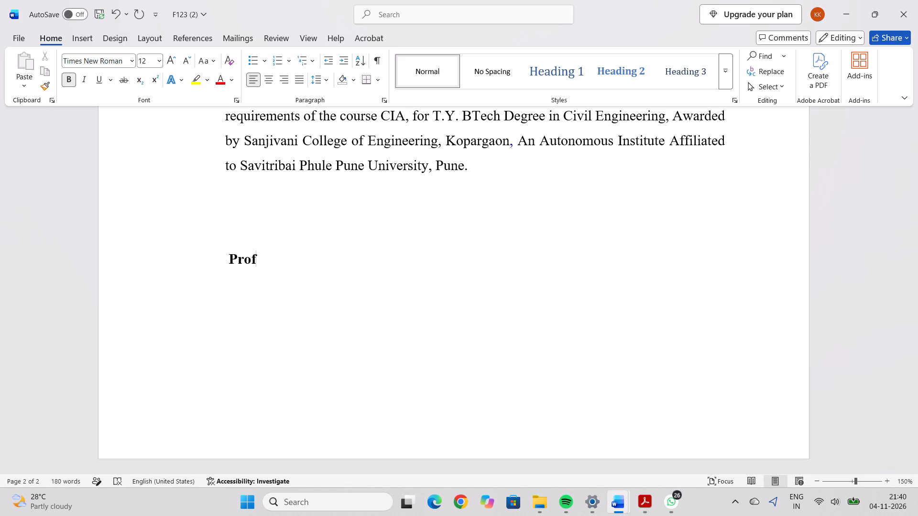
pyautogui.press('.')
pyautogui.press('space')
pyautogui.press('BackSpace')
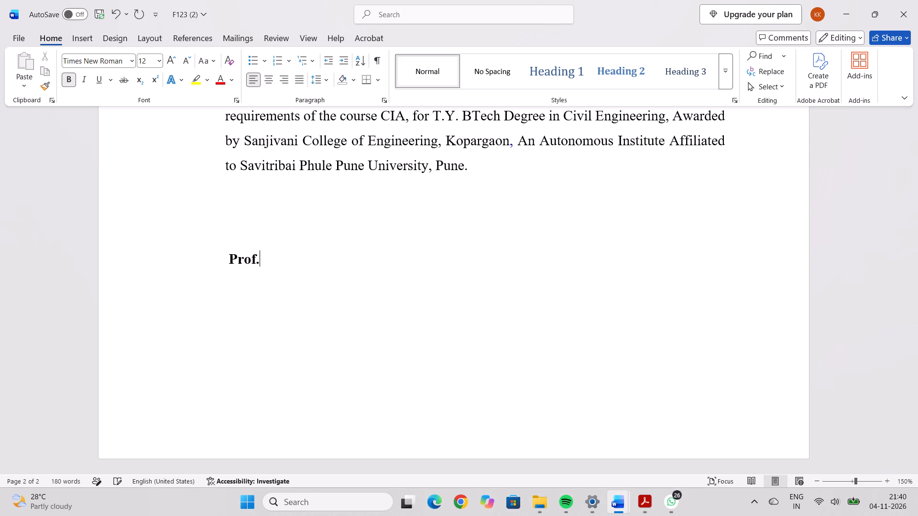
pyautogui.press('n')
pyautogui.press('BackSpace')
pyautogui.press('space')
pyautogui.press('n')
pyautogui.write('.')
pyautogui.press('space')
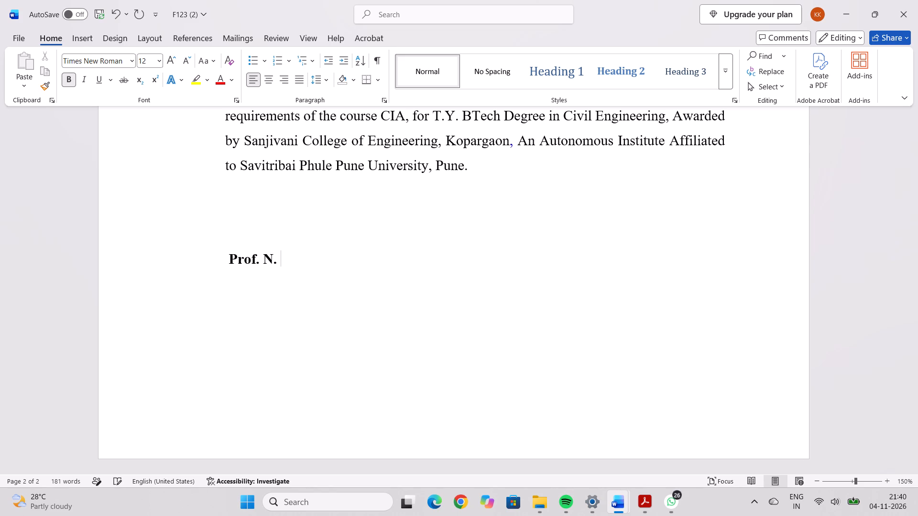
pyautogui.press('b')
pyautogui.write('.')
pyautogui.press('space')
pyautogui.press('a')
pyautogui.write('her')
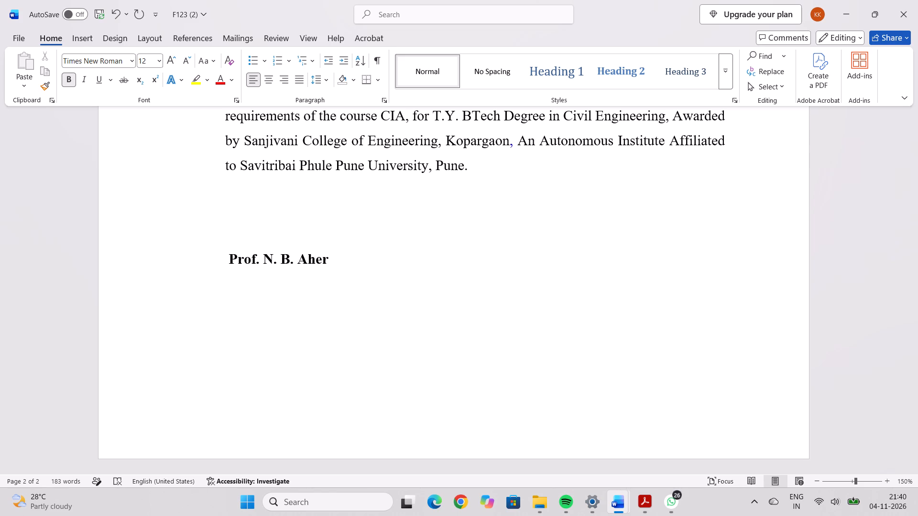
# Add the designation "(Internal Guide)" on a new line directly beneath the professor's name.
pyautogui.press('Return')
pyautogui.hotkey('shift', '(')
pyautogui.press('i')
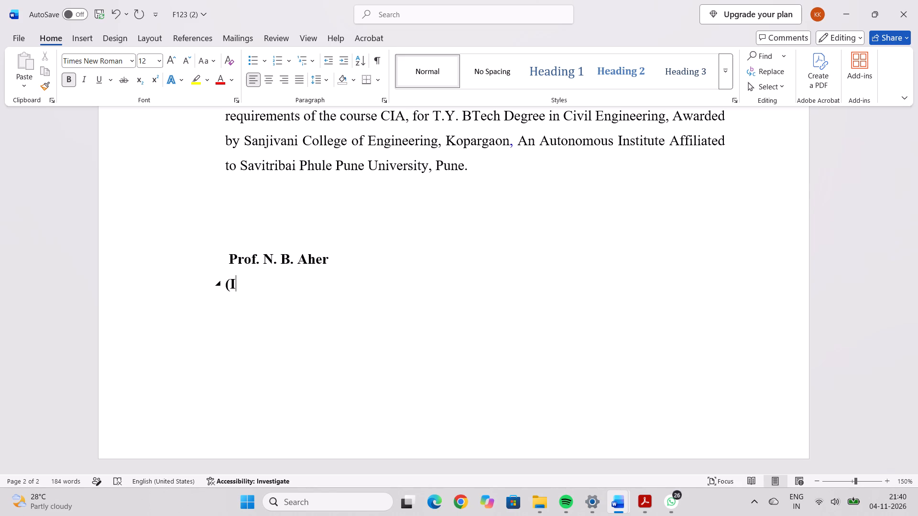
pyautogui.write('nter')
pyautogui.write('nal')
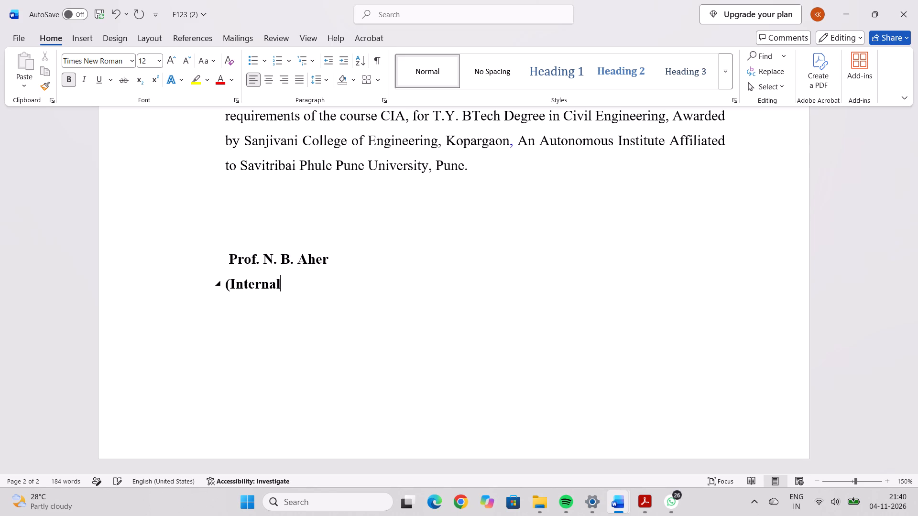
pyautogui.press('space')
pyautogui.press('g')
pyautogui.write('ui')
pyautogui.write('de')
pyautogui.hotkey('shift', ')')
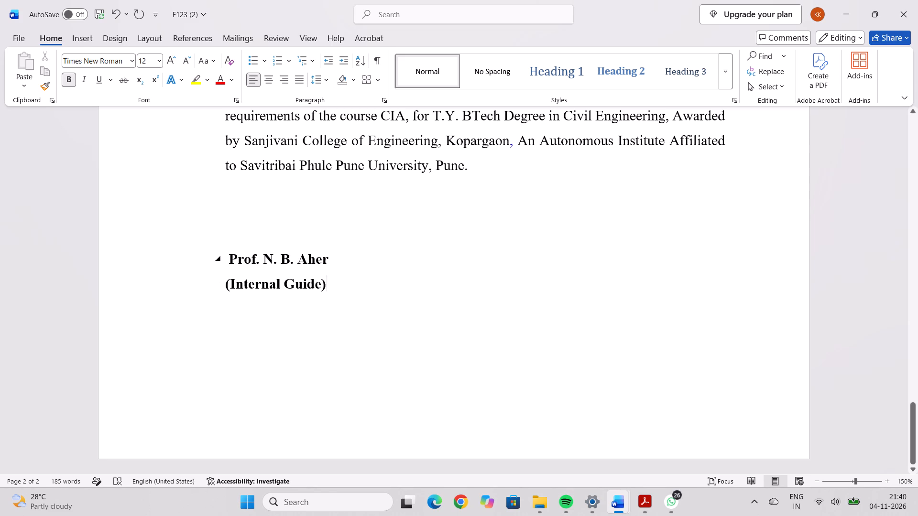
# Enter the head of department's name, prefixed with "Dr.", at the far end of the internal guide's name line.
pyautogui.click(288, 252)
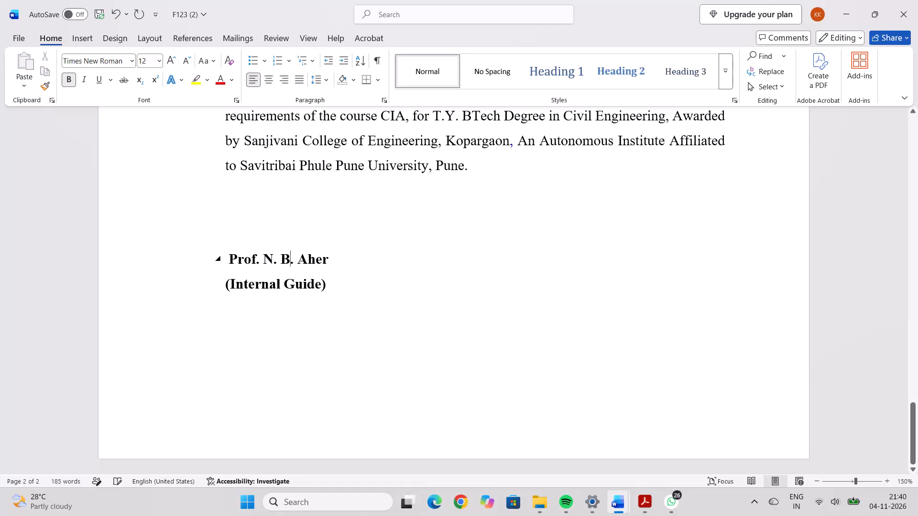
pyautogui.click(292, 263)
pyautogui.click(575, 243)
pyautogui.doubleClick(615, 262)
pyautogui.press('d')
pyautogui.press('r')
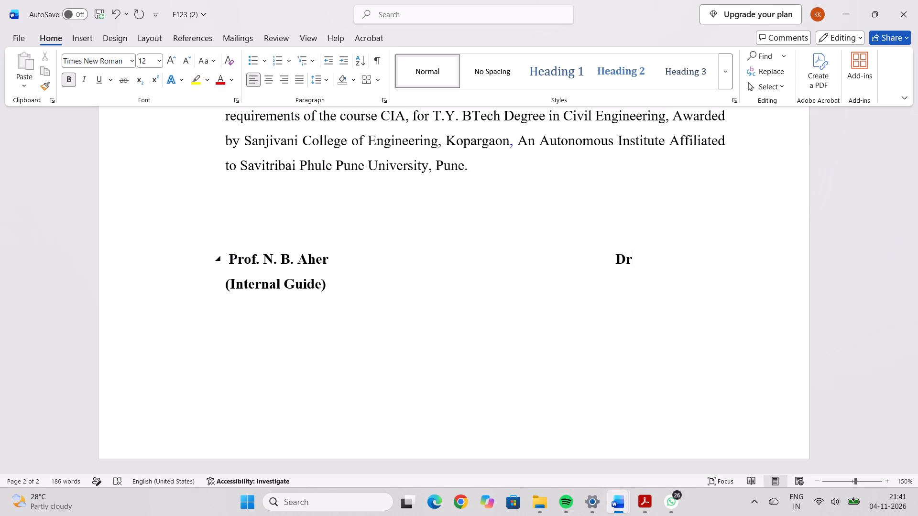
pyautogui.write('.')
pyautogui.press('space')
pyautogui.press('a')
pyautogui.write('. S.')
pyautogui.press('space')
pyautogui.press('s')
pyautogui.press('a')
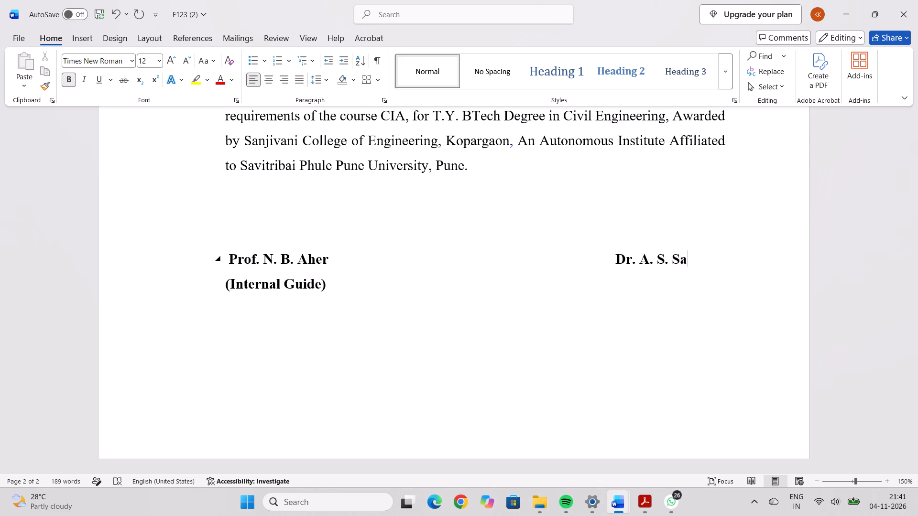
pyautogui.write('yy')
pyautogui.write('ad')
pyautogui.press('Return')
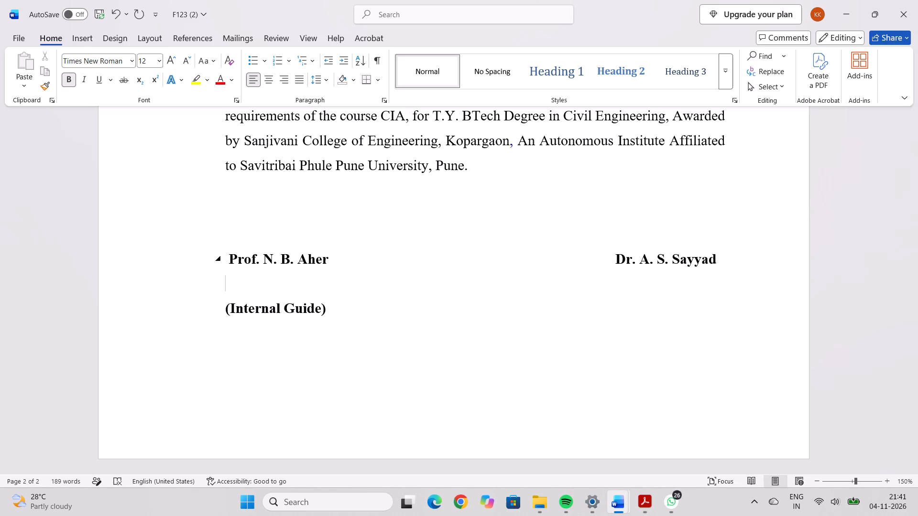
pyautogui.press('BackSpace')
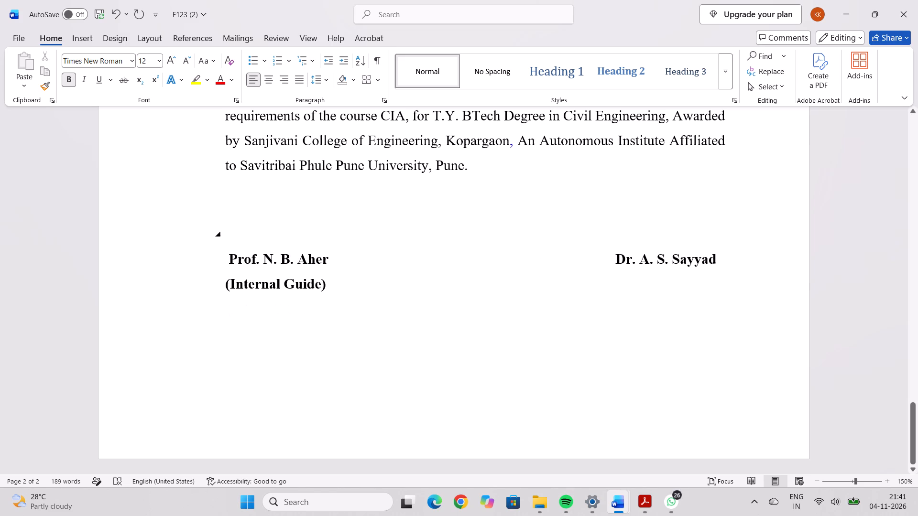
# Add the designation "(HOD)" beneath the head of department's name, on the same line as "(Internal Guide)".
pyautogui.click(621, 284)
pyautogui.hotkey('shift', '(')
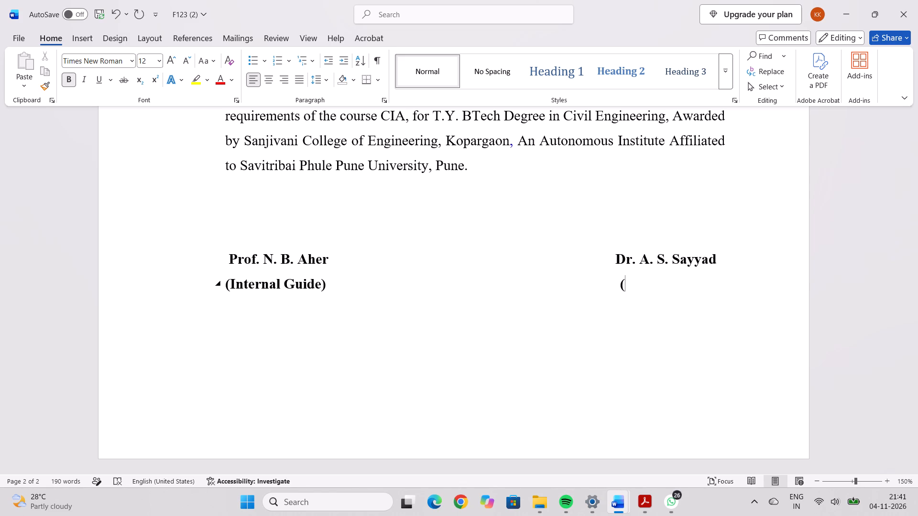
pyautogui.write('HOD')
pyautogui.hotkey('shift', ')')
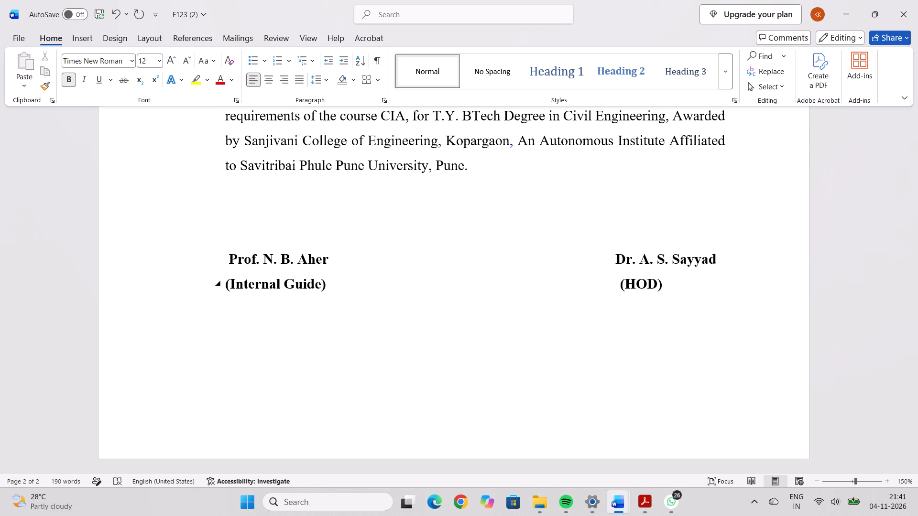
# Shift "(HOD)" five spaces over so it sits centred beneath the head of department's name.
pyautogui.click(607, 286)
pyautogui.click(614, 286)
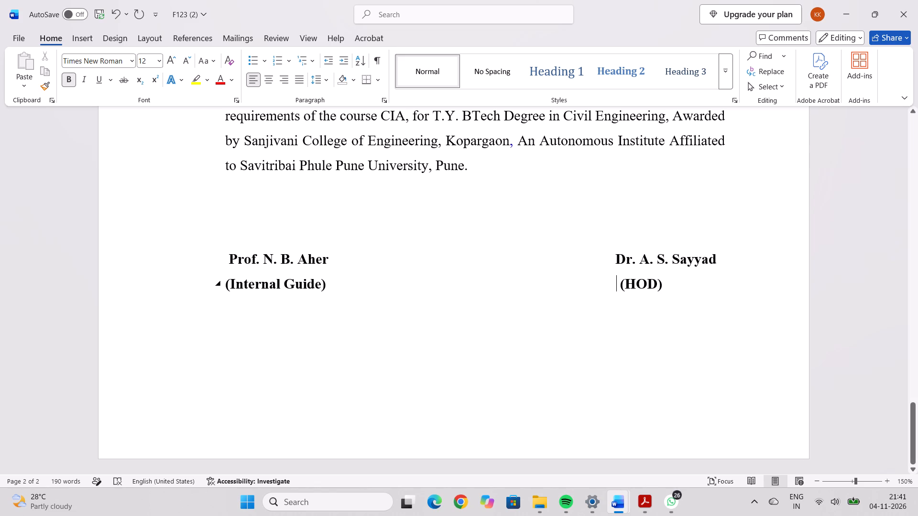
pyautogui.click(617, 285)
pyautogui.click(618, 285)
pyautogui.press('space')
pyautogui.press('space')
pyautogui.press('space')
pyautogui.press('space')
pyautogui.press('space')
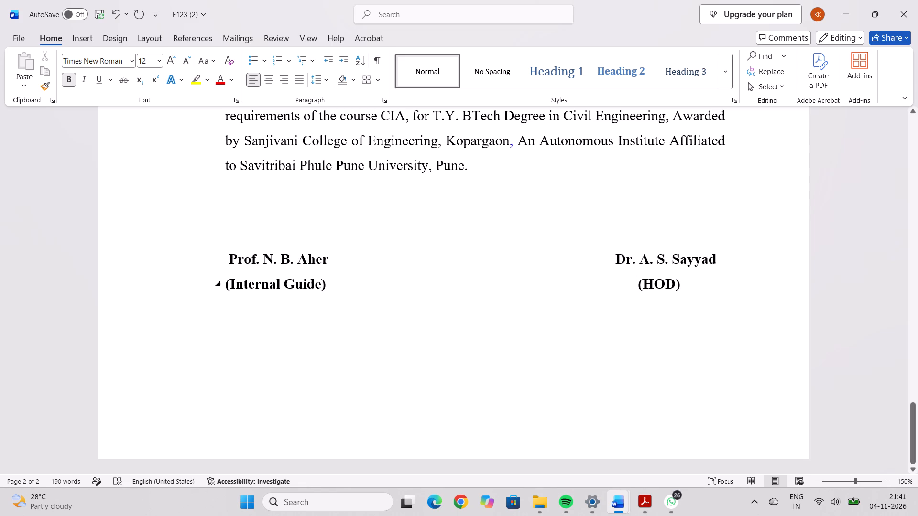
# Set the two signatory lines with the names and designations to justified alignment.
pyautogui.moveTo(196, 259); pyautogui.dragTo(239, 270)
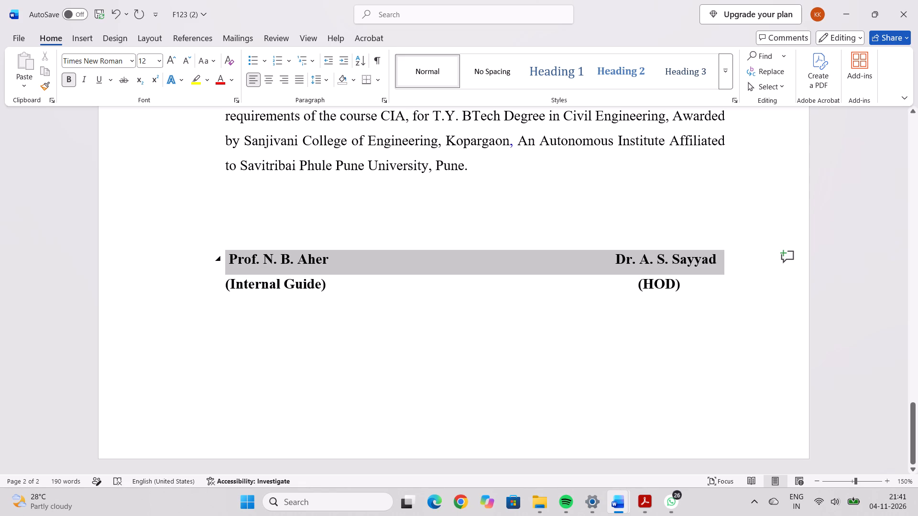
pyautogui.moveTo(239, 270); pyautogui.dragTo(250, 294)
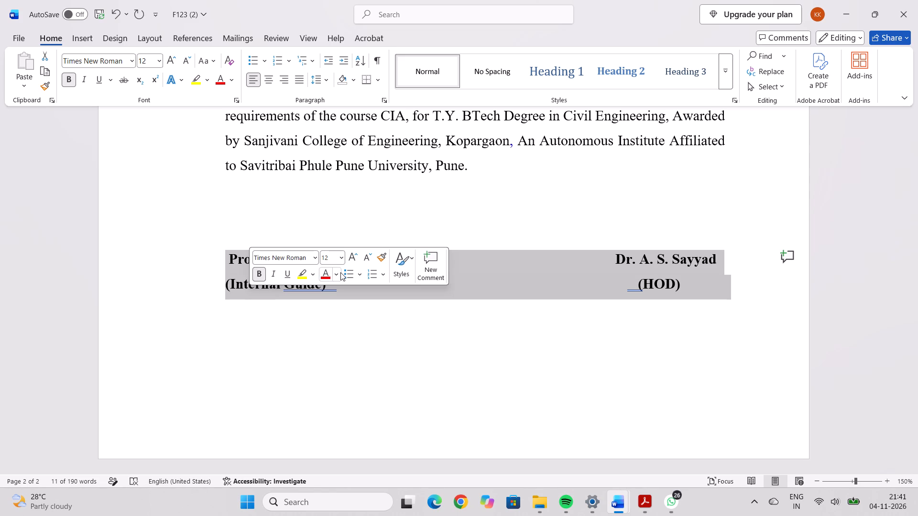
pyautogui.click(380, 275)
pyautogui.click(380, 275)
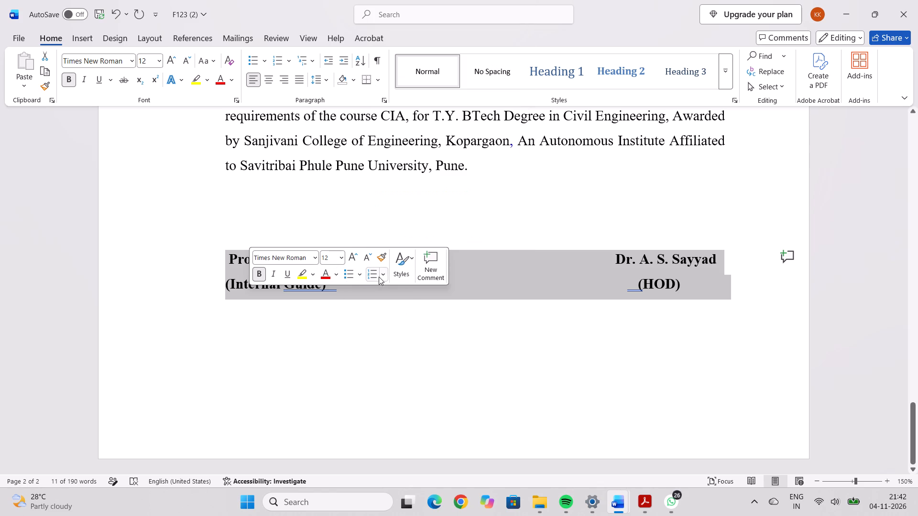
pyautogui.click(270, 80)
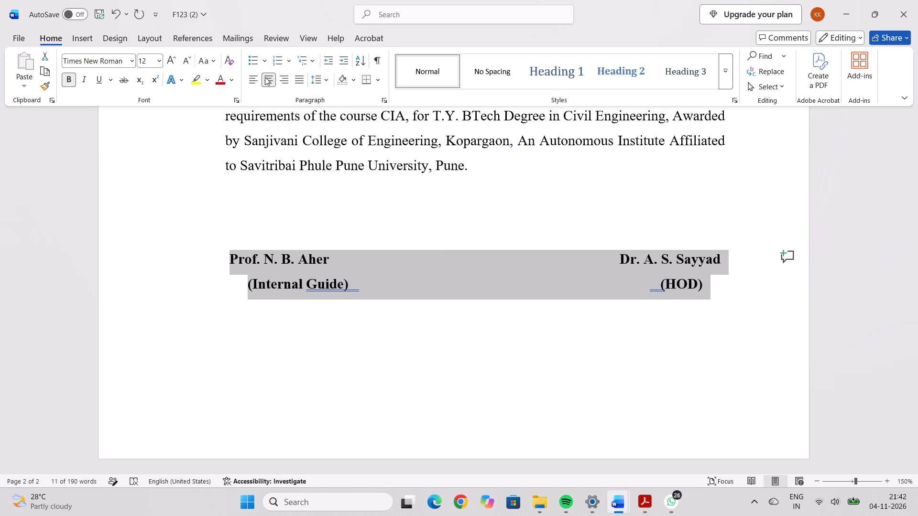
pyautogui.click(253, 78)
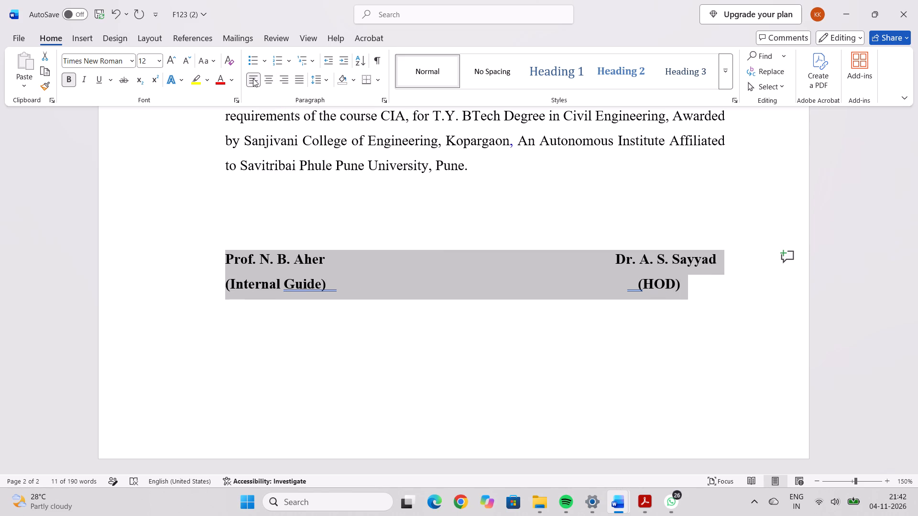
pyautogui.click(285, 75)
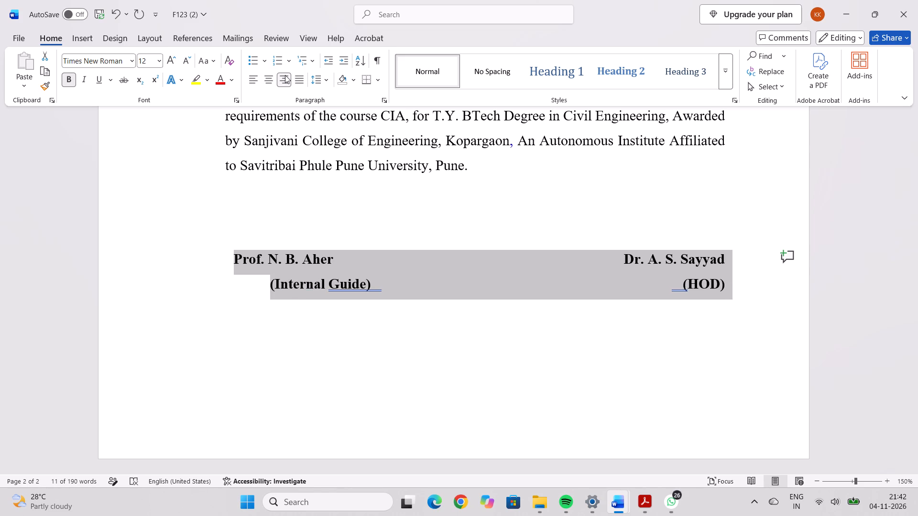
pyautogui.click(299, 80)
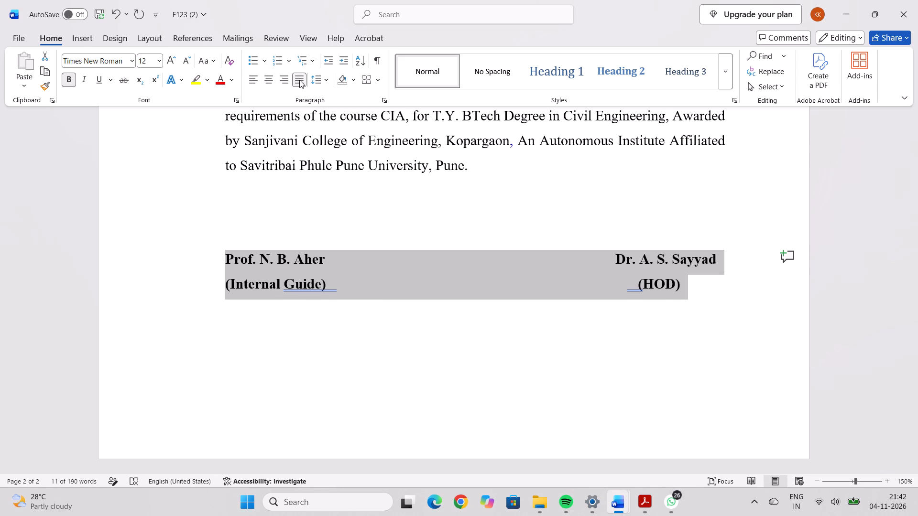
pyautogui.click(354, 199)
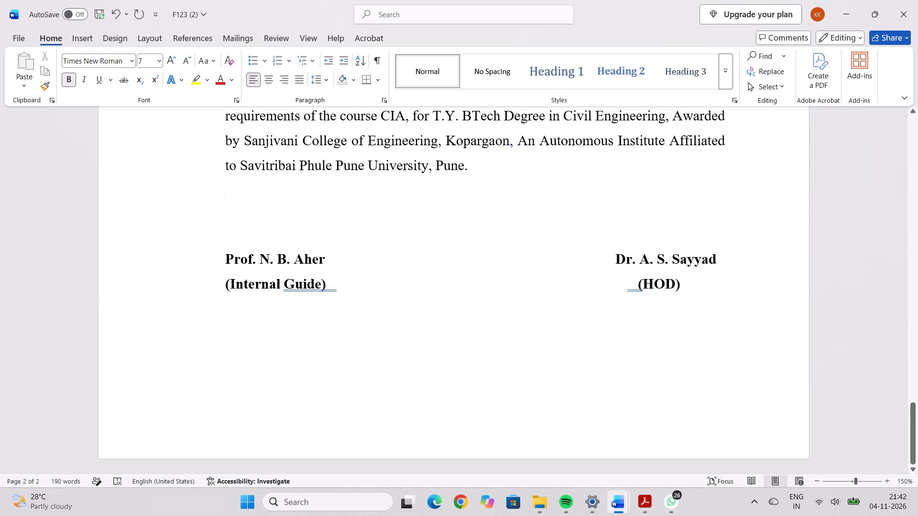
# Delete "T.Y. B.Tech" from the report heading on the cover page, leaving "CIA Project Report".
pyautogui.scroll(-2, 404, 294)
pyautogui.scroll(2, 404, 294)
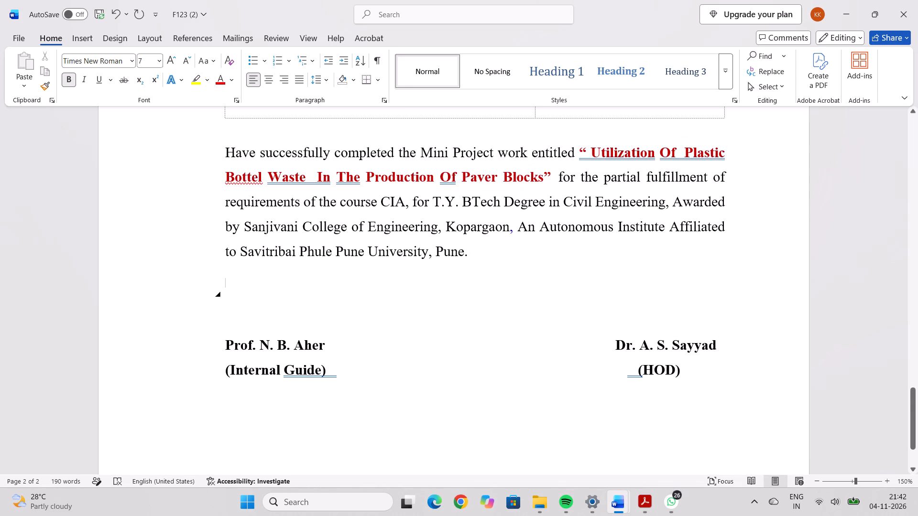
pyautogui.scroll(4, 404, 294)
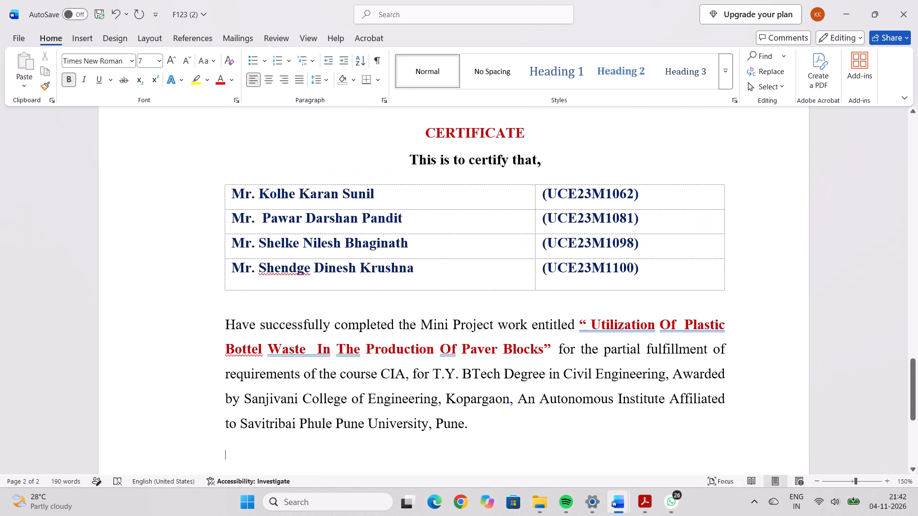
pyautogui.scroll(10, 404, 294)
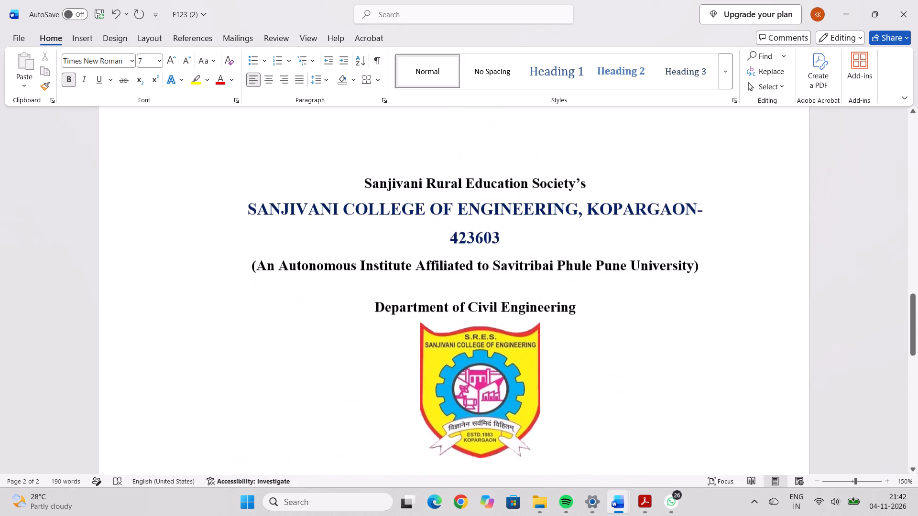
pyautogui.scroll(19, 404, 294)
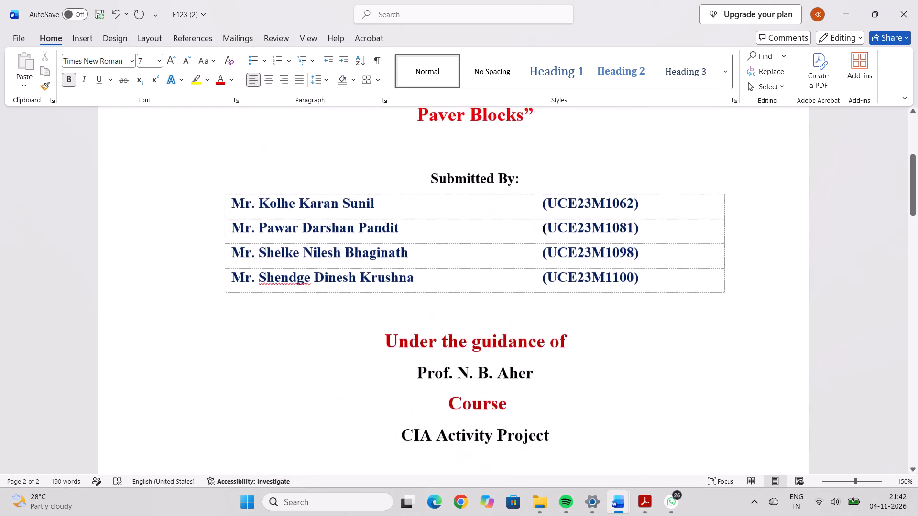
pyautogui.scroll(7, 408, 265)
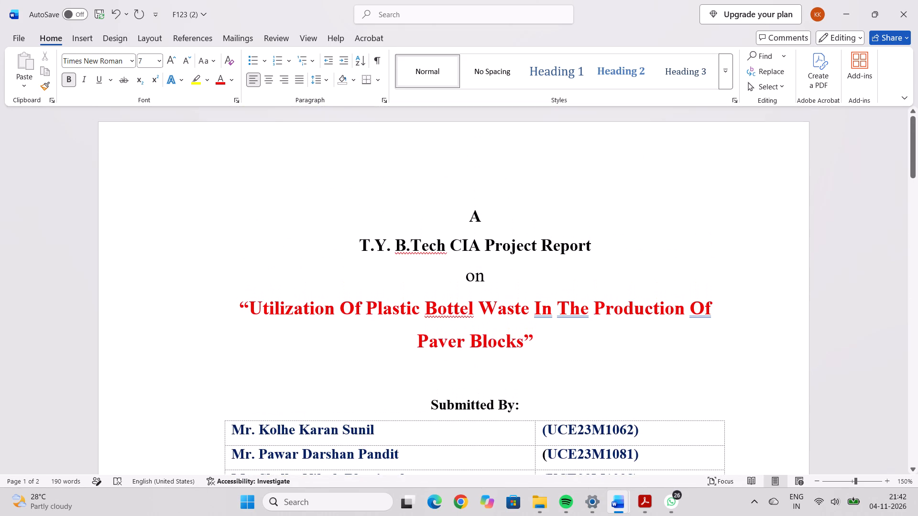
pyautogui.click(446, 242)
pyautogui.press('BackSpace')
pyautogui.press('BackSpace')
pyautogui.press('BackSpace')
pyautogui.press('BackSpace')
pyautogui.press('BackSpace')
pyautogui.press('BackSpace')
pyautogui.press('BackSpace')
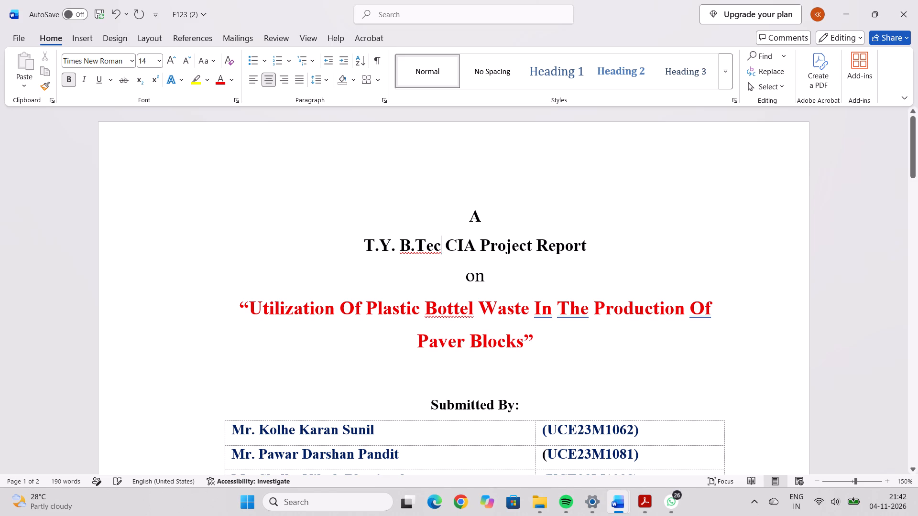
pyautogui.press('BackSpace')
pyautogui.press('BackSpace')
pyautogui.press('BackSpace')
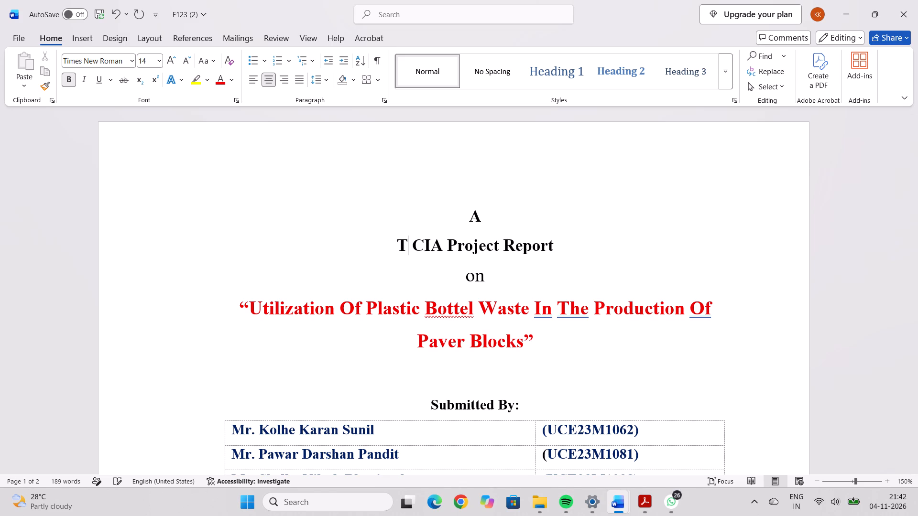
pyautogui.press('BackSpace')
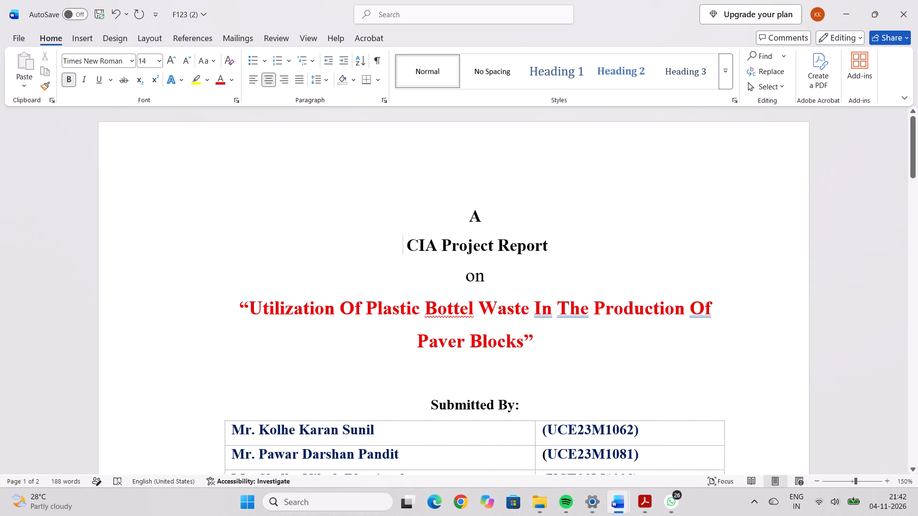
# Review the cover and certificate pages from the heading down to the blank area below the signatory block.
pyautogui.scroll(2, 384, 269)
pyautogui.scroll(-14, 424, 428)
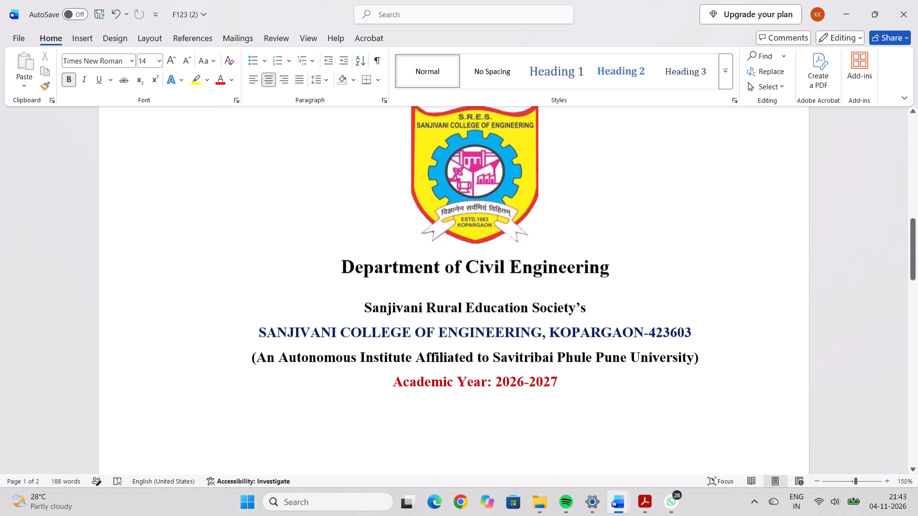
pyautogui.scroll(-3, 425, 426)
pyautogui.scroll(-19, 425, 426)
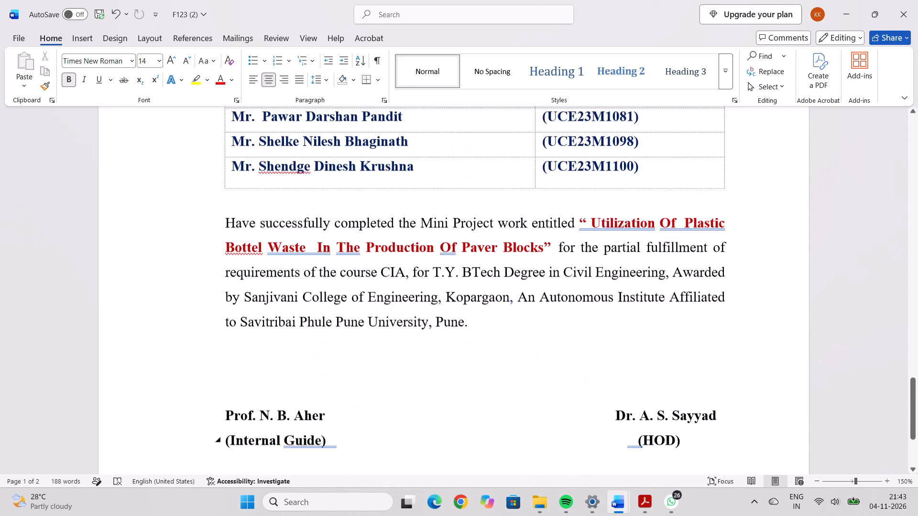
pyautogui.scroll(-4, 425, 426)
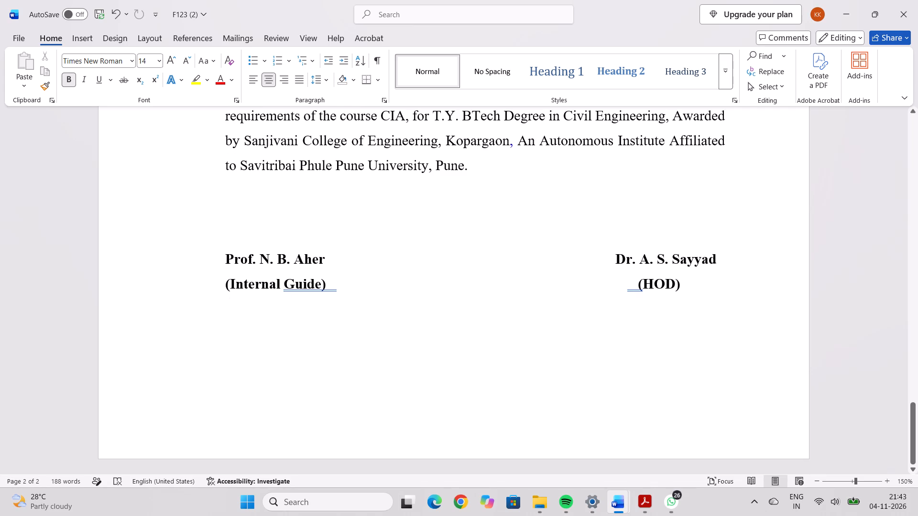
pyautogui.click(426, 413)
pyautogui.click(324, 329)
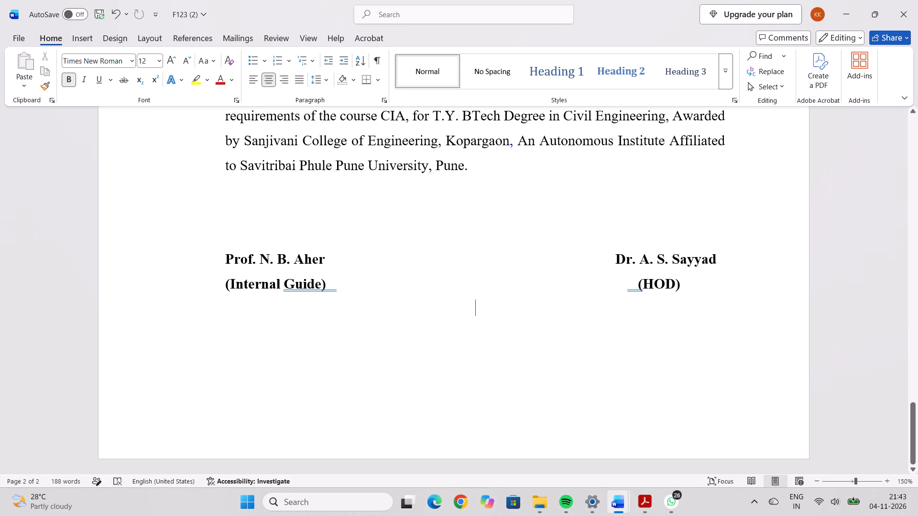
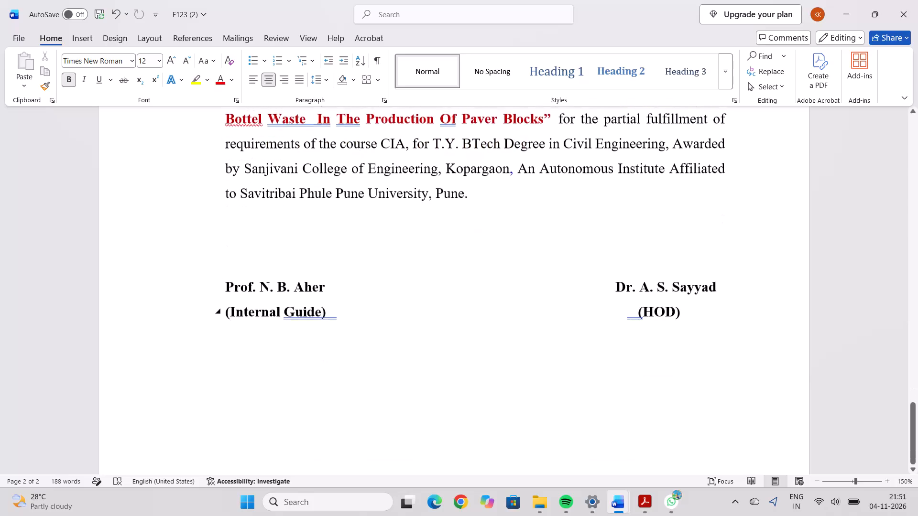
# Turn on AutoSave for the F123 (2) document by uploading it to OneDrive - Personal, and save it.
pyautogui.scroll(13, 504, 290)
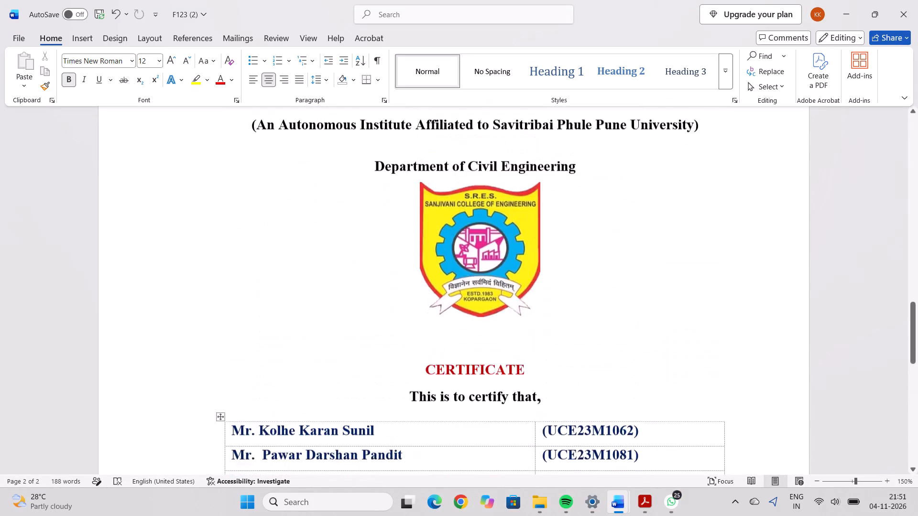
pyautogui.scroll(15, 504, 290)
pyautogui.scroll(11, 504, 290)
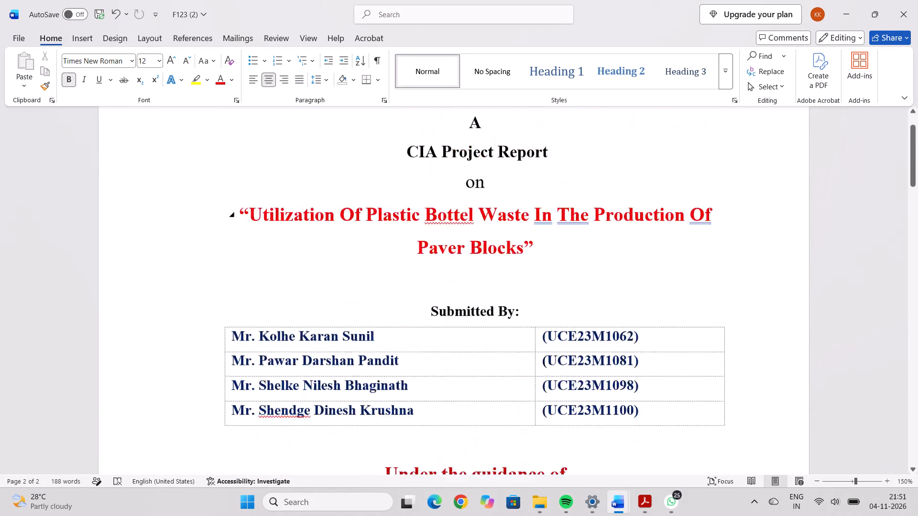
pyautogui.scroll(5, 504, 290)
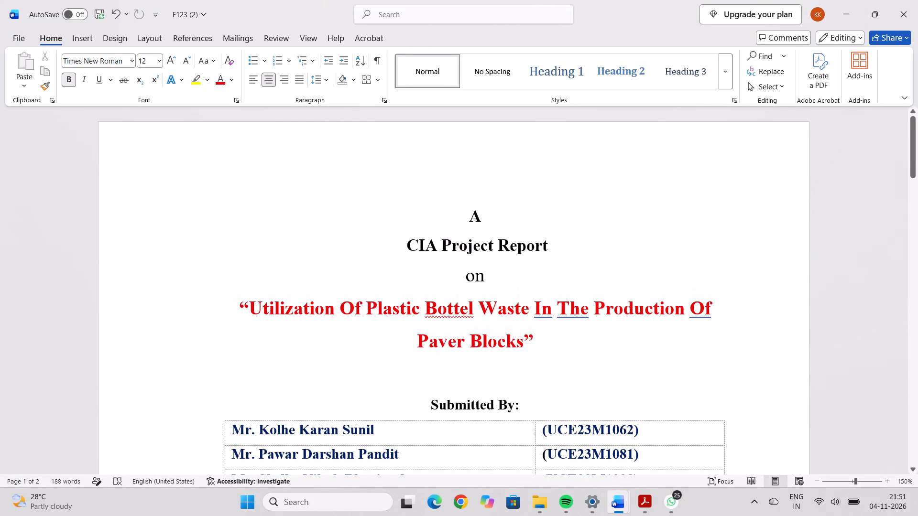
pyautogui.click(74, 12)
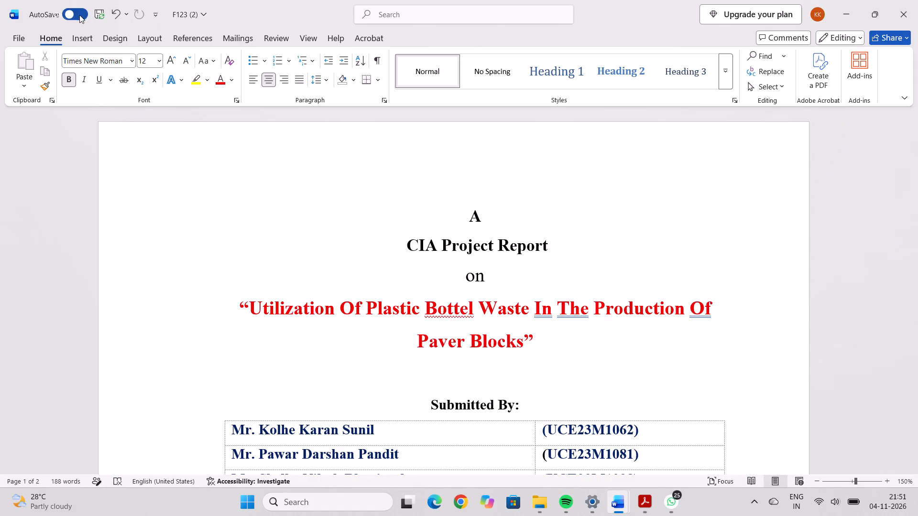
pyautogui.click(403, 190)
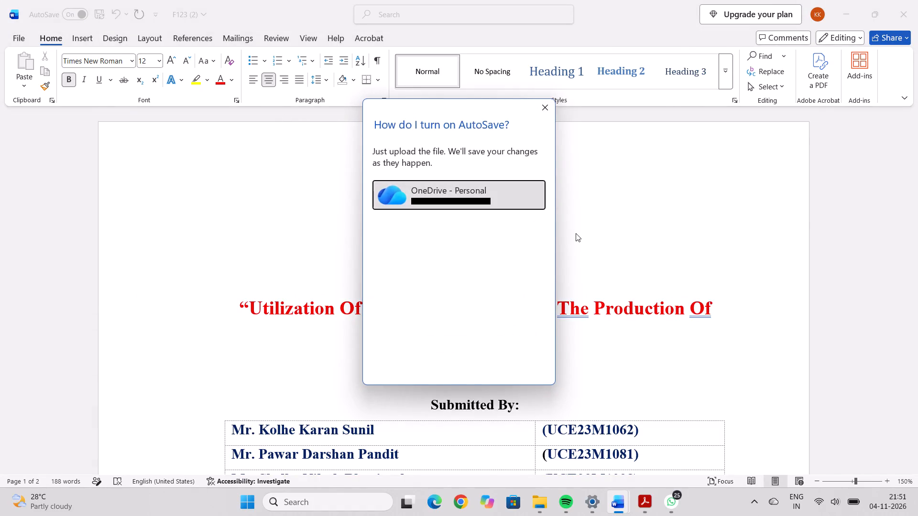
pyautogui.doubleClick(484, 194)
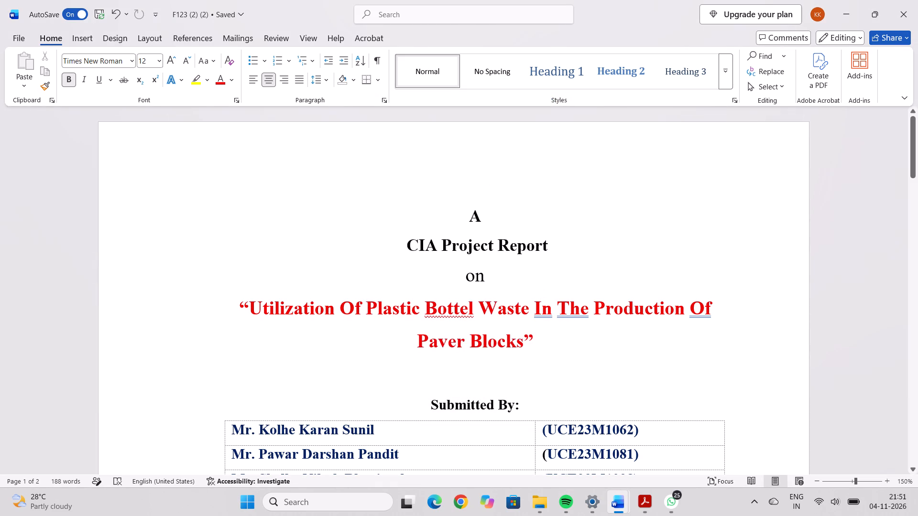
pyautogui.hotkey('ctrl', 's')
pyautogui.hotkey('ctrl', 's')
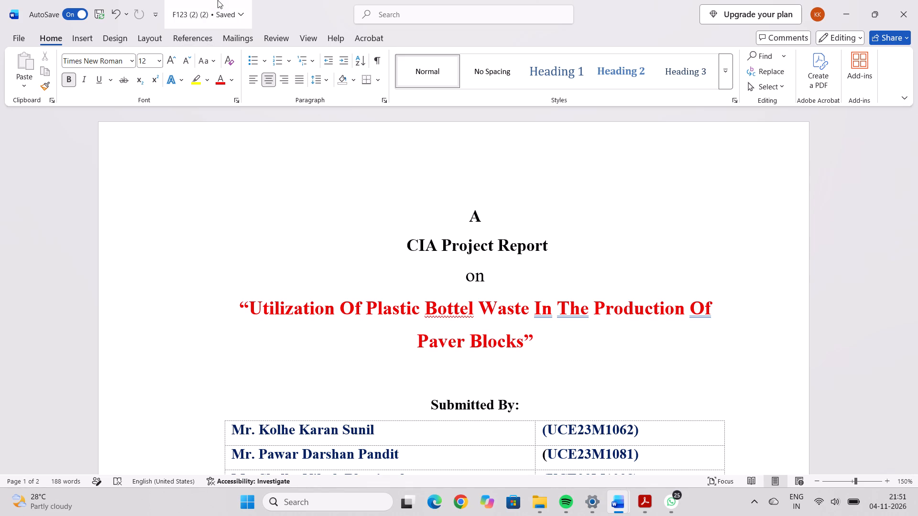
pyautogui.click(226, 15)
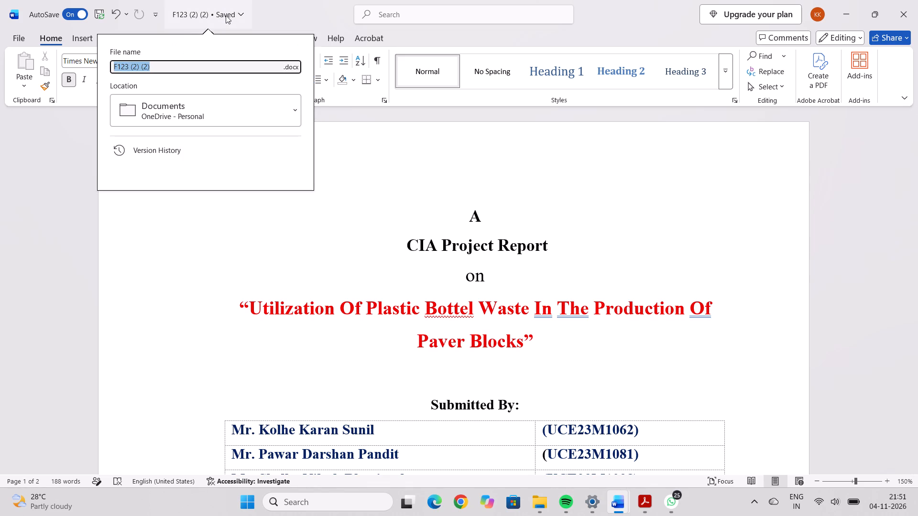
pyautogui.click(35, 183)
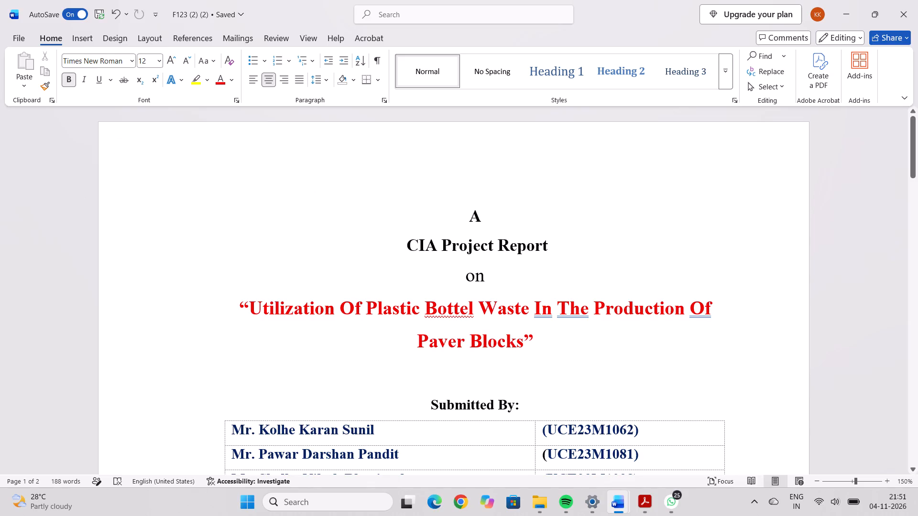
# Save a copy of the cover and certificate document as a PDF in the Downloads folder on this PC.
pyautogui.click(22, 36)
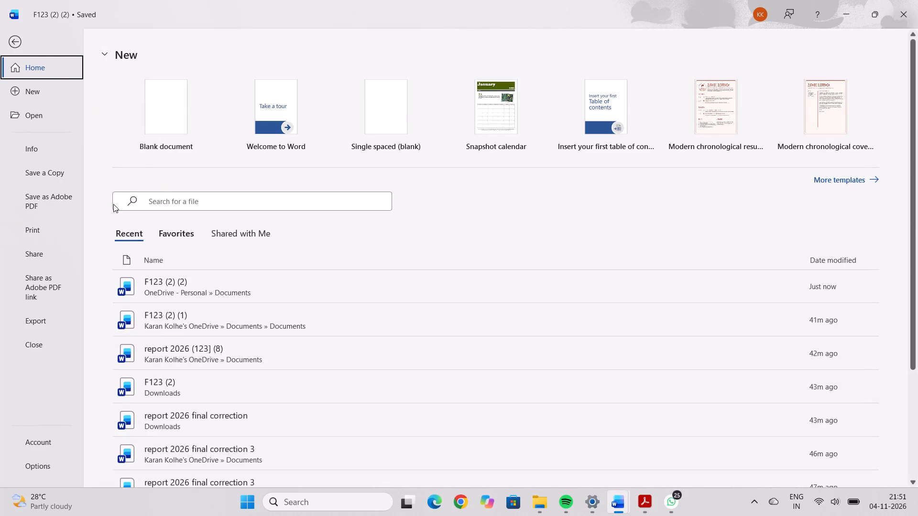
pyautogui.click(56, 181)
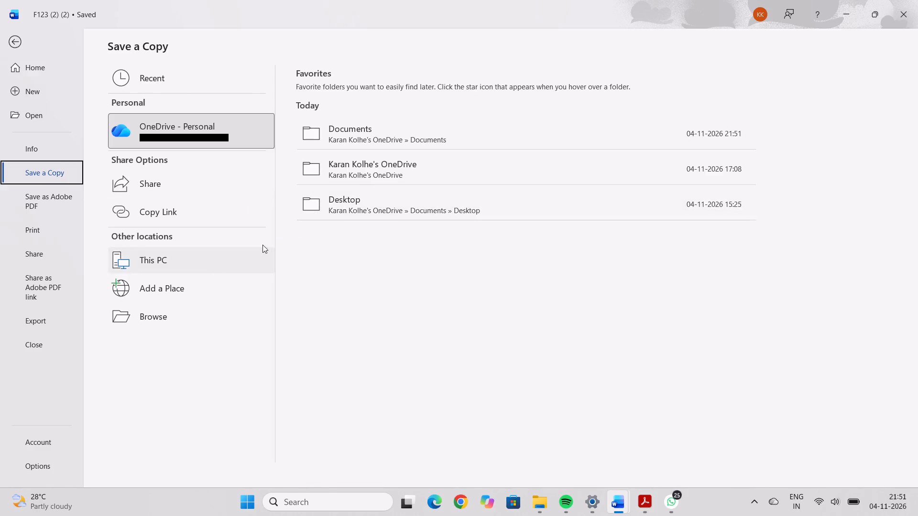
pyautogui.click(213, 268)
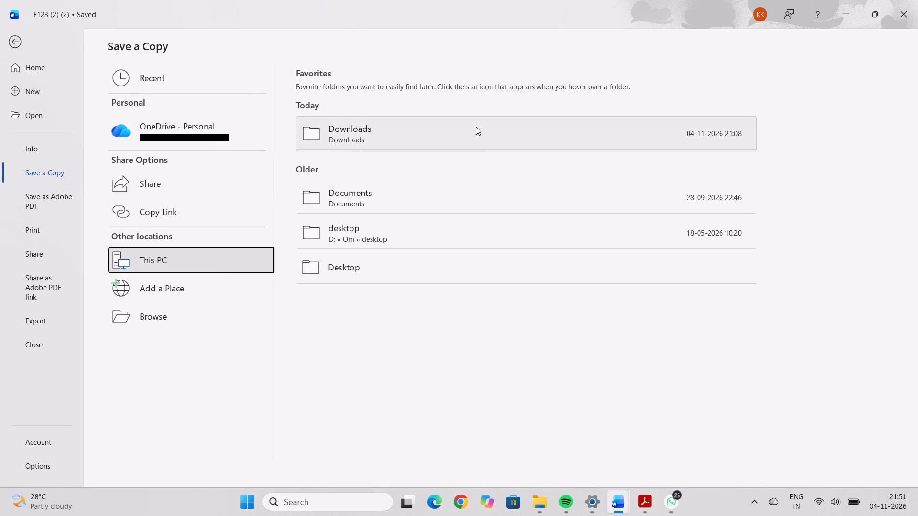
pyautogui.click(476, 127)
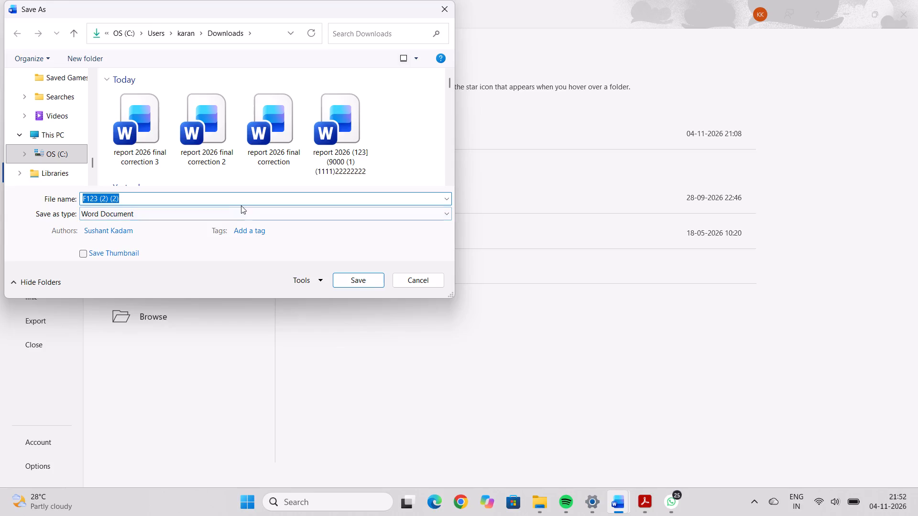
pyautogui.click(238, 213)
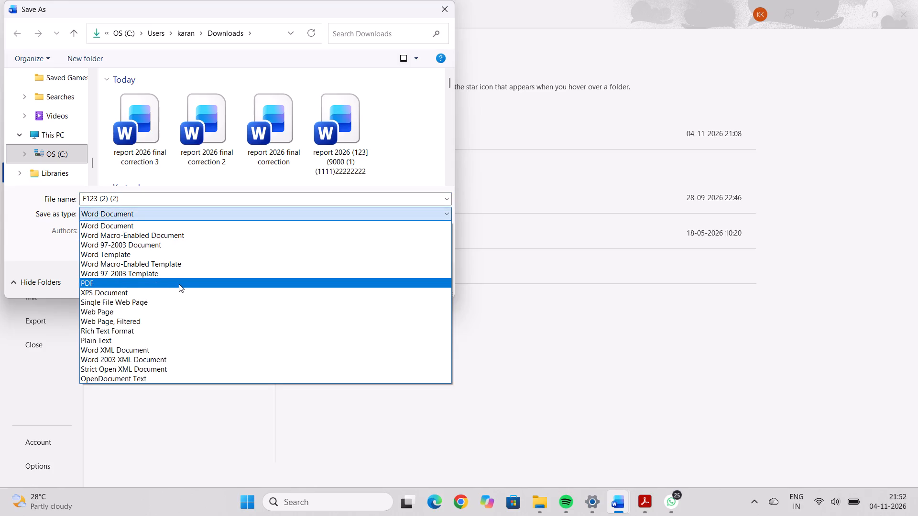
pyautogui.click(179, 284)
pyautogui.click(343, 308)
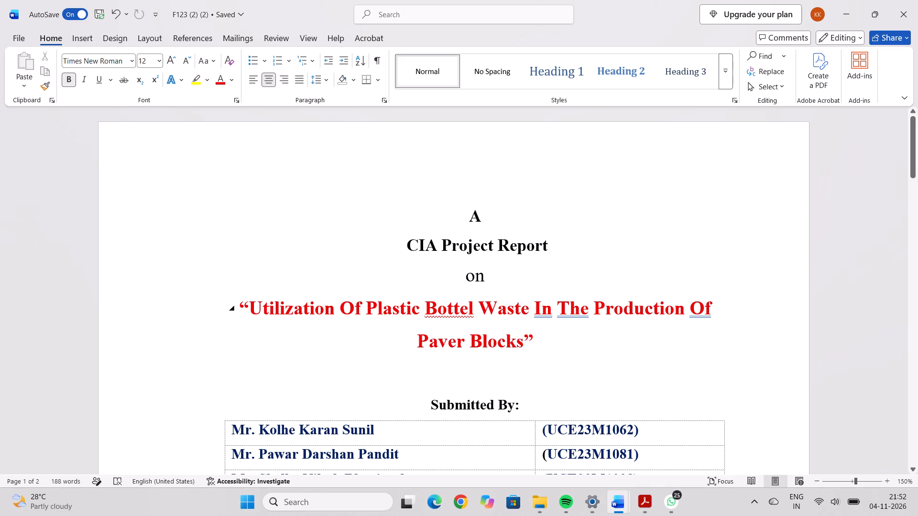
pyautogui.click(840, 10)
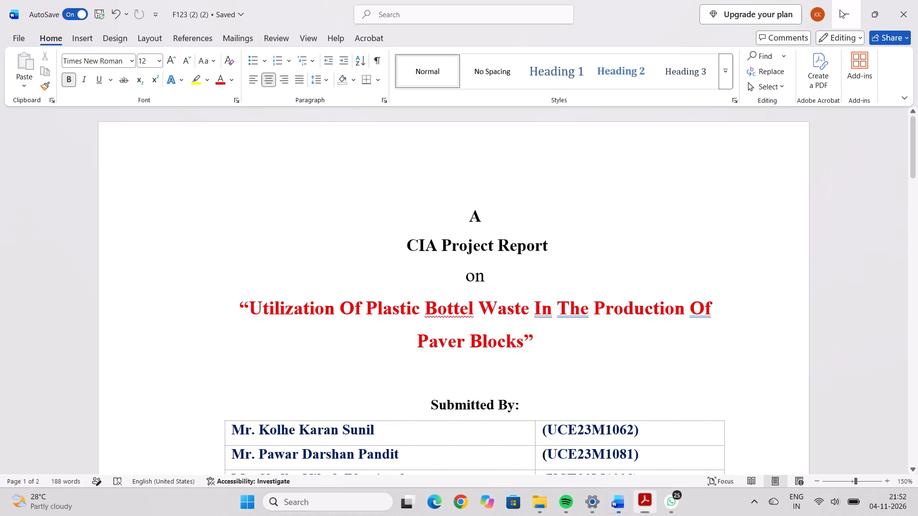
# Review the cover and certificate pages down to the signatory block and back to the cover's college logo.
pyautogui.scroll(-5, 531, 290)
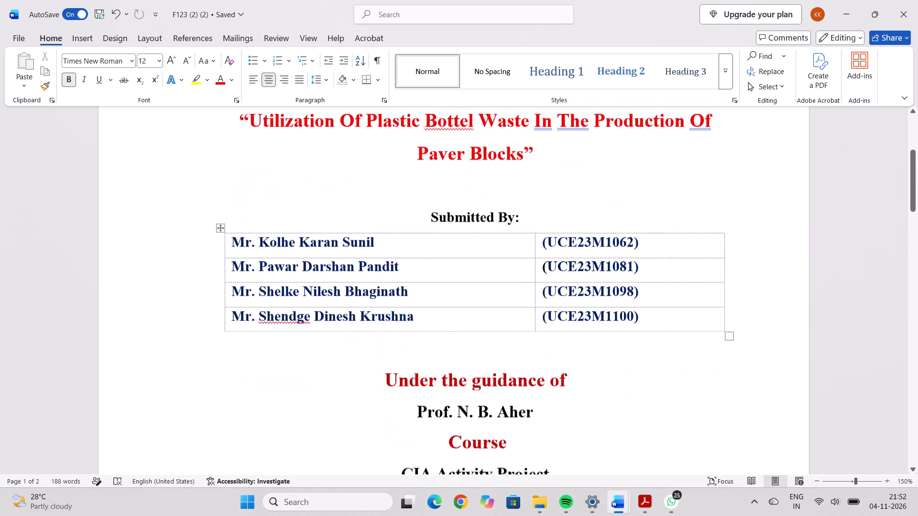
pyautogui.scroll(-20, 535, 288)
pyautogui.scroll(-3, 535, 288)
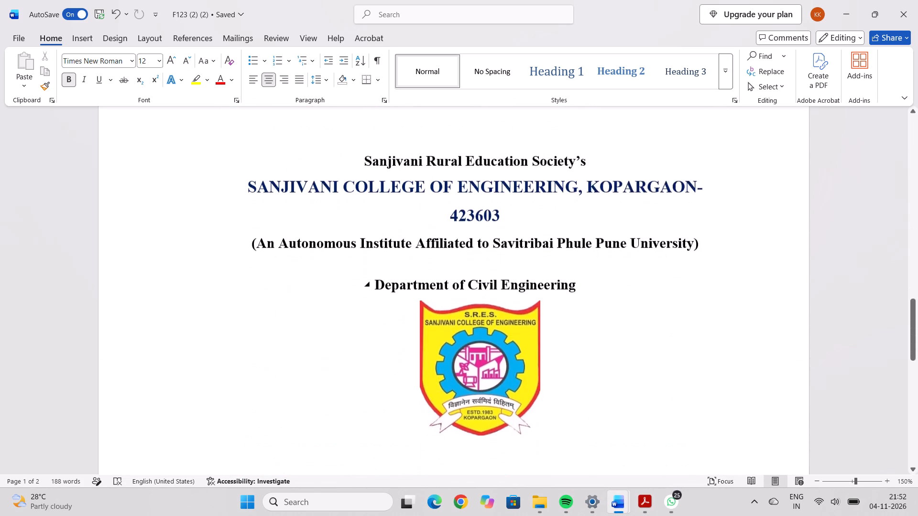
pyautogui.scroll(-14, 535, 288)
pyautogui.scroll(6, 535, 288)
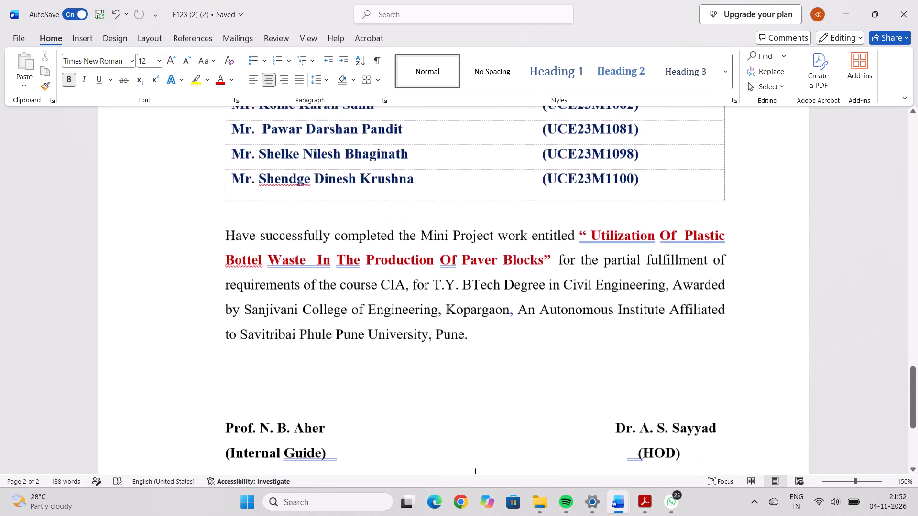
pyautogui.scroll(13, 535, 288)
pyautogui.scroll(9, 537, 284)
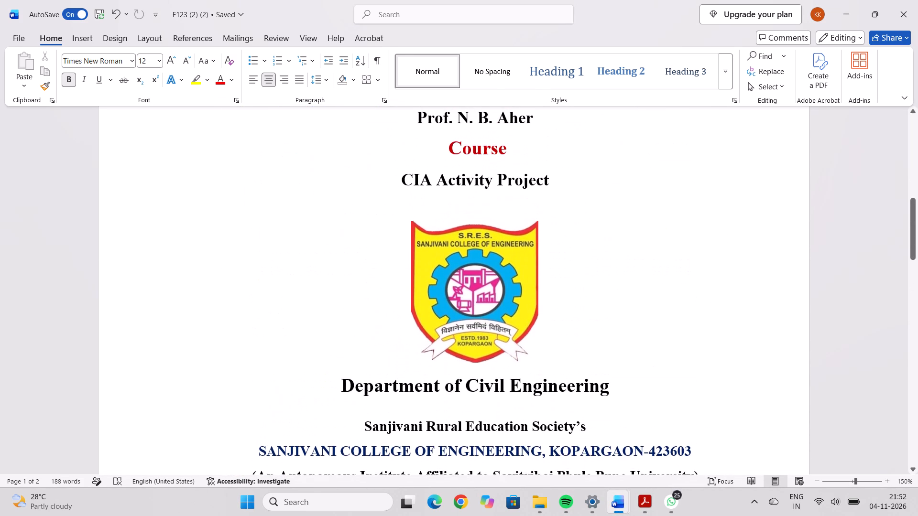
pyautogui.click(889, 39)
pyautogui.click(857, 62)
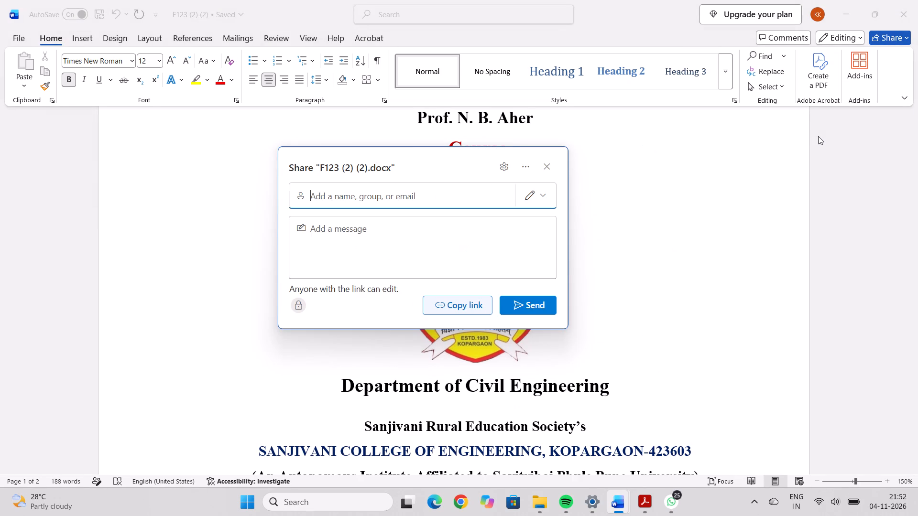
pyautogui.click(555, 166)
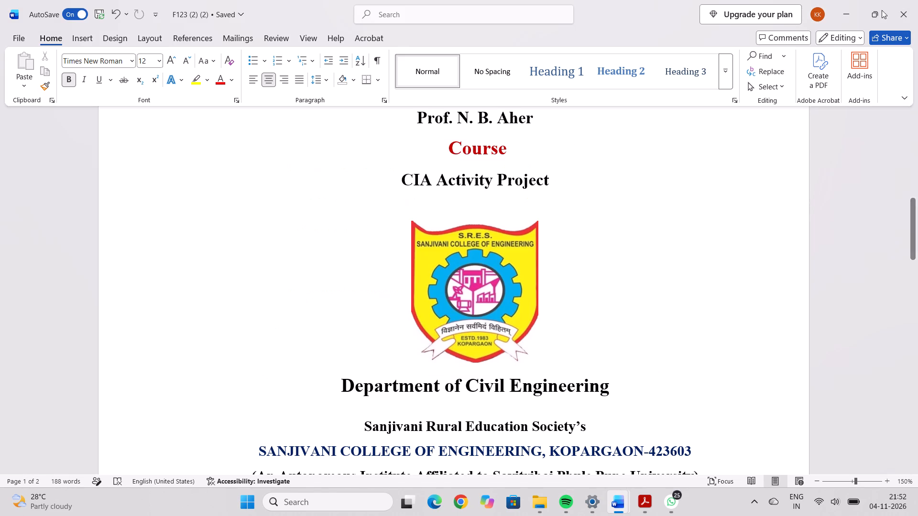
# Minimize the cover and certificate document to return to "report 2026 final correction 3".
pyautogui.click(852, 11)
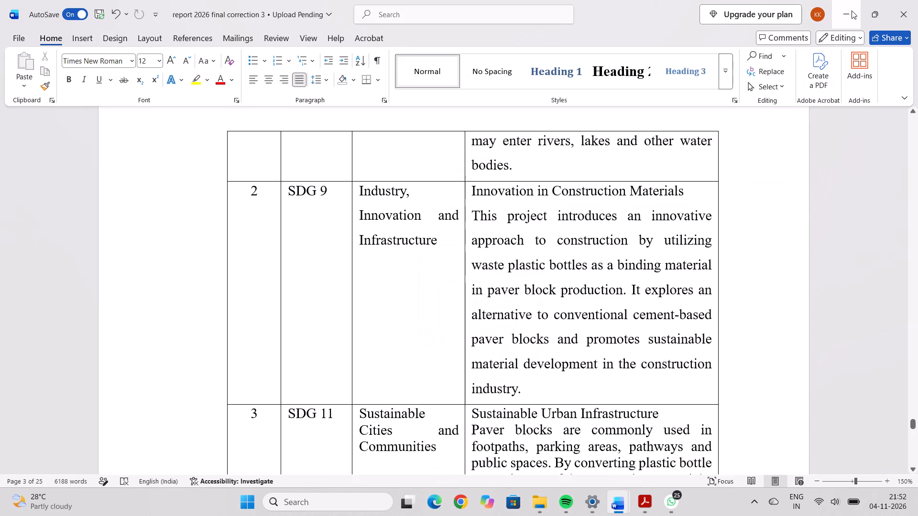
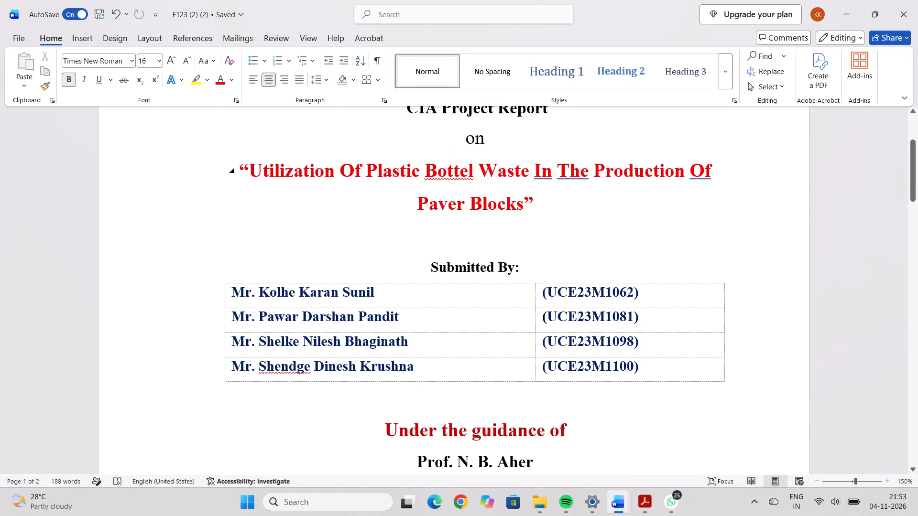
# Remove the opening and closing quotation marks around the red project title on the cover page.
pyautogui.press('BackSpace')
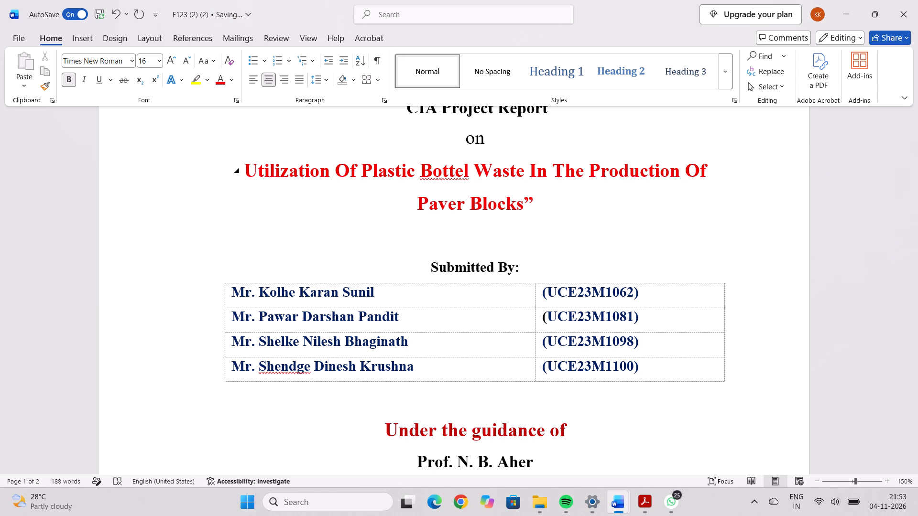
pyautogui.click(521, 199)
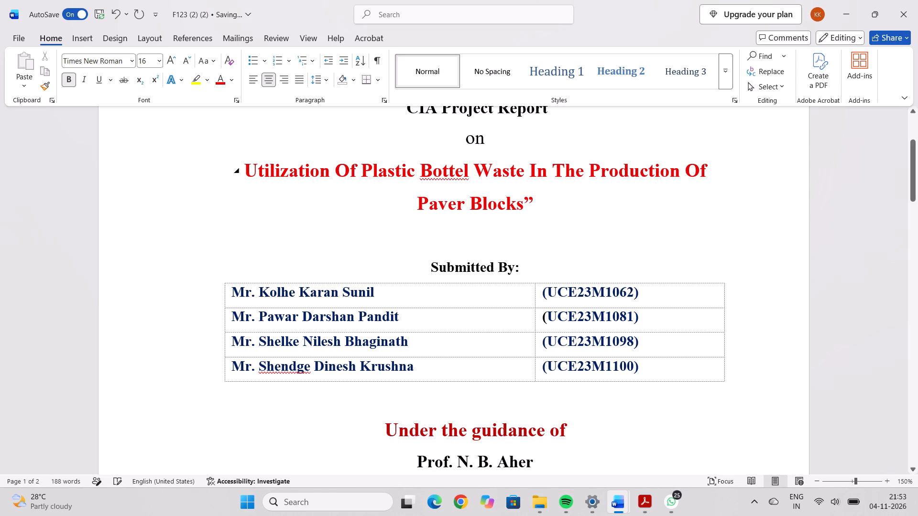
pyautogui.press('Right')
pyautogui.press('BackSpace')
pyautogui.press('BackSpace')
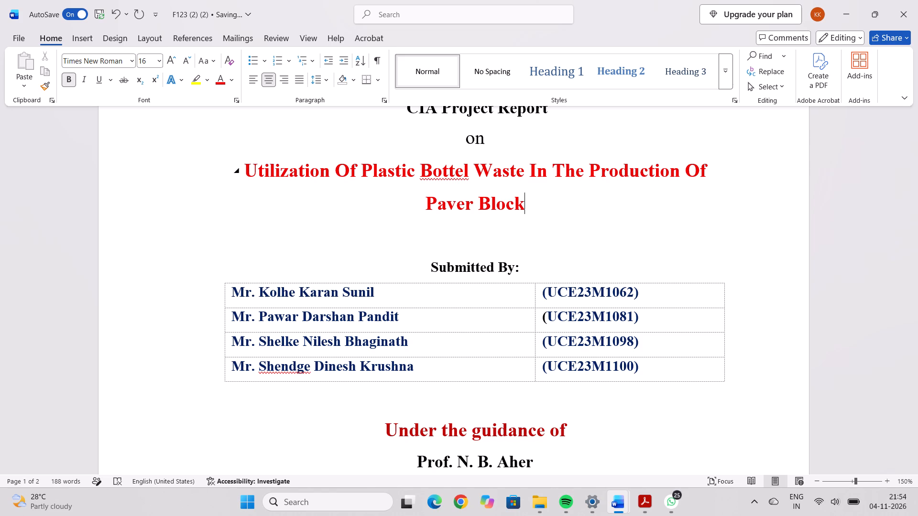
pyautogui.press('s')
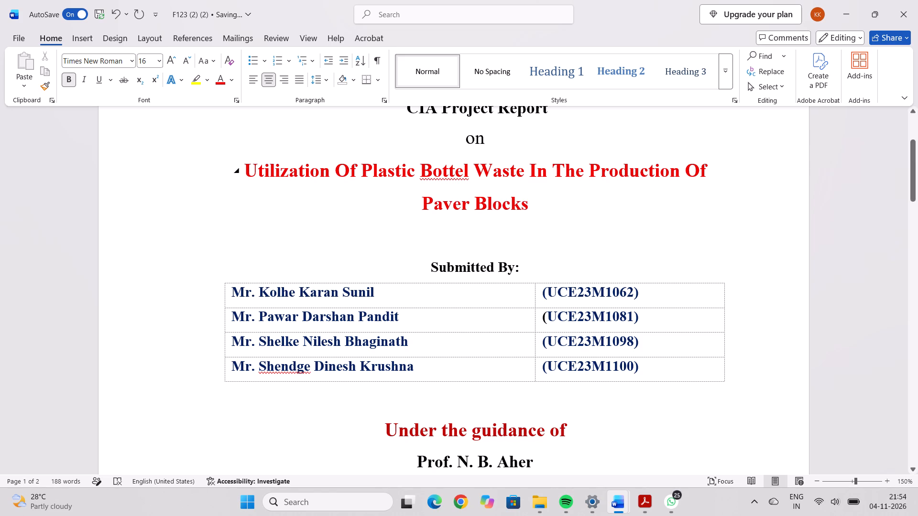
# Look through both pages of the report, from the cover page to the certificate's signature lines.
pyautogui.scroll(-19, 677, 147)
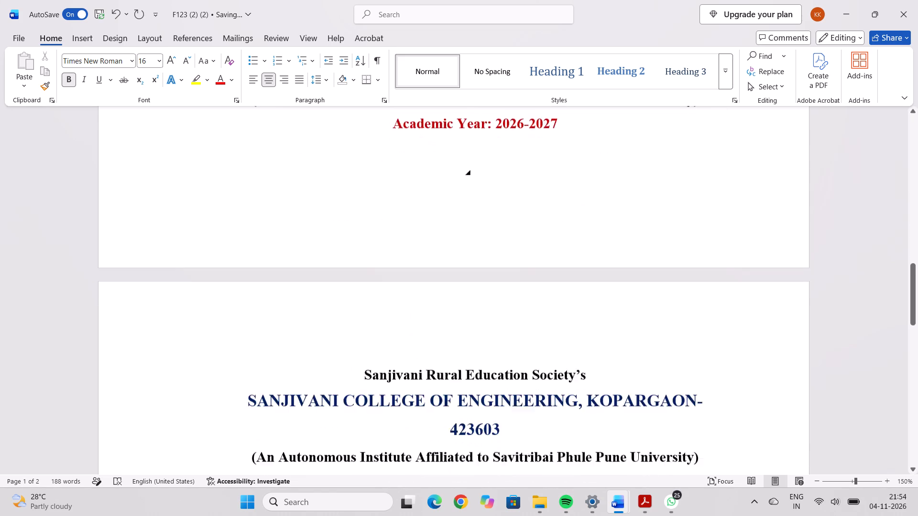
pyautogui.scroll(-18, 679, 164)
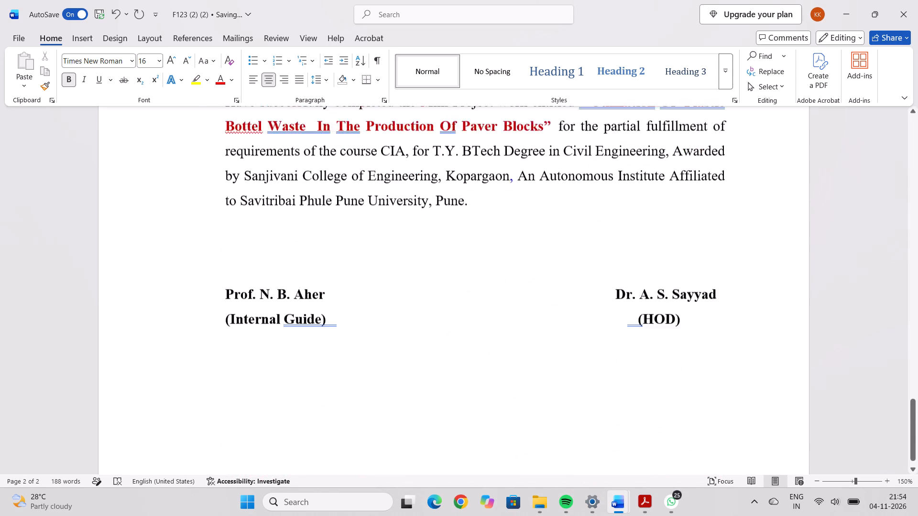
pyautogui.scroll(-2, 679, 164)
pyautogui.scroll(20, 679, 164)
pyautogui.scroll(12, 679, 164)
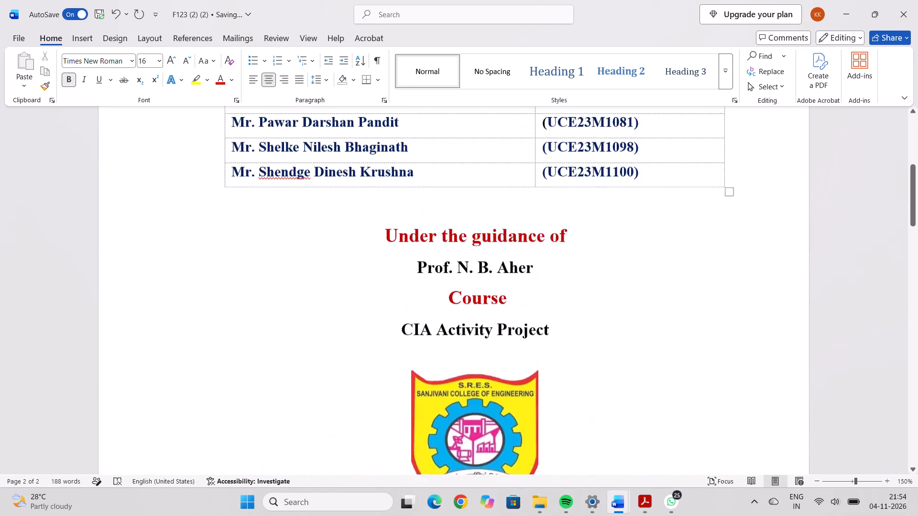
pyautogui.scroll(17, 685, 164)
pyautogui.scroll(1, 505, 182)
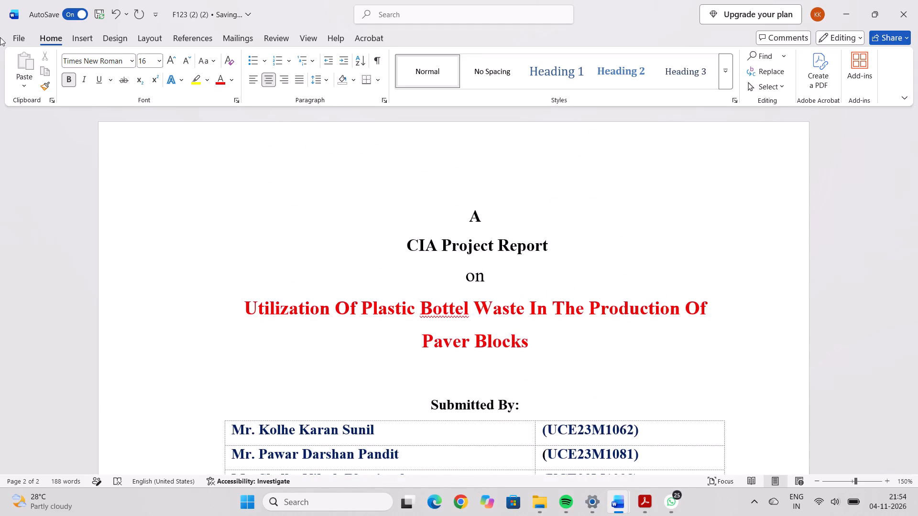
# Save a copy of the report as a Word document named F123 (2) (3) in this PC's Downloads folder.
pyautogui.click(11, 37)
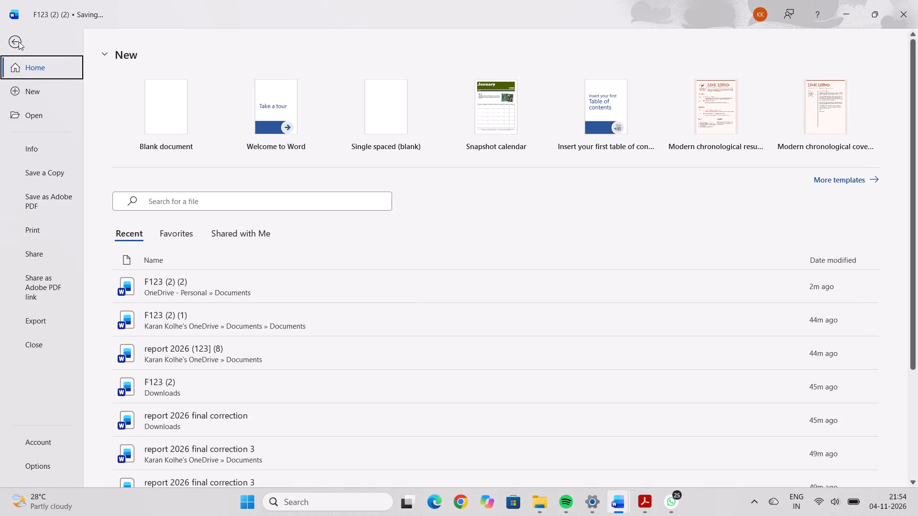
pyautogui.click(33, 167)
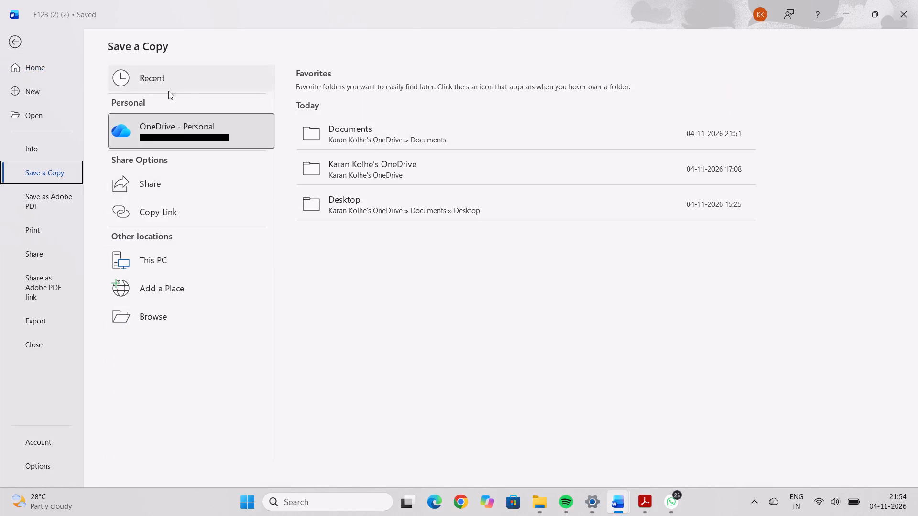
pyautogui.click(151, 258)
pyautogui.click(368, 141)
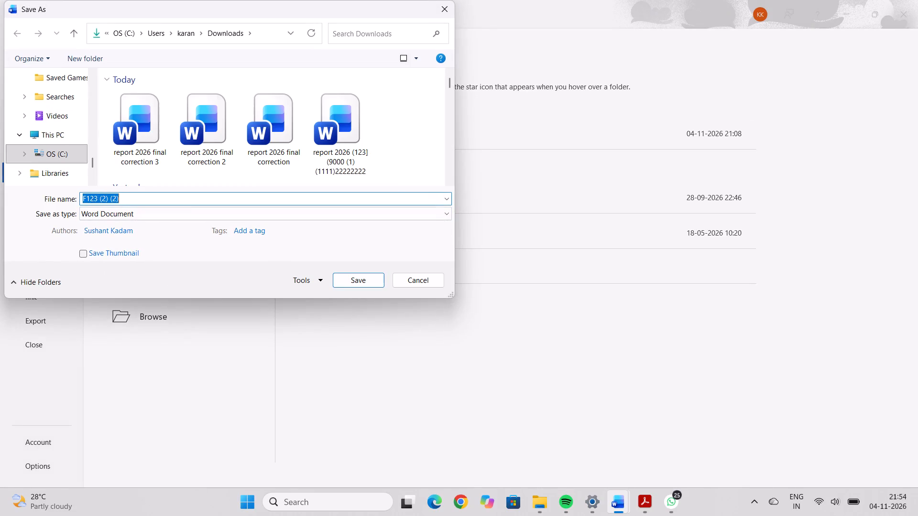
pyautogui.click(185, 201)
pyautogui.press('BackSpace')
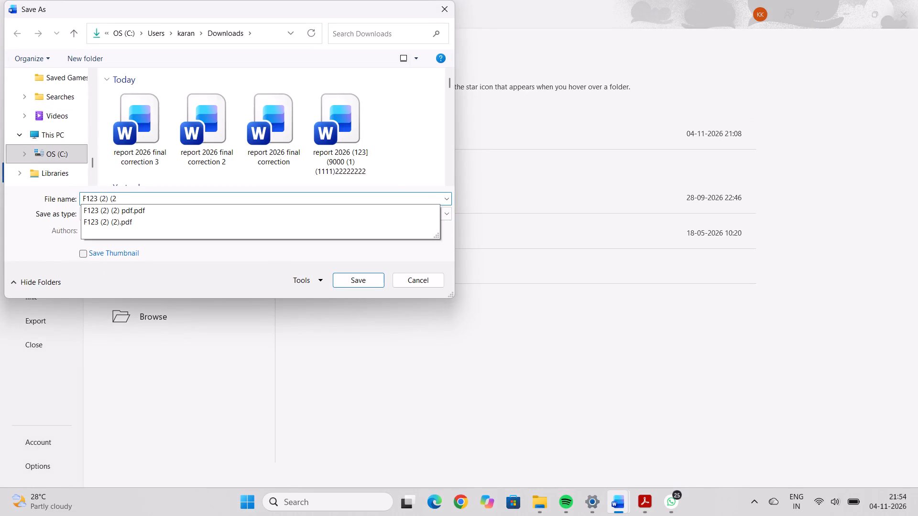
pyautogui.press('BackSpace')
pyautogui.press('3')
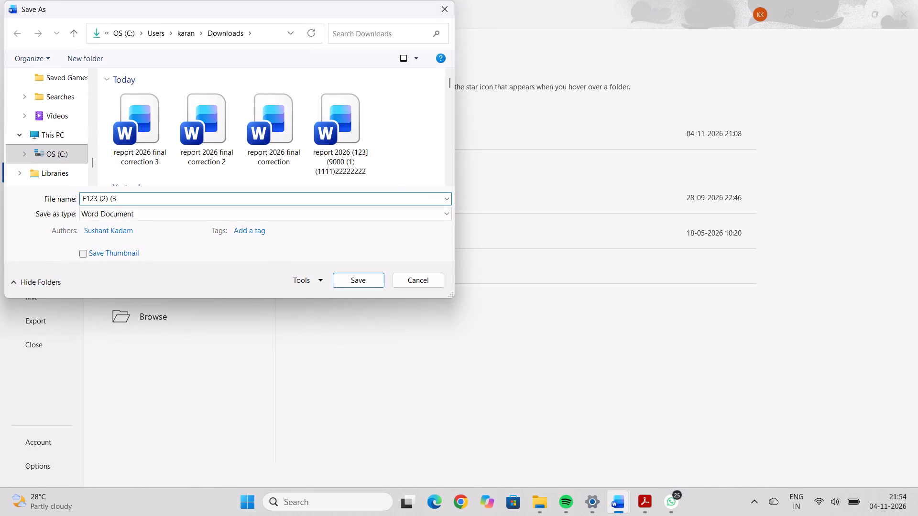
pyautogui.hotkey('shift', ')')
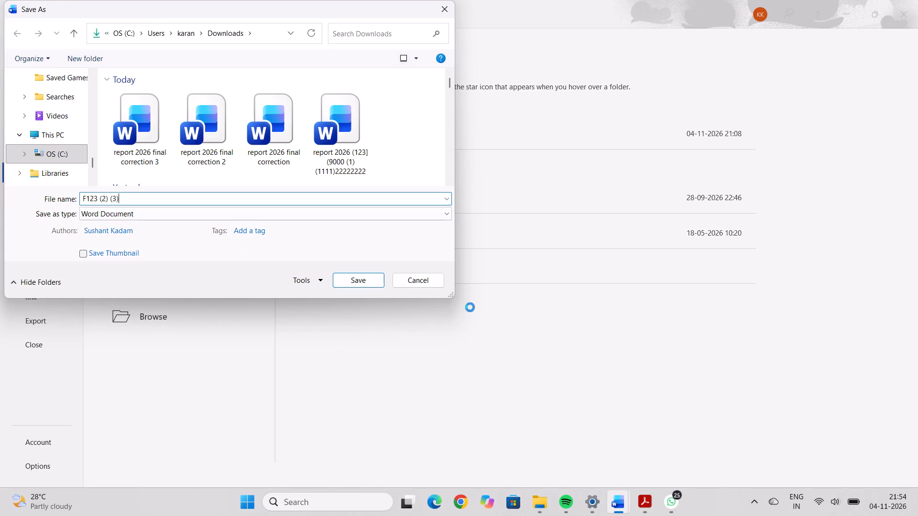
pyautogui.click(364, 280)
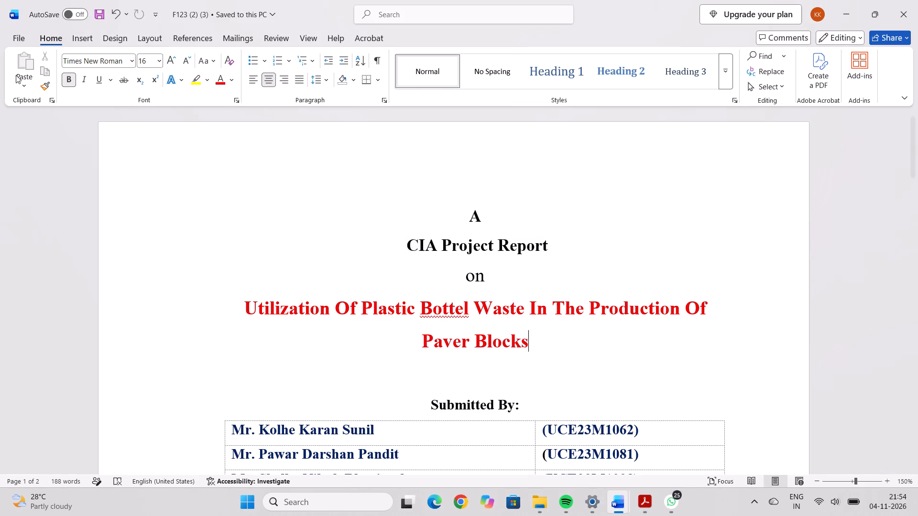
# Save the report and export it as a PDF to the Downloads folder under the same file name.
pyautogui.click(20, 39)
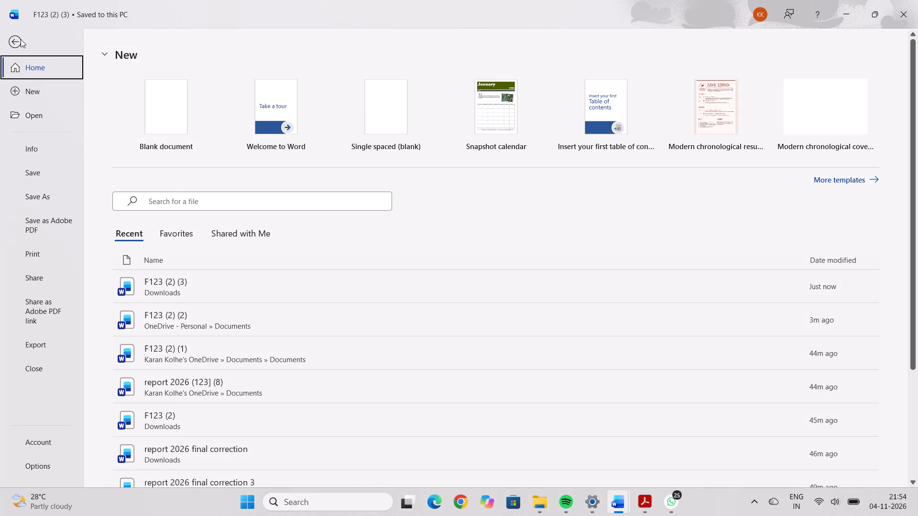
pyautogui.click(44, 169)
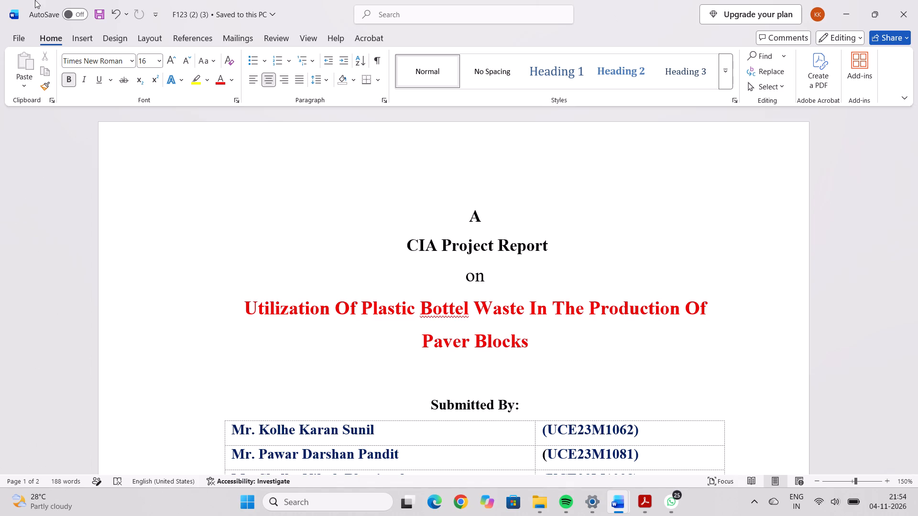
pyautogui.click(19, 35)
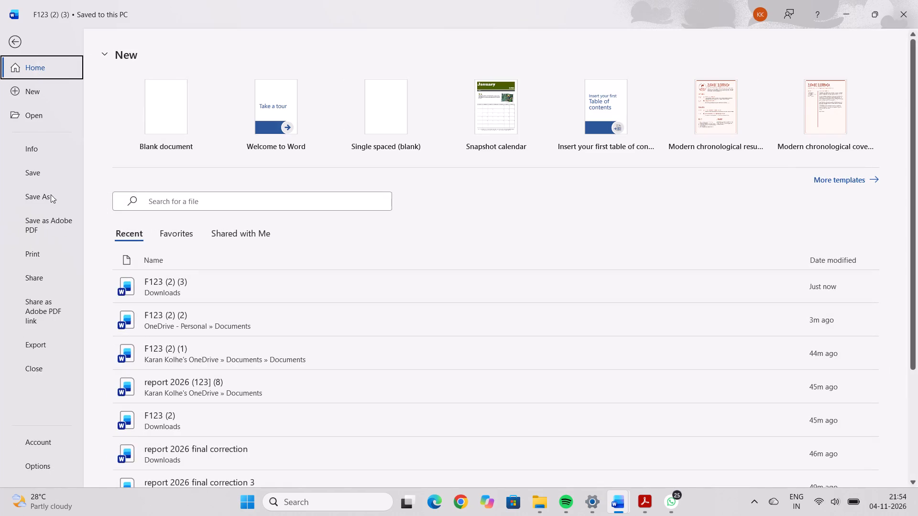
pyautogui.click(45, 195)
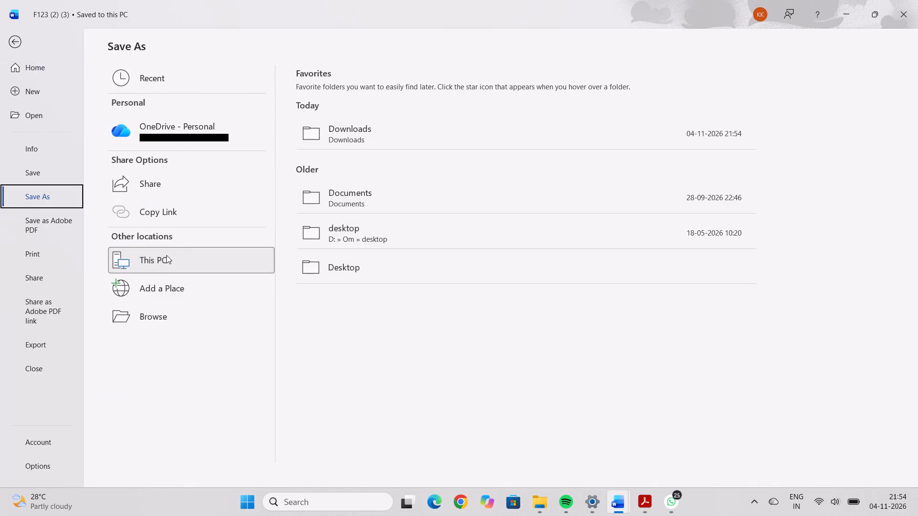
pyautogui.click(166, 255)
pyautogui.click(166, 255)
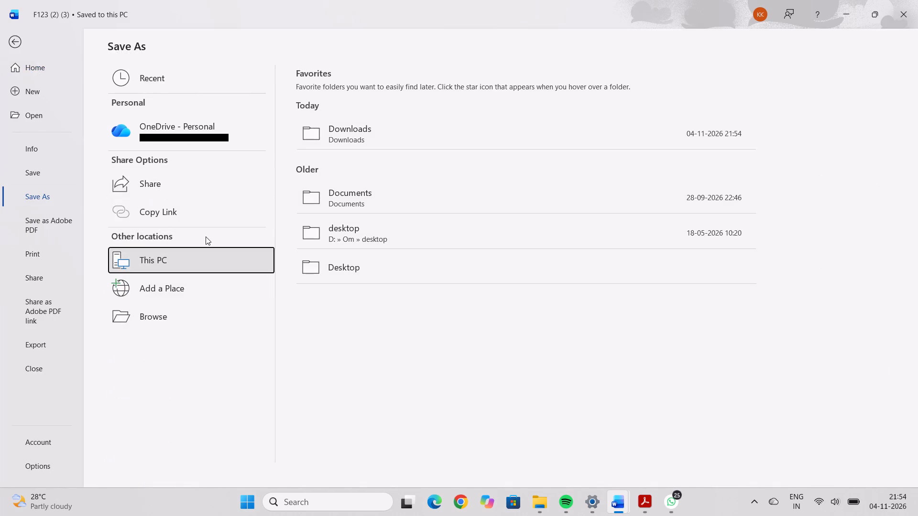
pyautogui.click(323, 134)
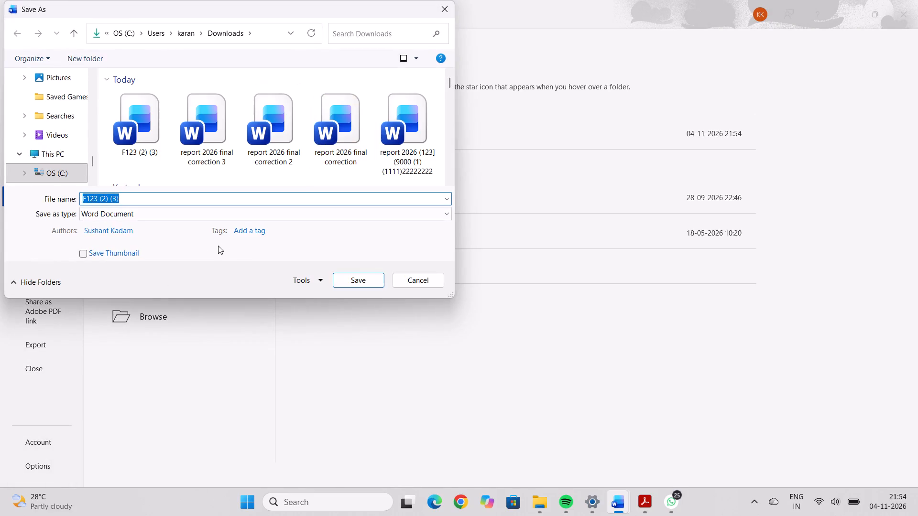
pyautogui.click(151, 212)
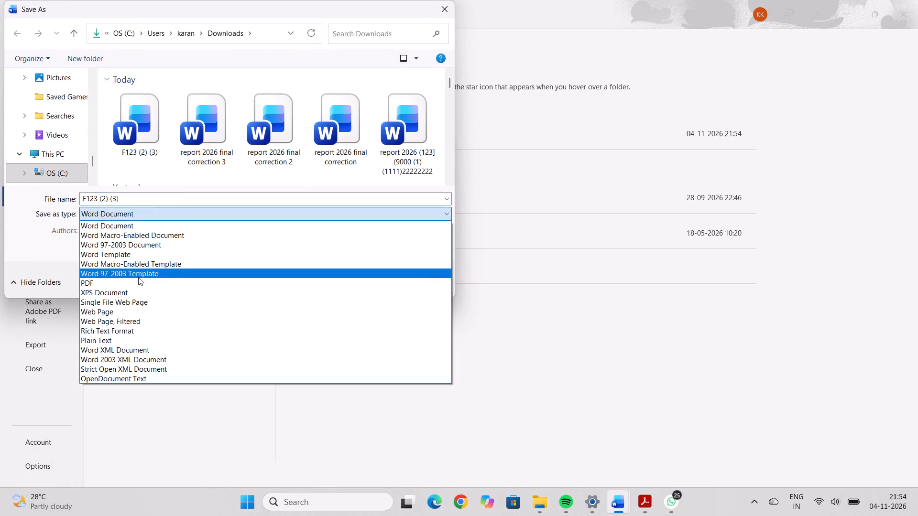
pyautogui.click(137, 279)
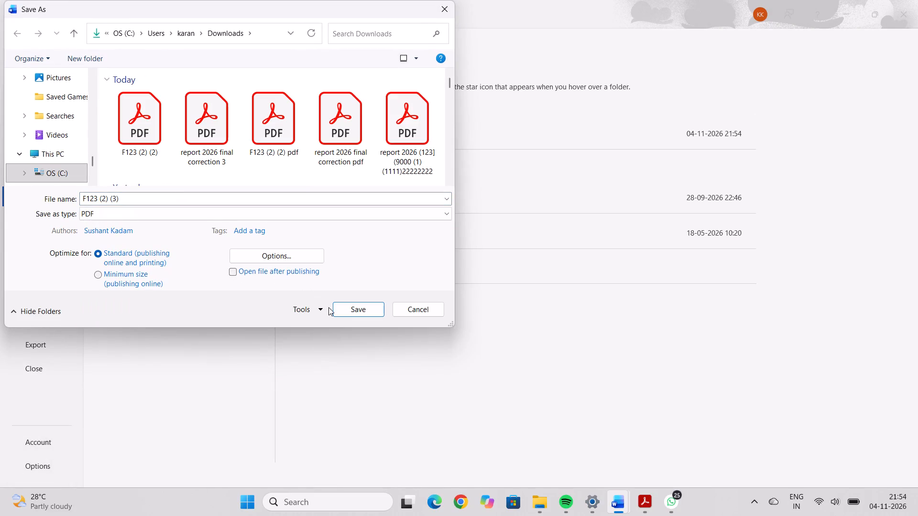
pyautogui.click(352, 304)
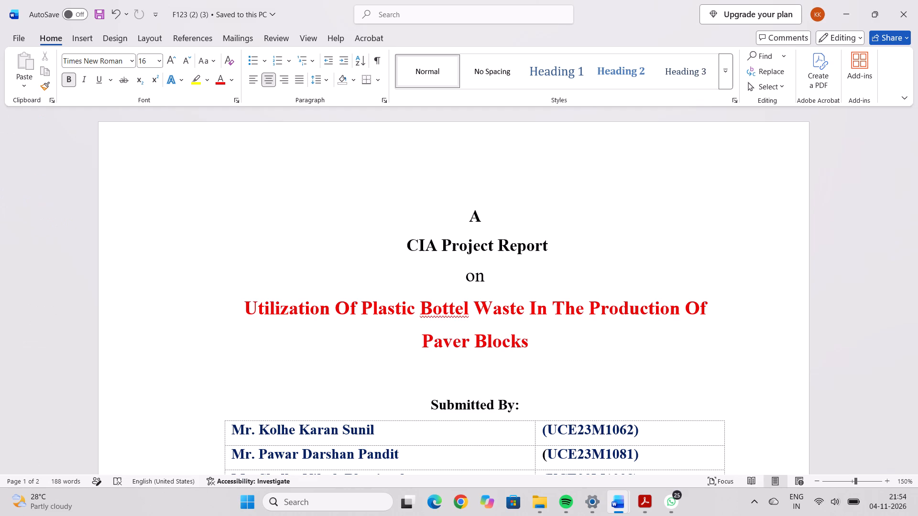
# Switch to Acrobat and check the cover and certificate pages of the exported F123 (2) (3) PDF.
pyautogui.click(856, 19)
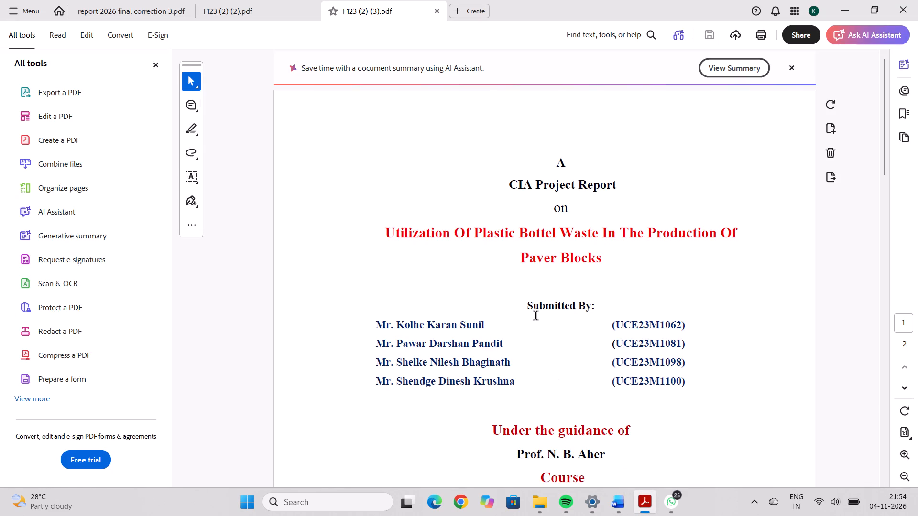
pyautogui.scroll(-20, 536, 316)
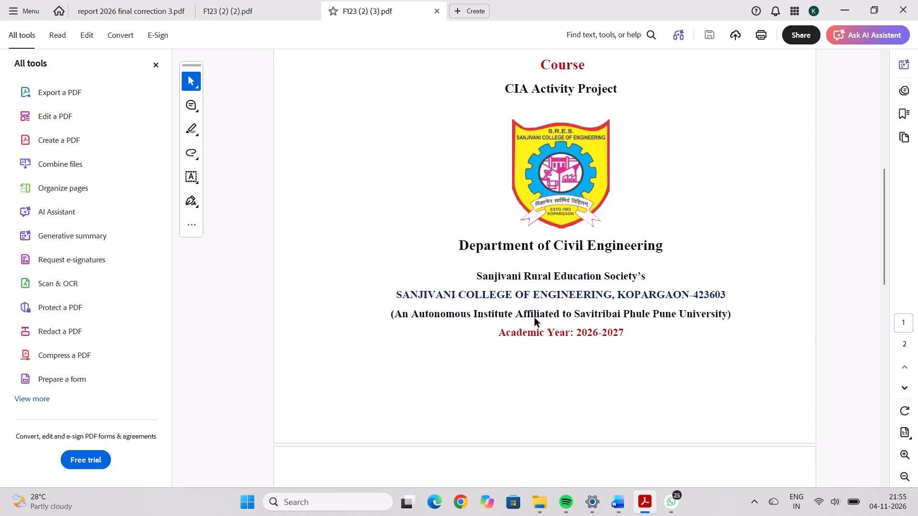
pyautogui.scroll(-20, 535, 318)
pyautogui.scroll(-6, 535, 318)
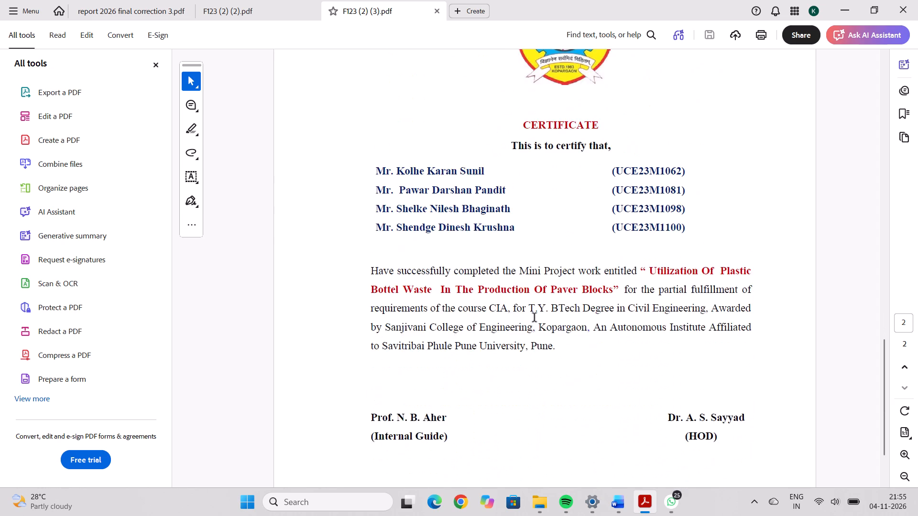
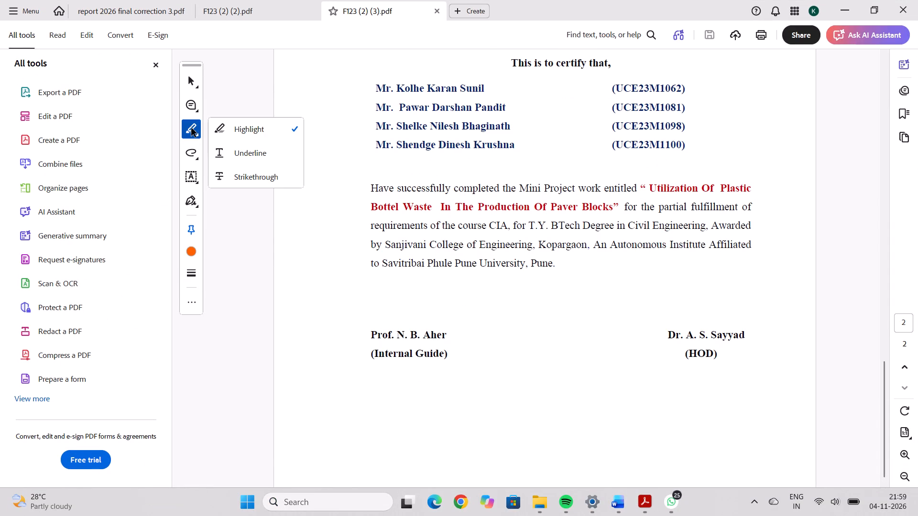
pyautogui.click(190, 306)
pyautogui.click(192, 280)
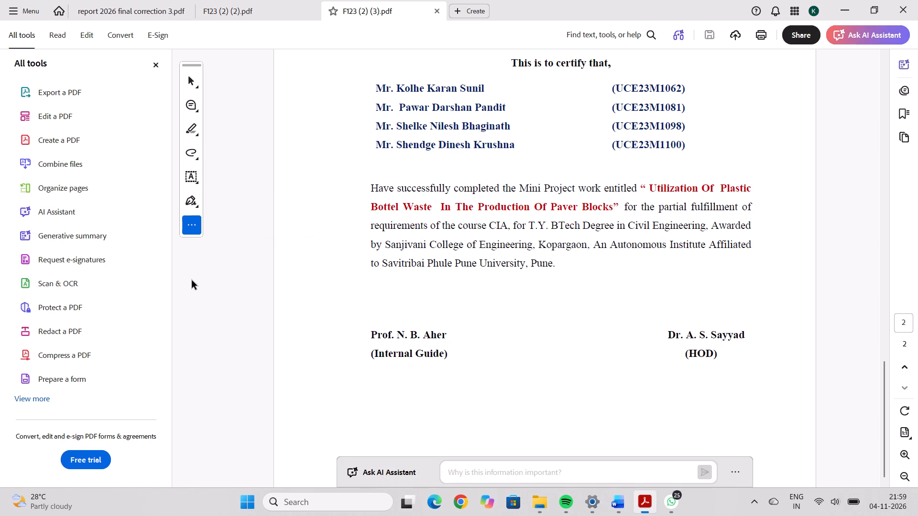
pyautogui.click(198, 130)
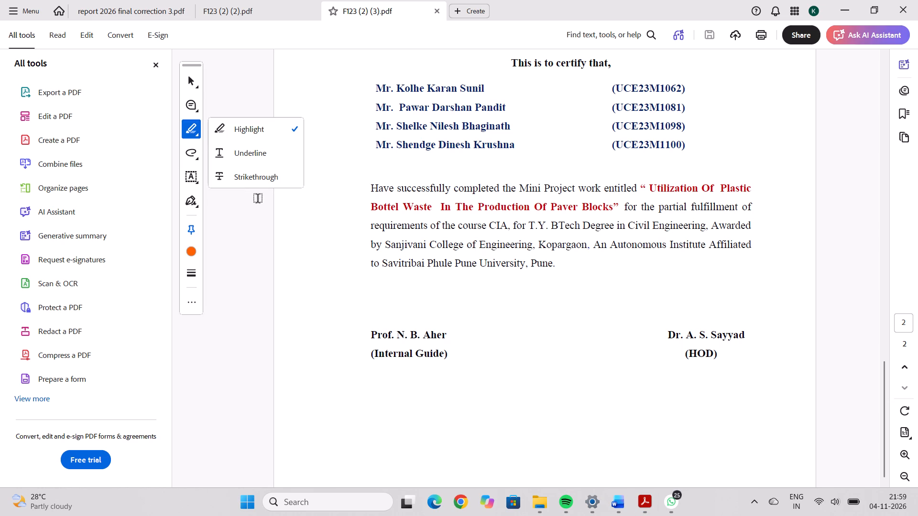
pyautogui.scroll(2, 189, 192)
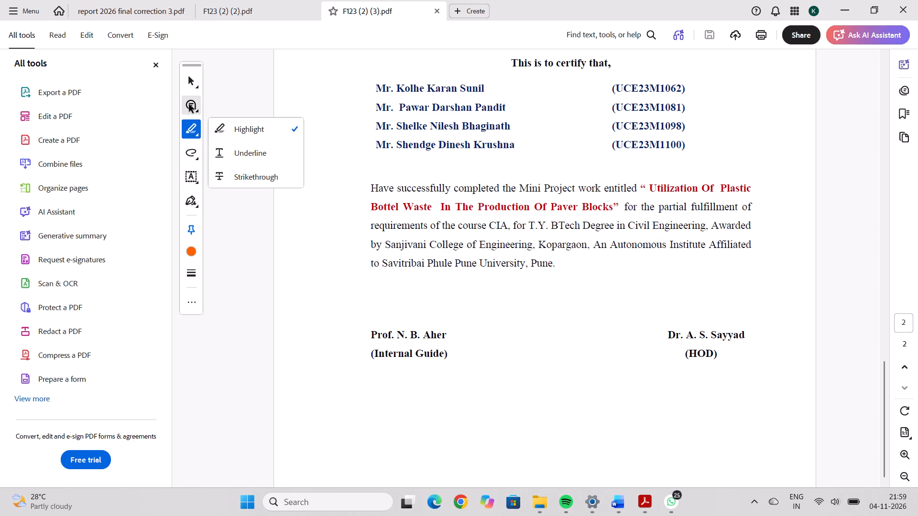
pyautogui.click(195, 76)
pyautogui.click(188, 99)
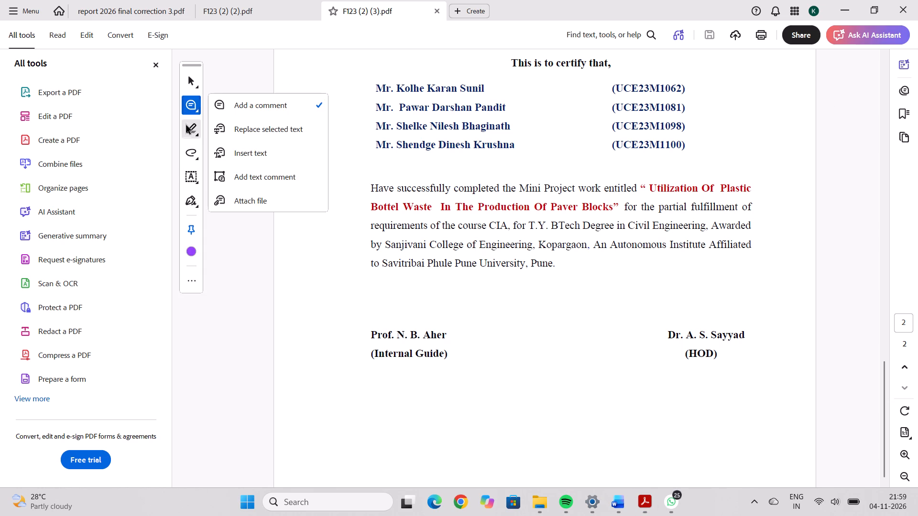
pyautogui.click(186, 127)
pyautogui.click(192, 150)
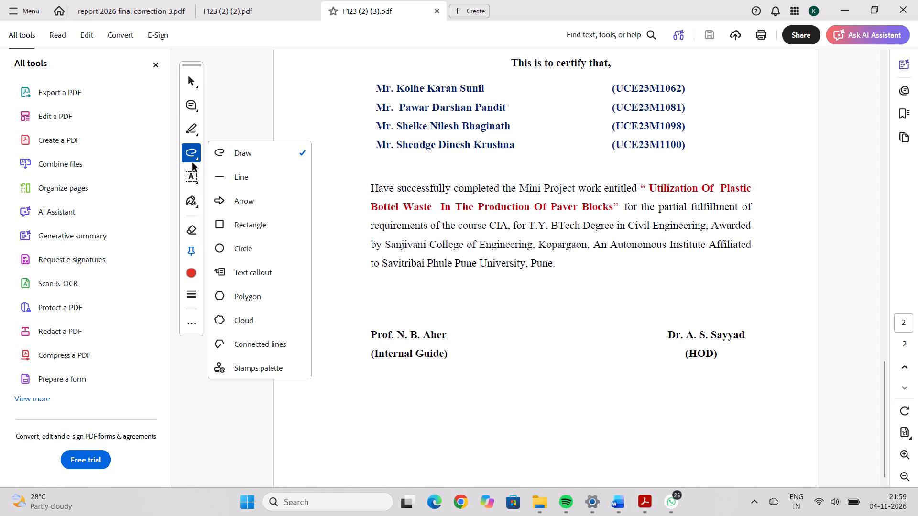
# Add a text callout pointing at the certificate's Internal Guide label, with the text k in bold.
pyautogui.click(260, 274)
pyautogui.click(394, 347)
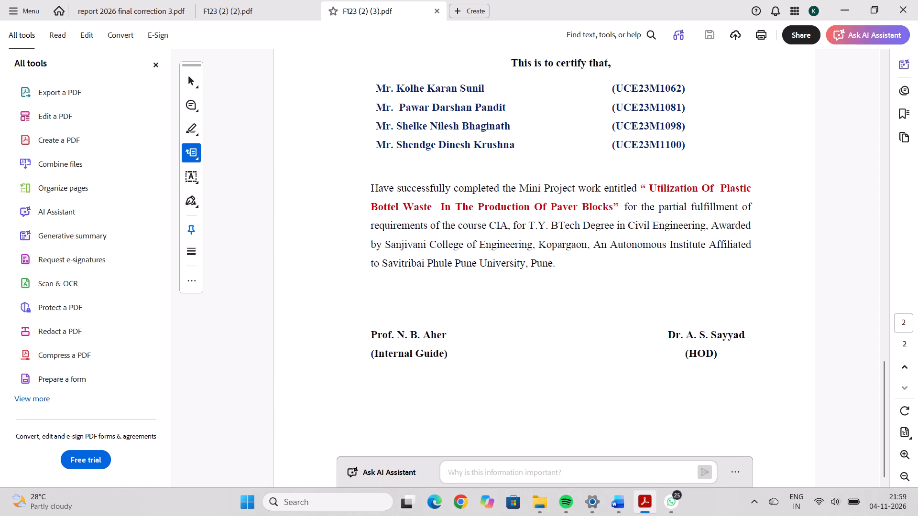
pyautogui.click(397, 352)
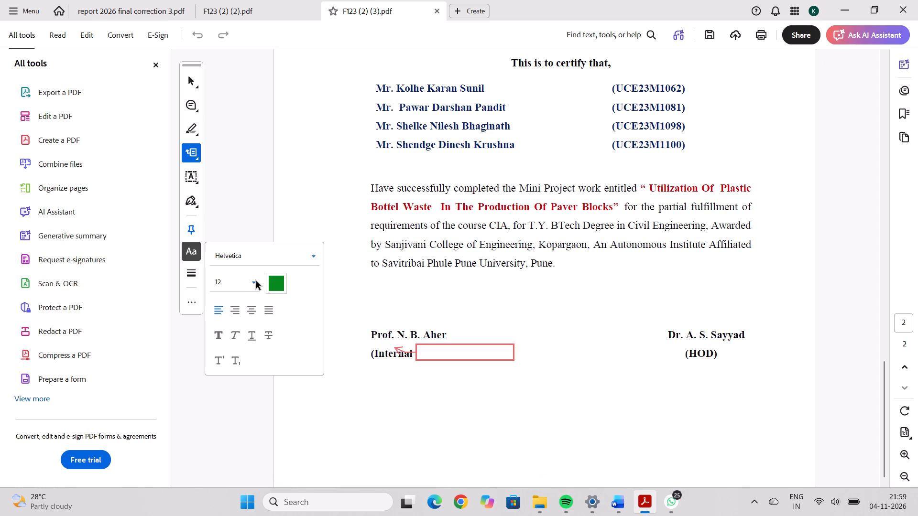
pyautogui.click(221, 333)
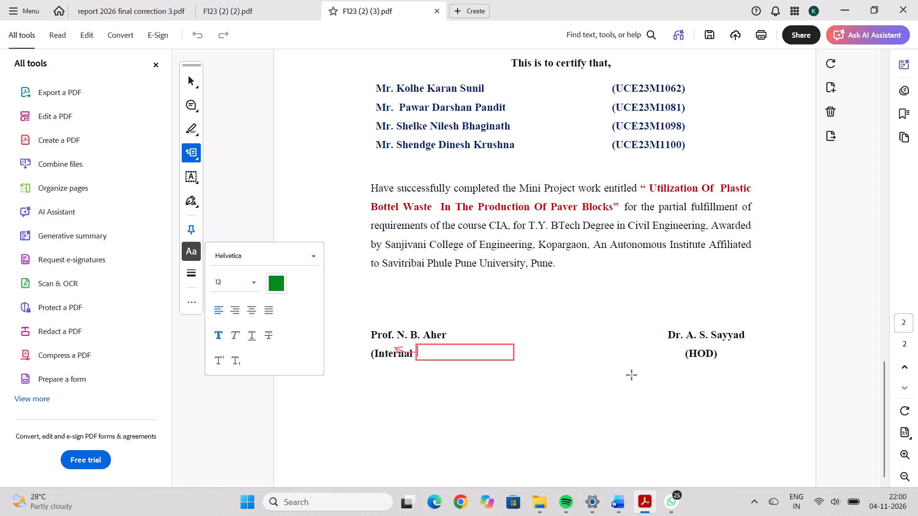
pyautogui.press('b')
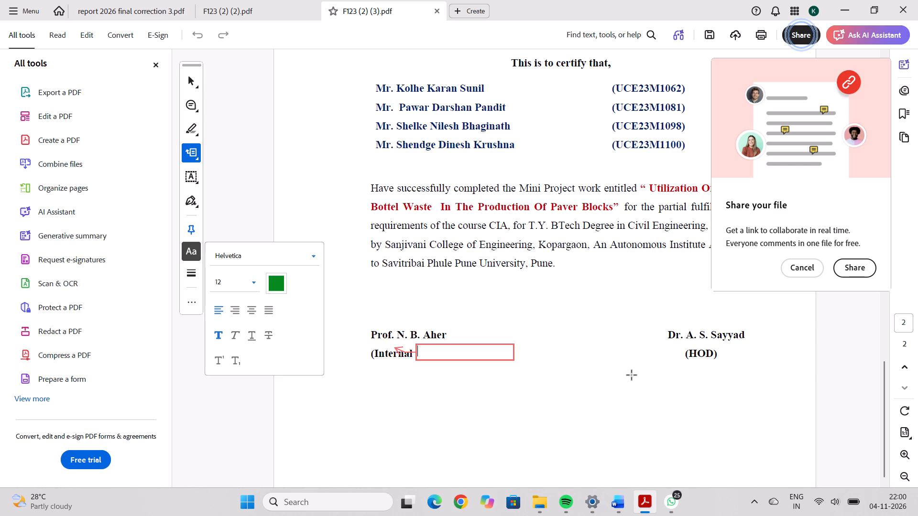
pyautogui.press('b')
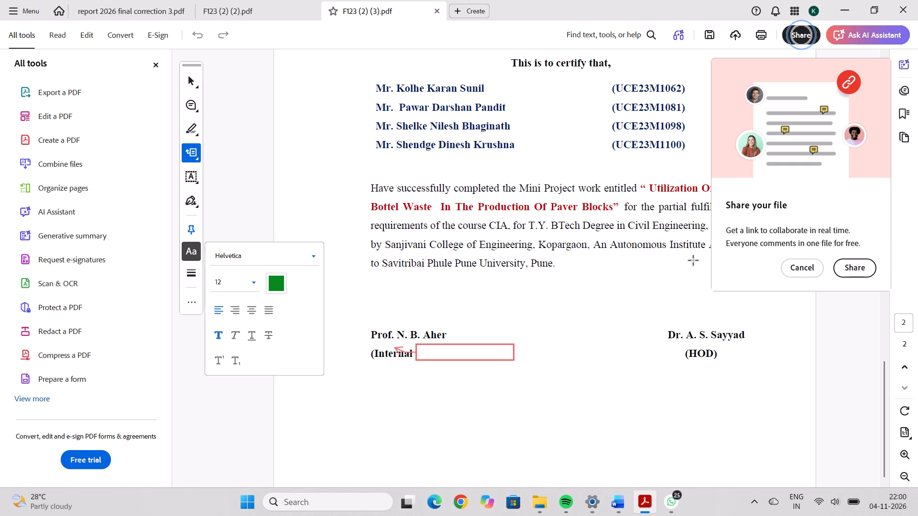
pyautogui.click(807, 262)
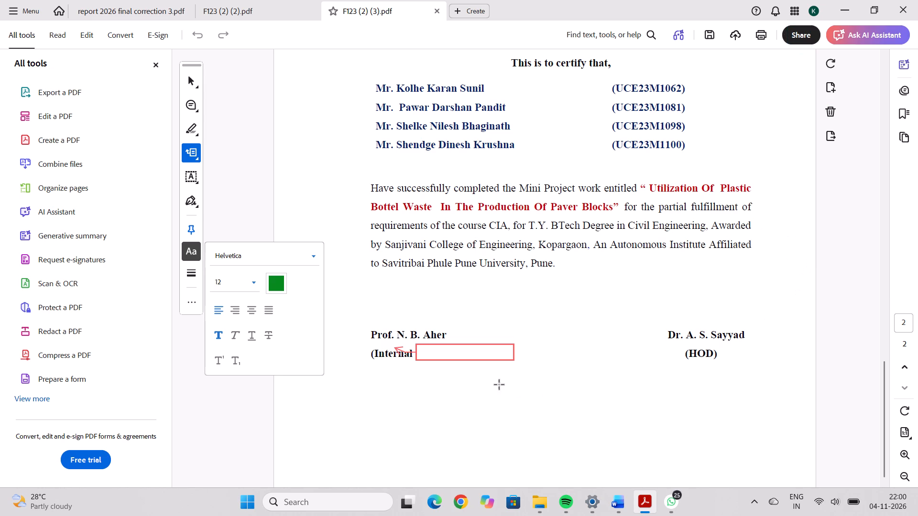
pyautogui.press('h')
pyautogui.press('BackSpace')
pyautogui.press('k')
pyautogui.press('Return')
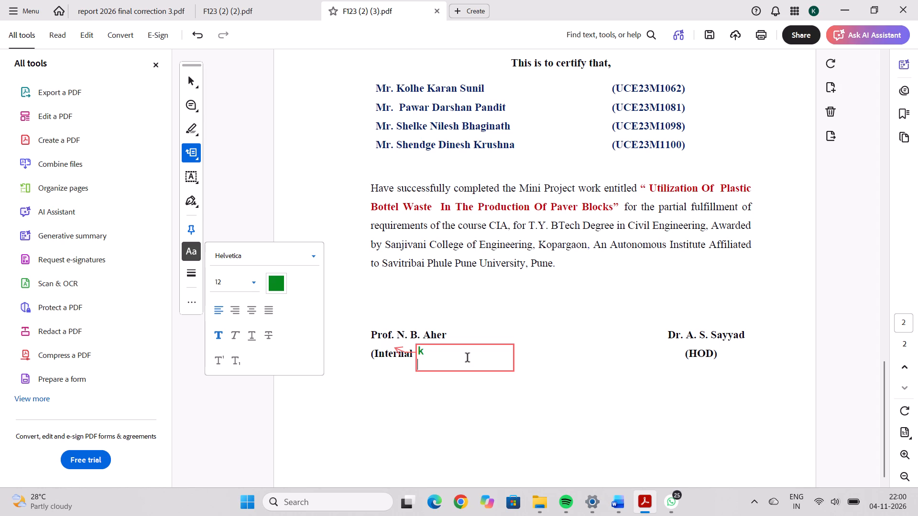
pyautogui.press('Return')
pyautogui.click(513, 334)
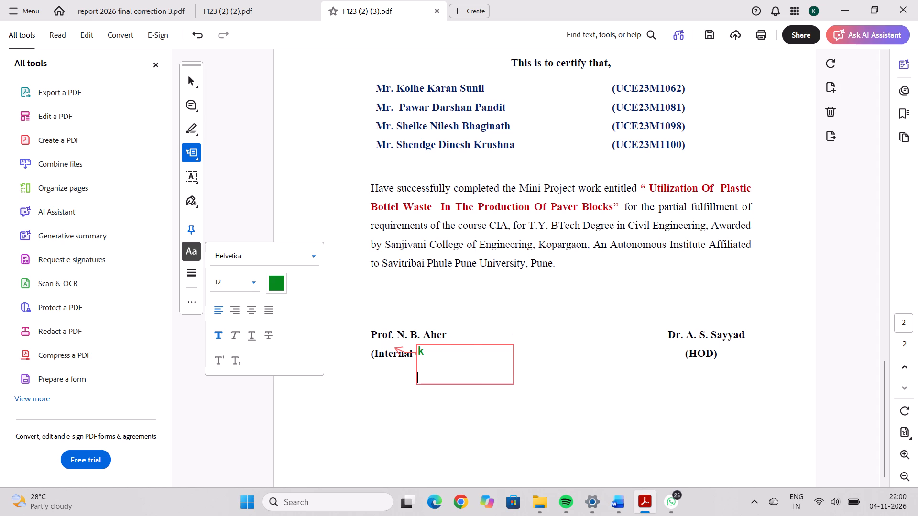
# Place two empty text callouts on the certificate's signature line, between the internal guide's and the HOD's names.
pyautogui.click(514, 332)
pyautogui.click(547, 333)
pyautogui.doubleClick(498, 326)
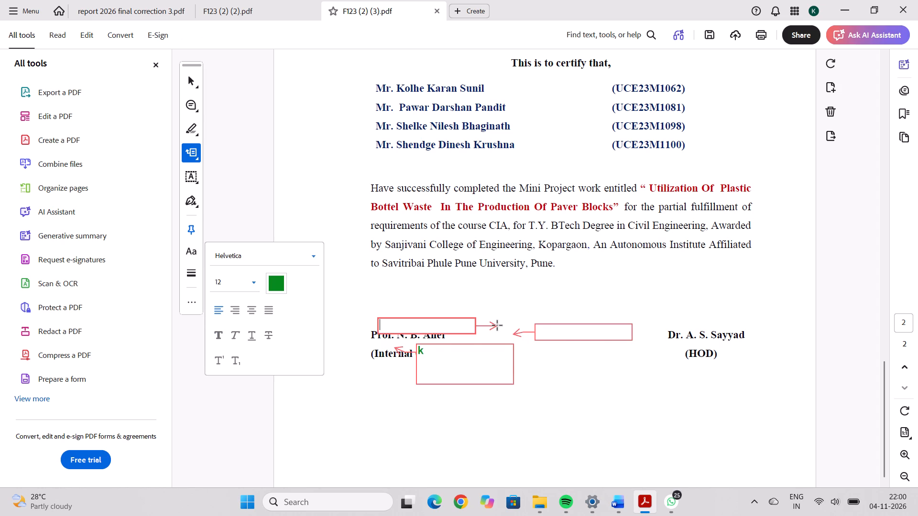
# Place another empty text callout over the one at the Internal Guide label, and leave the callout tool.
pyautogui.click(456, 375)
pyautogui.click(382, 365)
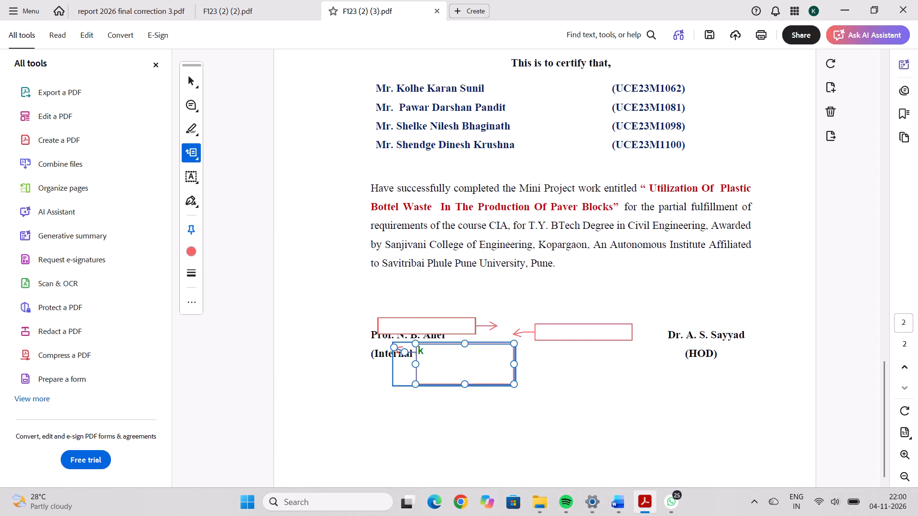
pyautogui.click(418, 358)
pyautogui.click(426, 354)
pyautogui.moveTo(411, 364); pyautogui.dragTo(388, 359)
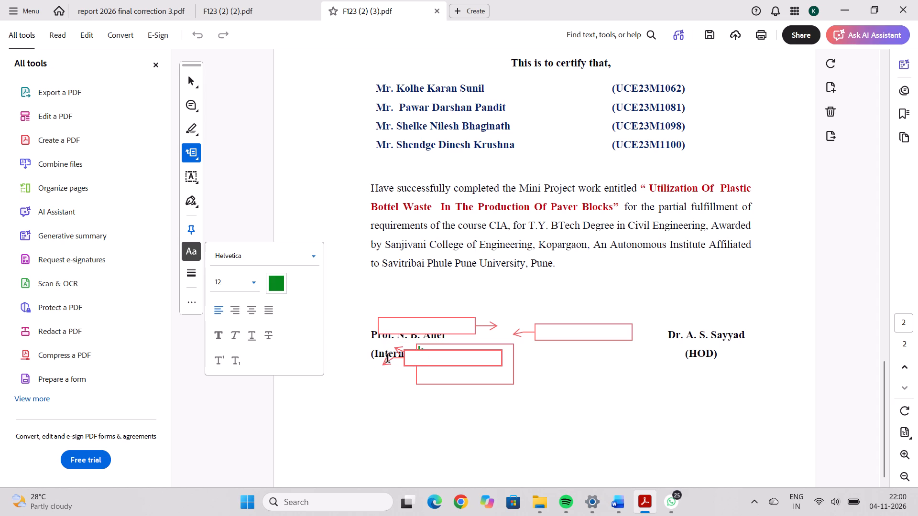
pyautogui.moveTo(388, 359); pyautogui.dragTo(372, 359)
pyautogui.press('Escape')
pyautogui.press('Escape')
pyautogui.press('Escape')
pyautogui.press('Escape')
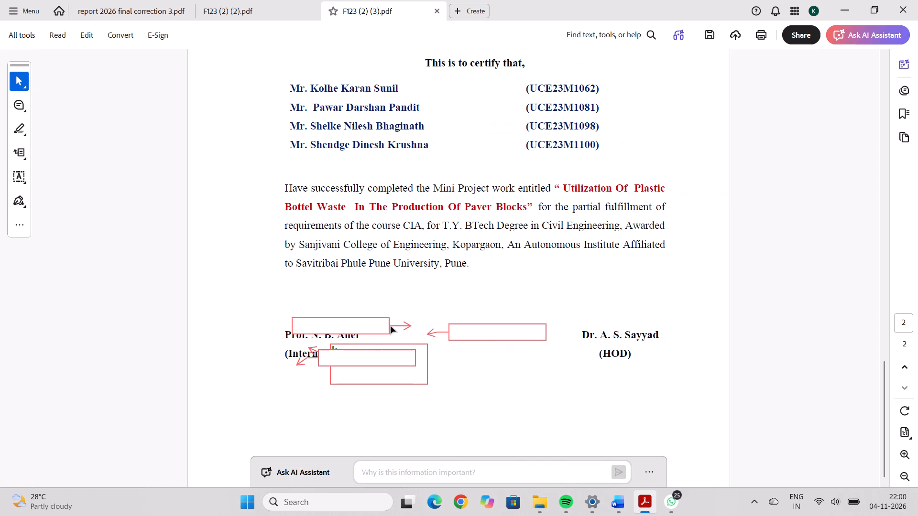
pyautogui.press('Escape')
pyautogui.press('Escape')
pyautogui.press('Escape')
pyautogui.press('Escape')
# Add the text nnnn over the end of the college name heading on the certificate page.
pyautogui.scroll(2, 542, 292)
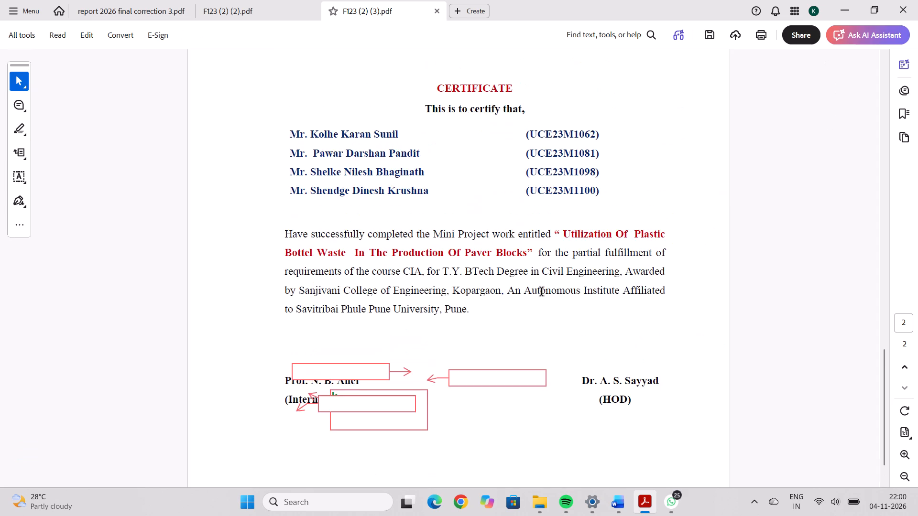
pyautogui.scroll(17, 542, 292)
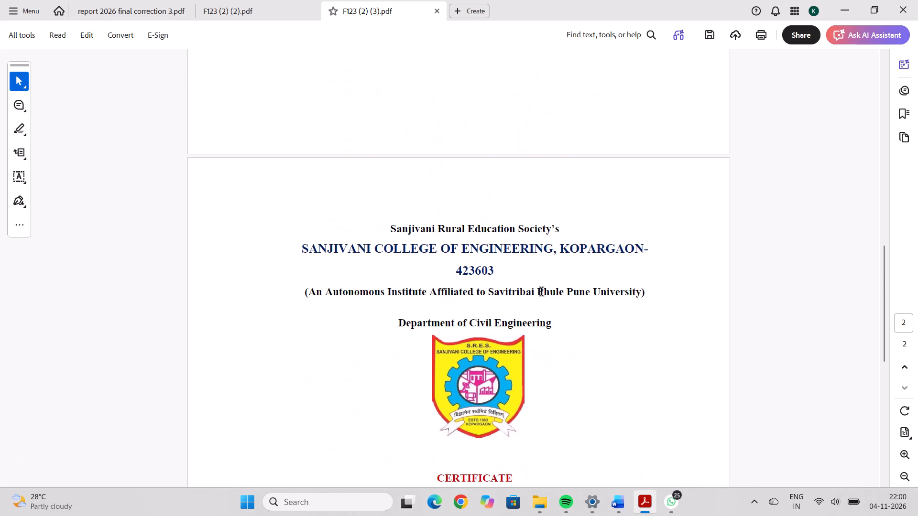
pyautogui.scroll(7, 542, 292)
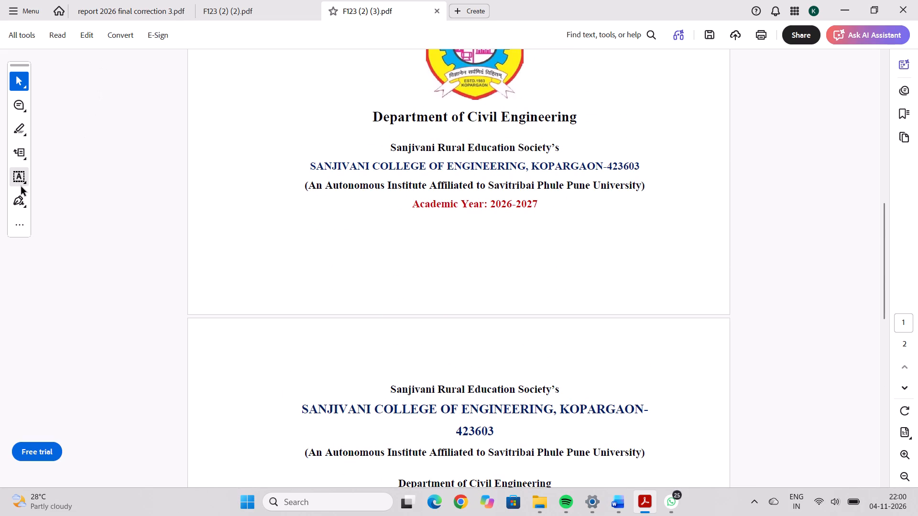
pyautogui.click(21, 185)
pyautogui.scroll(-3, 533, 307)
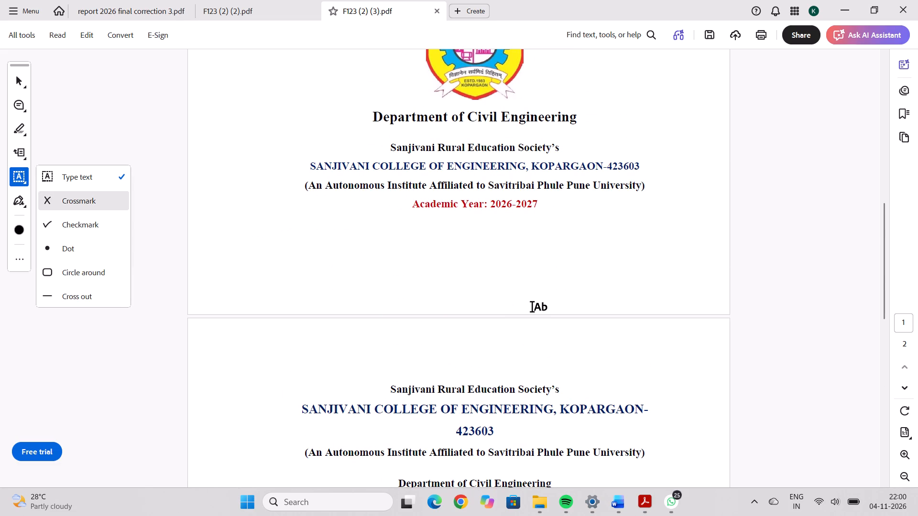
pyautogui.scroll(-6, 534, 306)
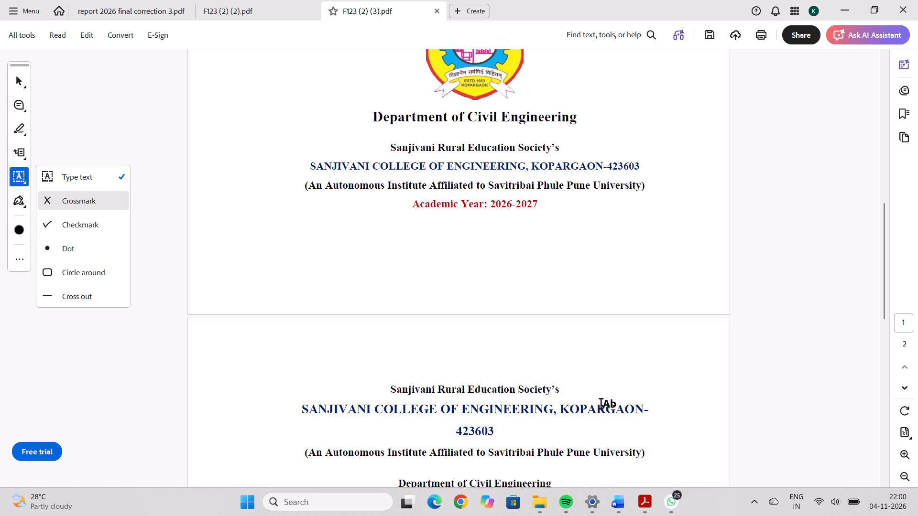
pyautogui.click(601, 407)
pyautogui.click(615, 409)
pyautogui.click(643, 414)
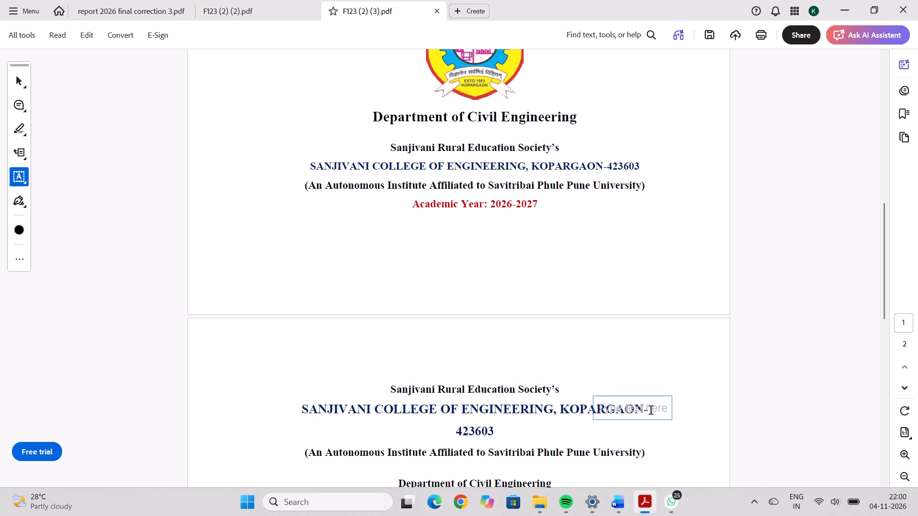
pyautogui.write('nnnn')
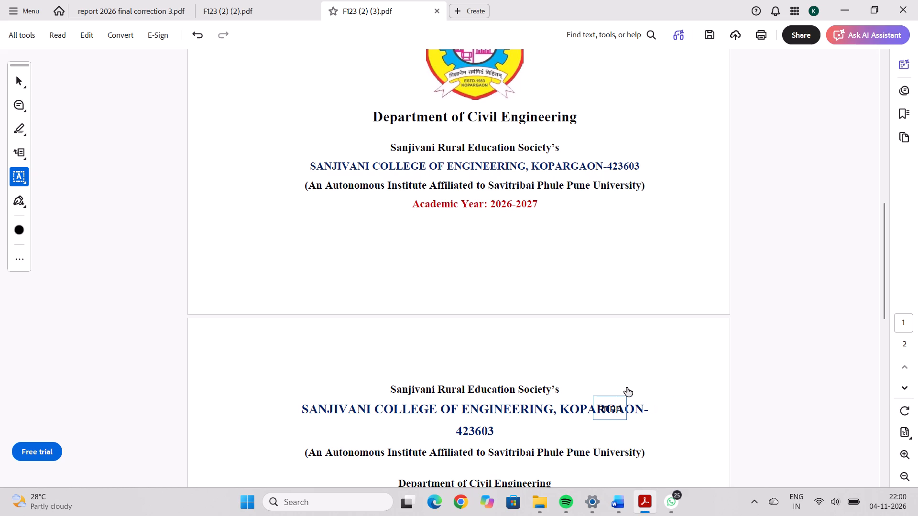
pyautogui.press('Return')
pyautogui.click(748, 380)
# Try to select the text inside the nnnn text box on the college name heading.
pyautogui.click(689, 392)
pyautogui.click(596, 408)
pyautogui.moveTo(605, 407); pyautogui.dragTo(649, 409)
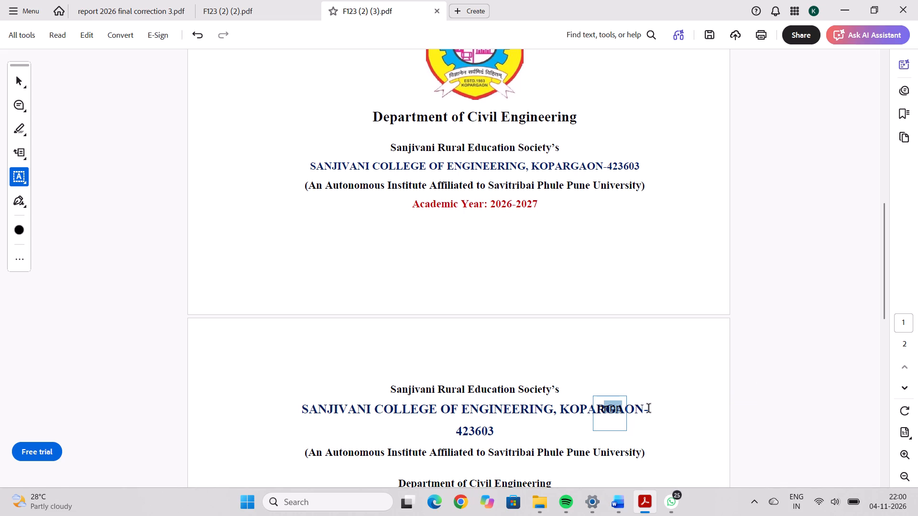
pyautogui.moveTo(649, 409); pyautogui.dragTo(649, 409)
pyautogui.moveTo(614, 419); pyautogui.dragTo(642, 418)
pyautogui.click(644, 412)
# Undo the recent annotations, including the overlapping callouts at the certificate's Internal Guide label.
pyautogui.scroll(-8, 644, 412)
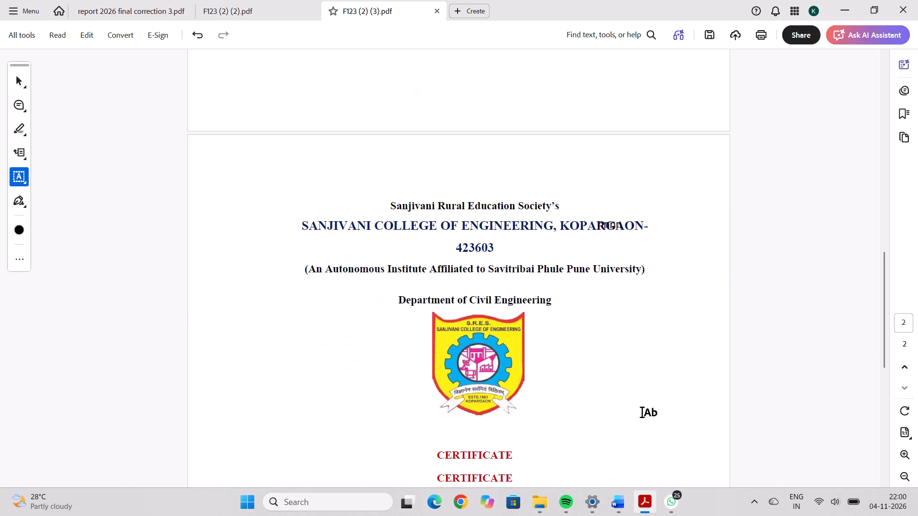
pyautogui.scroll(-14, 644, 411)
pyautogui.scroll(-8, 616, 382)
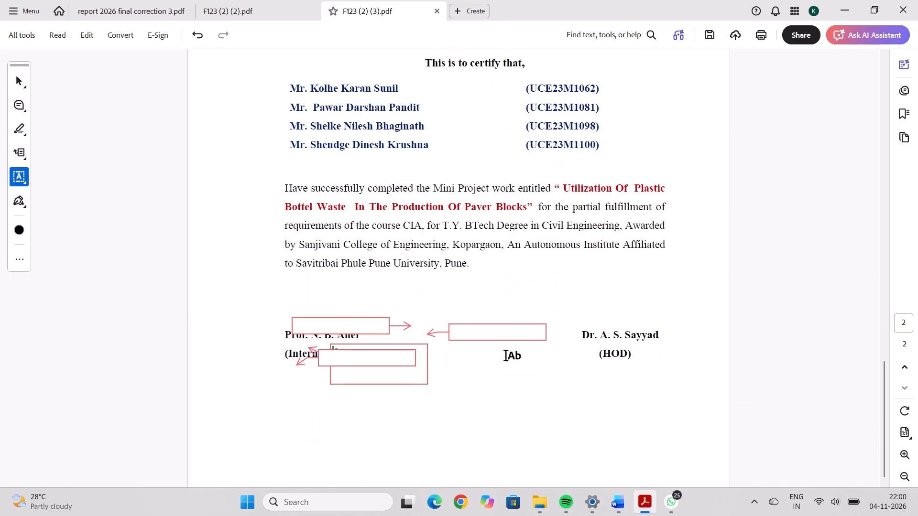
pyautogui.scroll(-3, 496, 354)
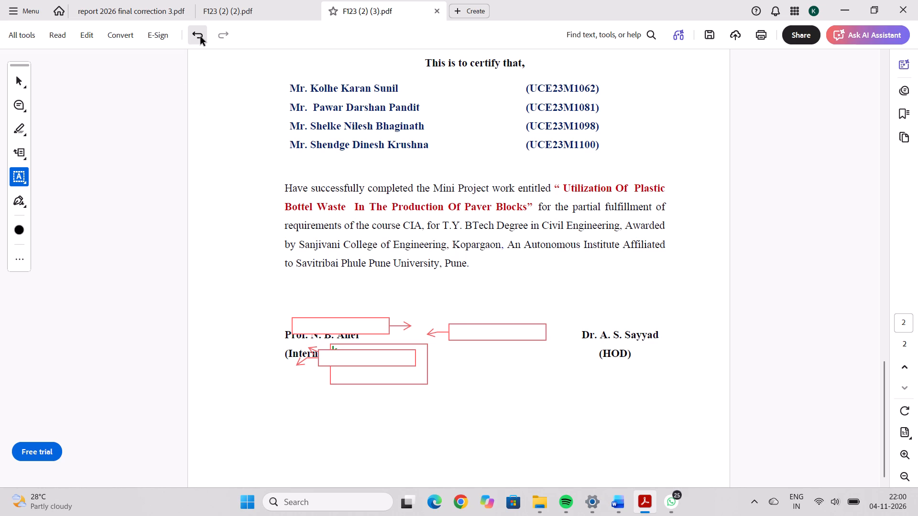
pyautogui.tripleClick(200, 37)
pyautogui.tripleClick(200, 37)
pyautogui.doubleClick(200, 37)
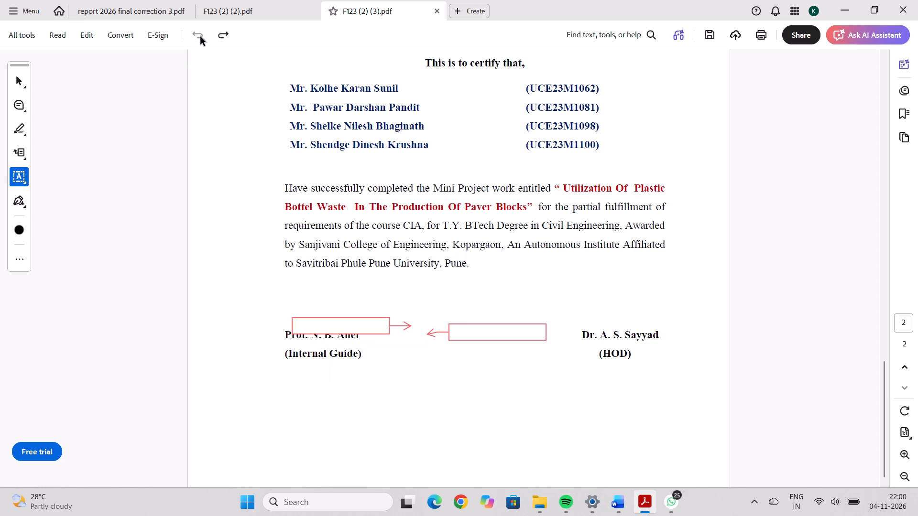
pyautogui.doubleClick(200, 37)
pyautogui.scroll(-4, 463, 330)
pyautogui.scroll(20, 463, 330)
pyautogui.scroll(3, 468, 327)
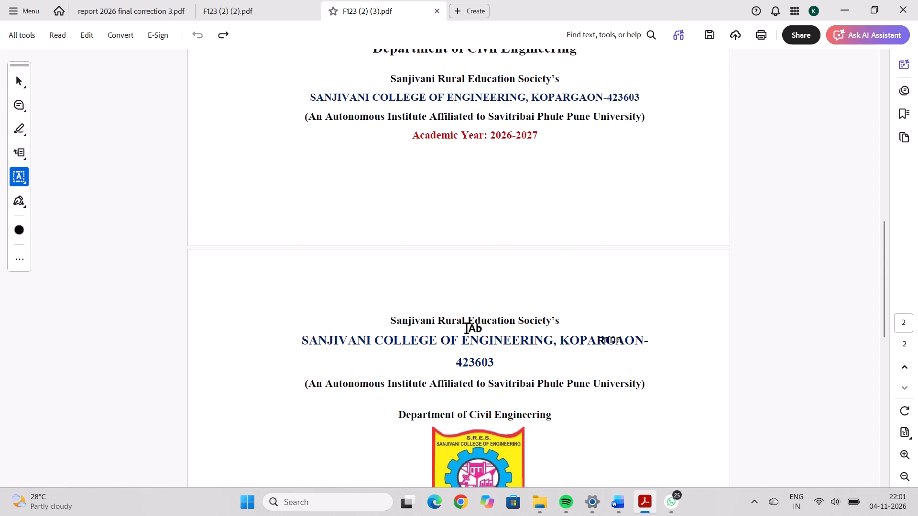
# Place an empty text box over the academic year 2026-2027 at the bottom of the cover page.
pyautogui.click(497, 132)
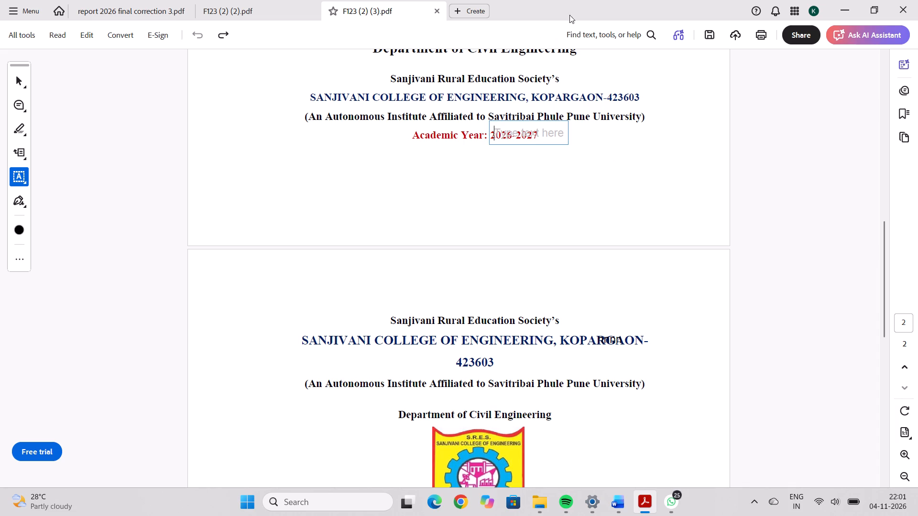
# Minimize the PDF window and refresh the desktop.
pyautogui.click(839, 5)
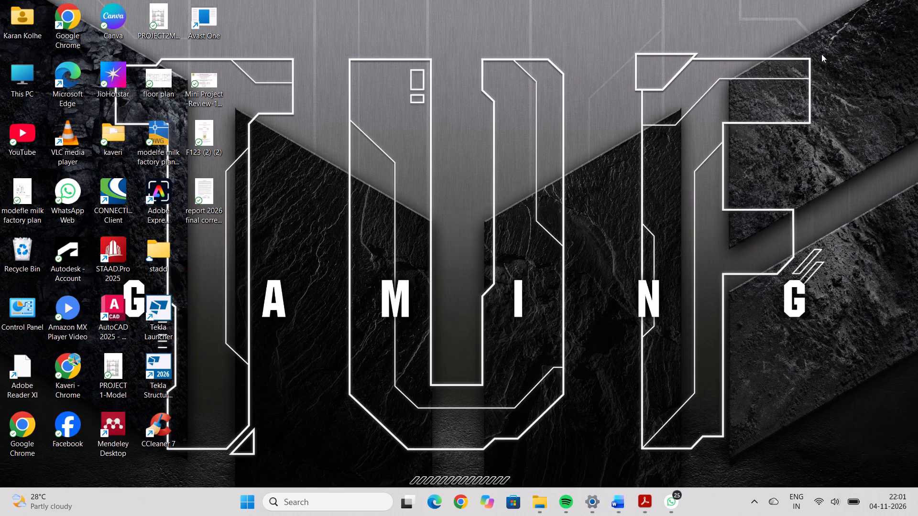
pyautogui.rightClick(668, 167)
pyautogui.click(692, 214)
pyautogui.rightClick(692, 214)
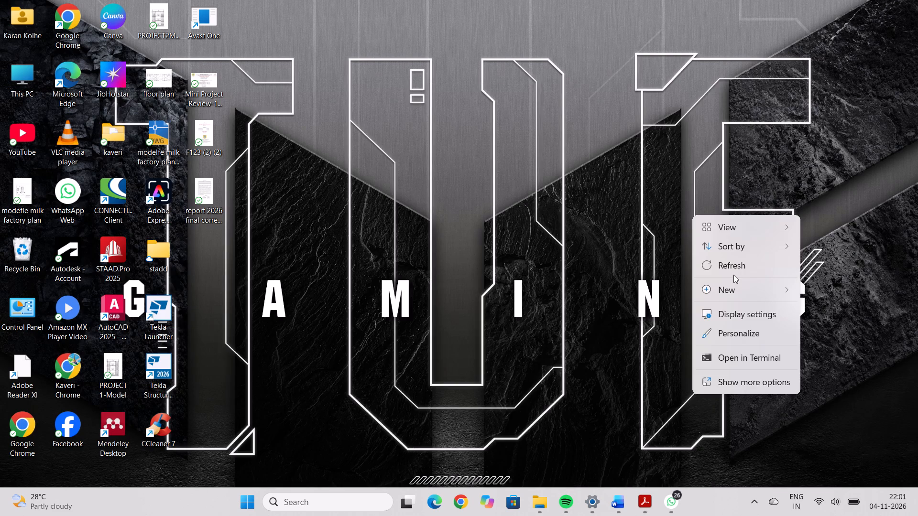
pyautogui.click(733, 274)
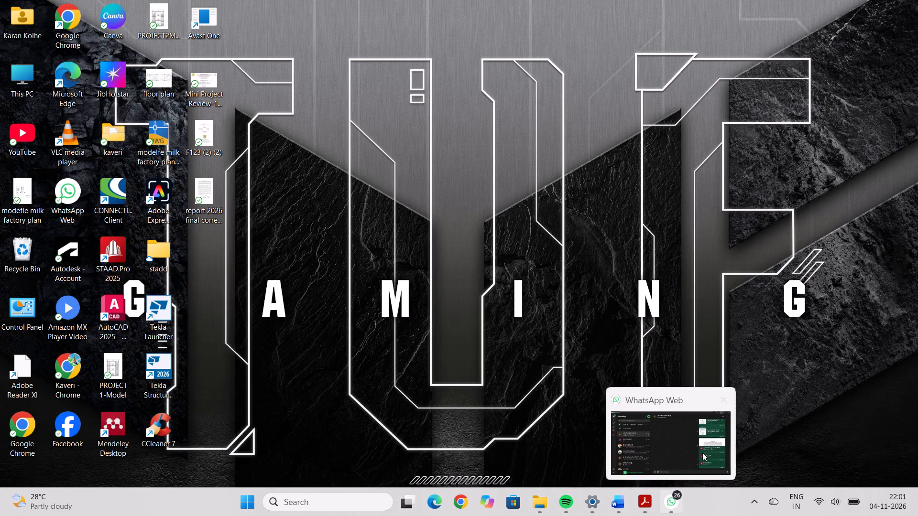
# Close the WhatsApp Web window.
pyautogui.click(720, 407)
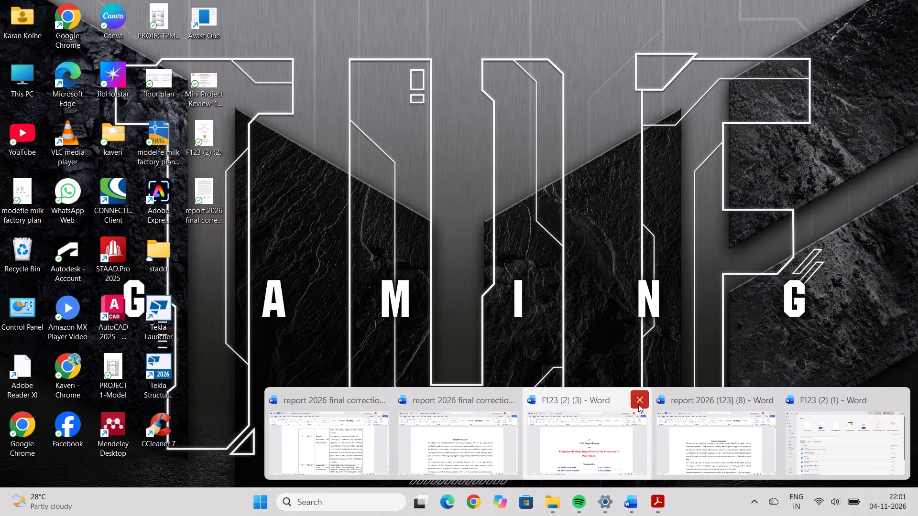
# Close the Word windows F123 (2) (3), report 2026 (123) (8), F123 (2) (1) and one of the two report 2026 final correction windows.
pyautogui.click(638, 404)
pyautogui.click(622, 402)
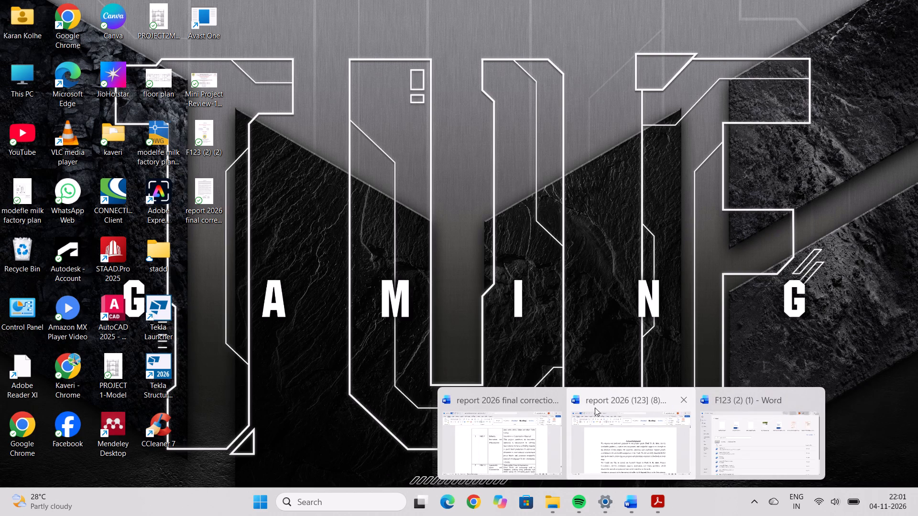
pyautogui.click(682, 403)
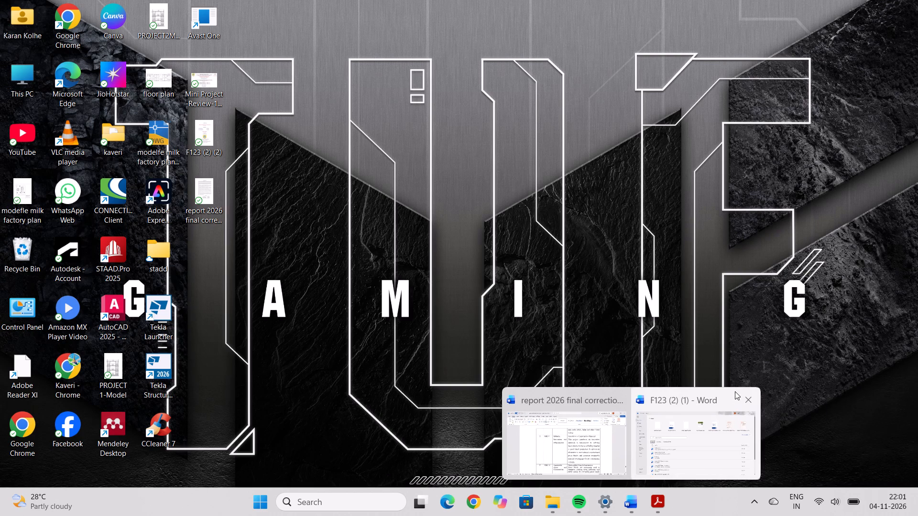
pyautogui.click(750, 398)
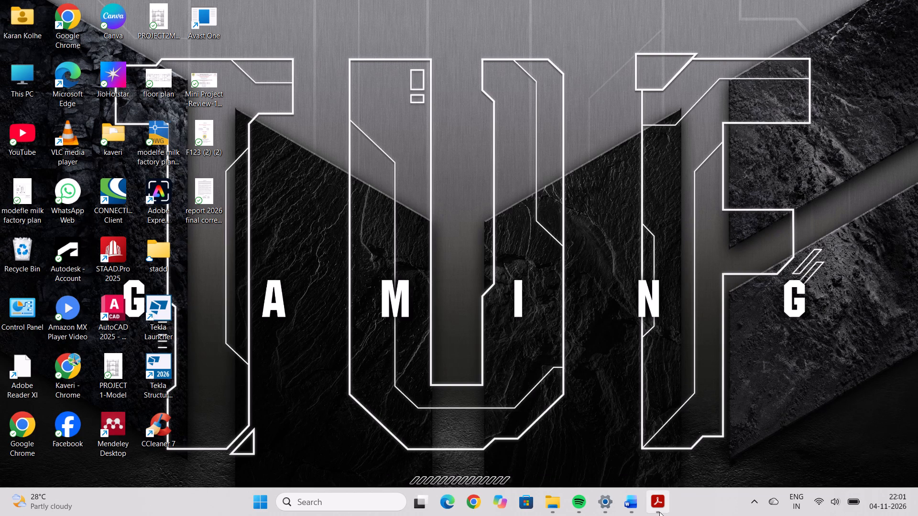
# Close F123 (2) (2).pdf, F123 (2) (3).pdf without saving its changes, and report 2026 final correction 3.pdf.
pyautogui.click(704, 401)
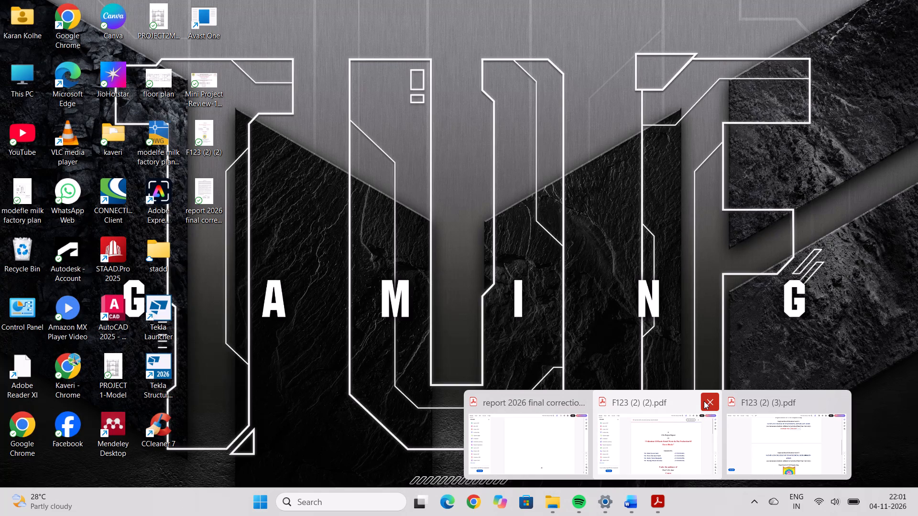
pyautogui.click(707, 401)
pyautogui.click(716, 397)
pyautogui.click(713, 400)
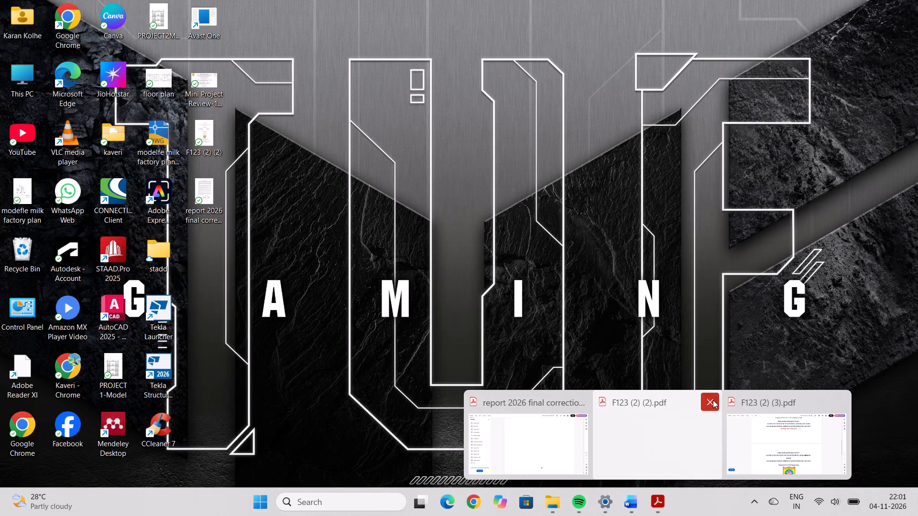
pyautogui.click(831, 400)
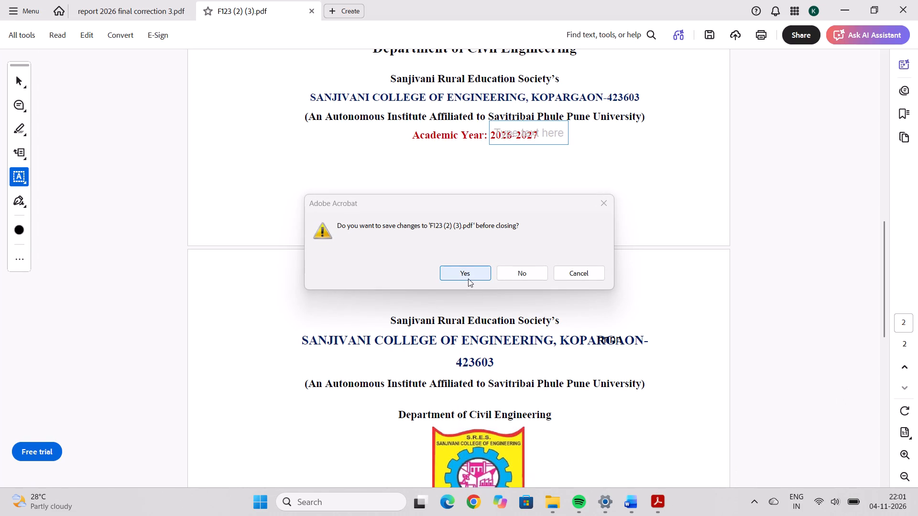
pyautogui.click(510, 277)
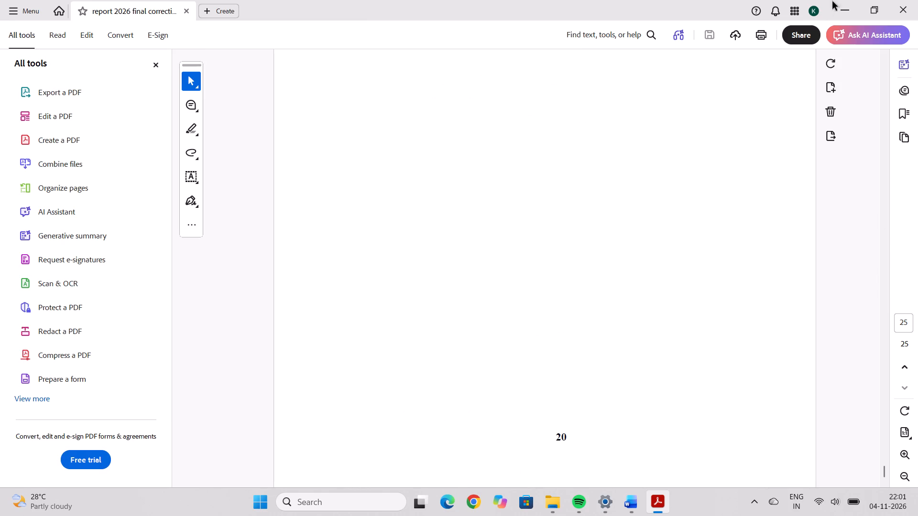
pyautogui.click(839, 5)
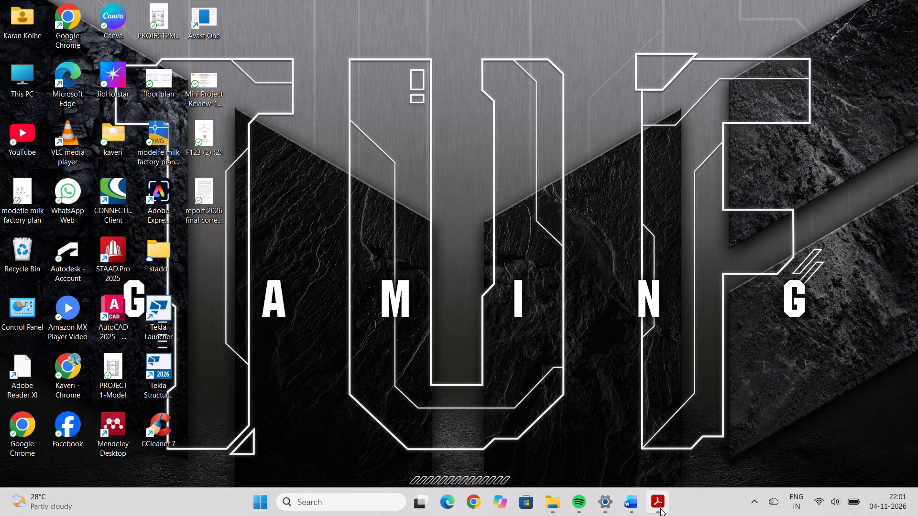
pyautogui.click(708, 394)
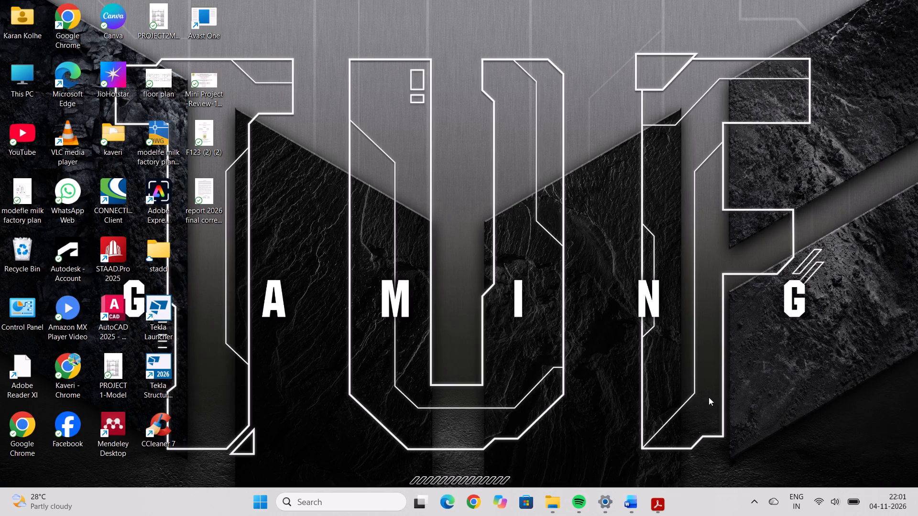
pyautogui.click(709, 397)
# Refresh the desktop.
pyautogui.rightClick(680, 403)
pyautogui.click(689, 274)
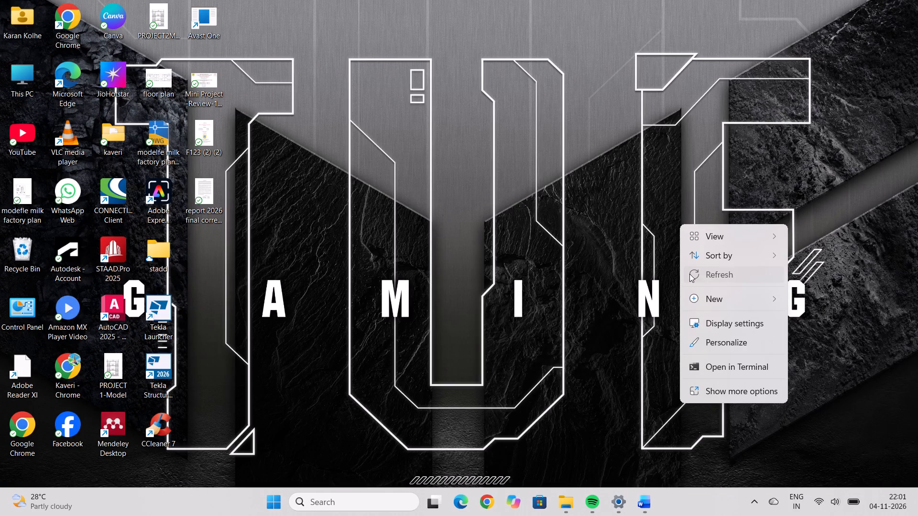